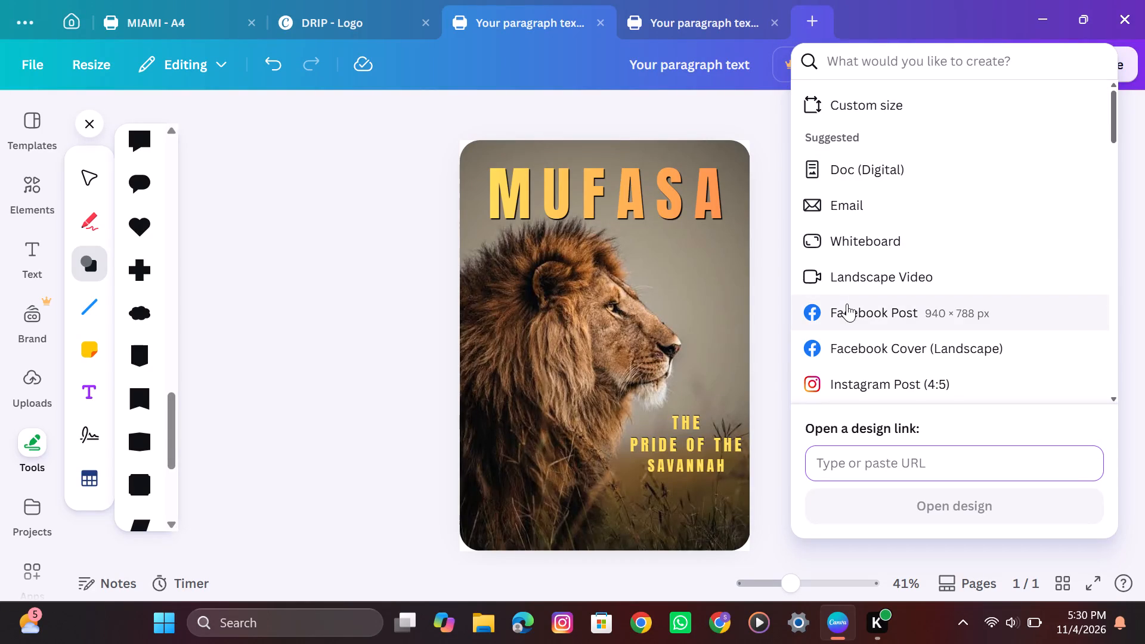
Look through the available design types and create a new blank A4 portrait design.
scroll(849, 334, "down", 2)
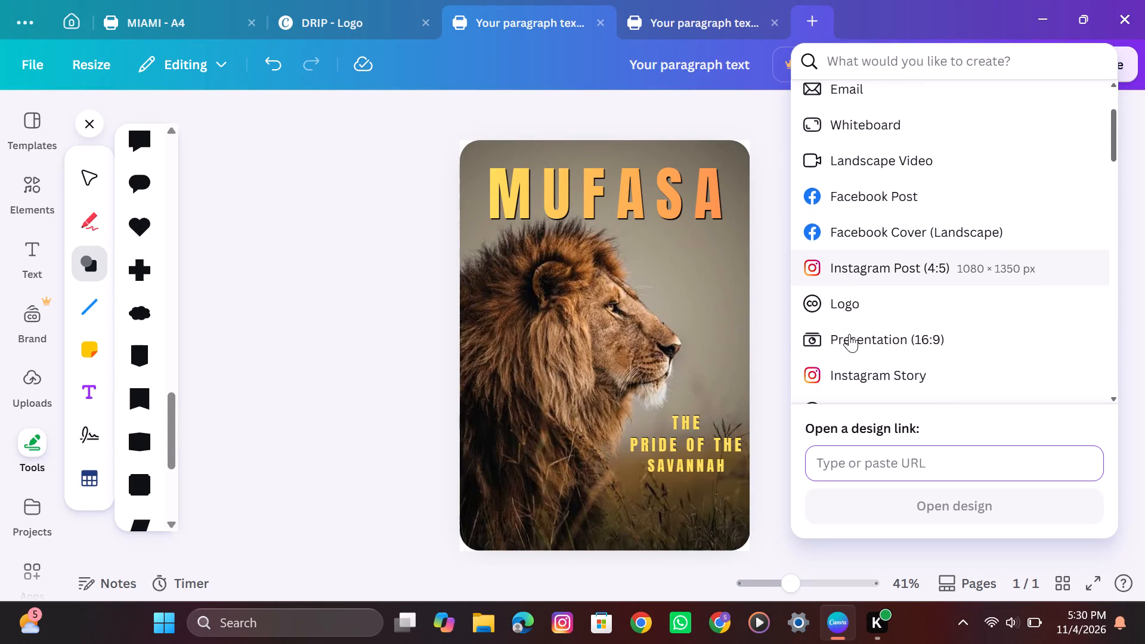
scroll(849, 334, "down", 6)
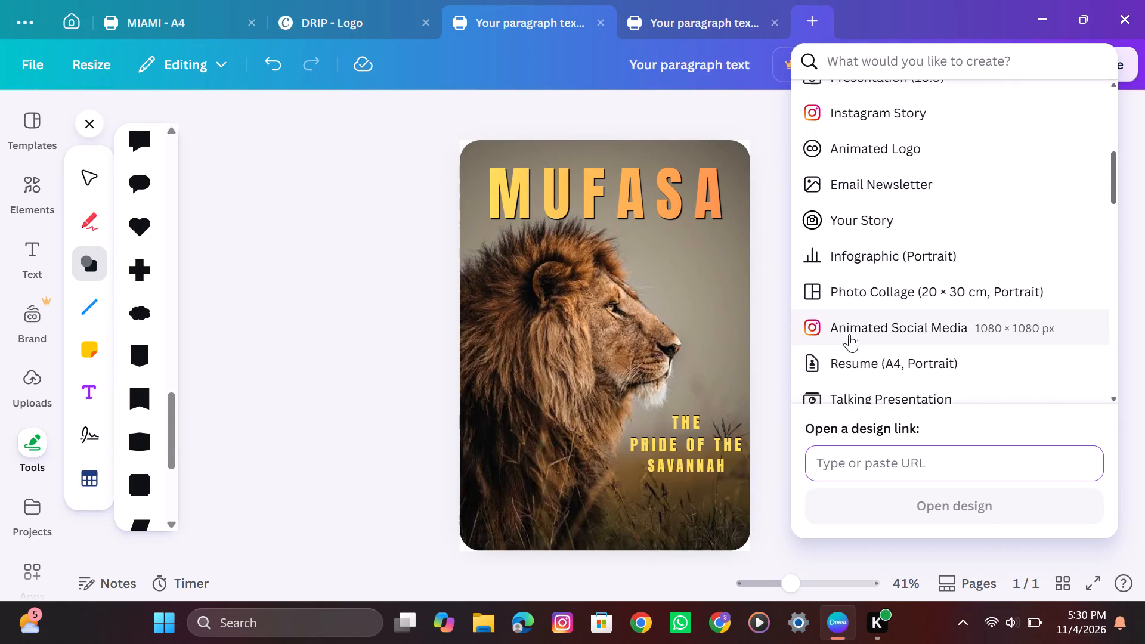
scroll(849, 334, "down", 1)
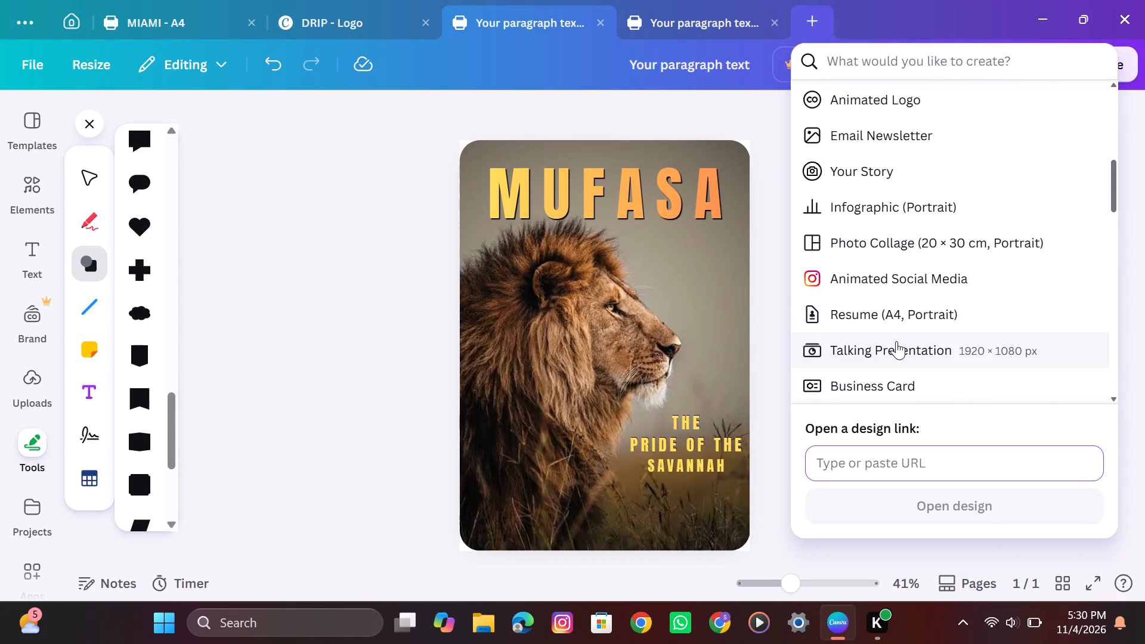
scroll(896, 341, "down", 3)
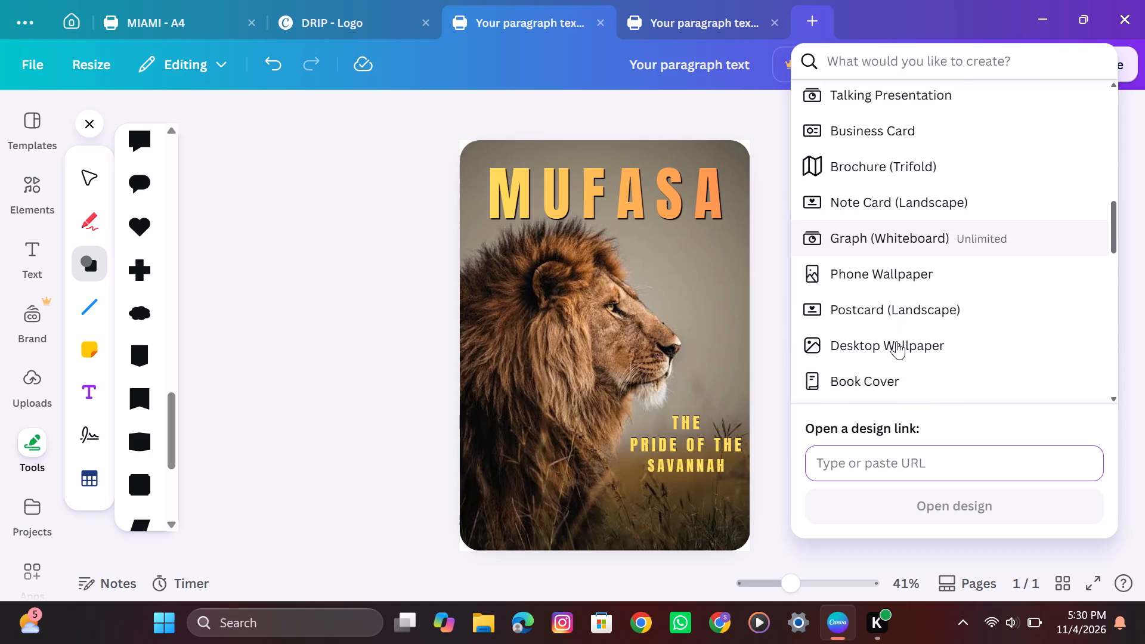
scroll(896, 341, "down", 4)
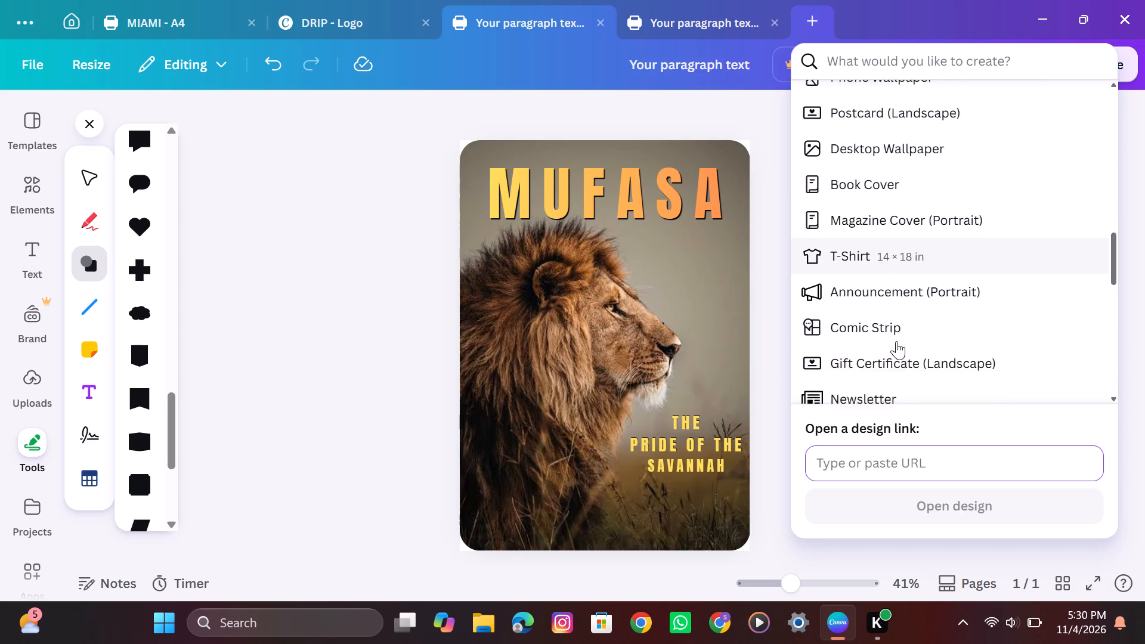
scroll(896, 341, "down", 4)
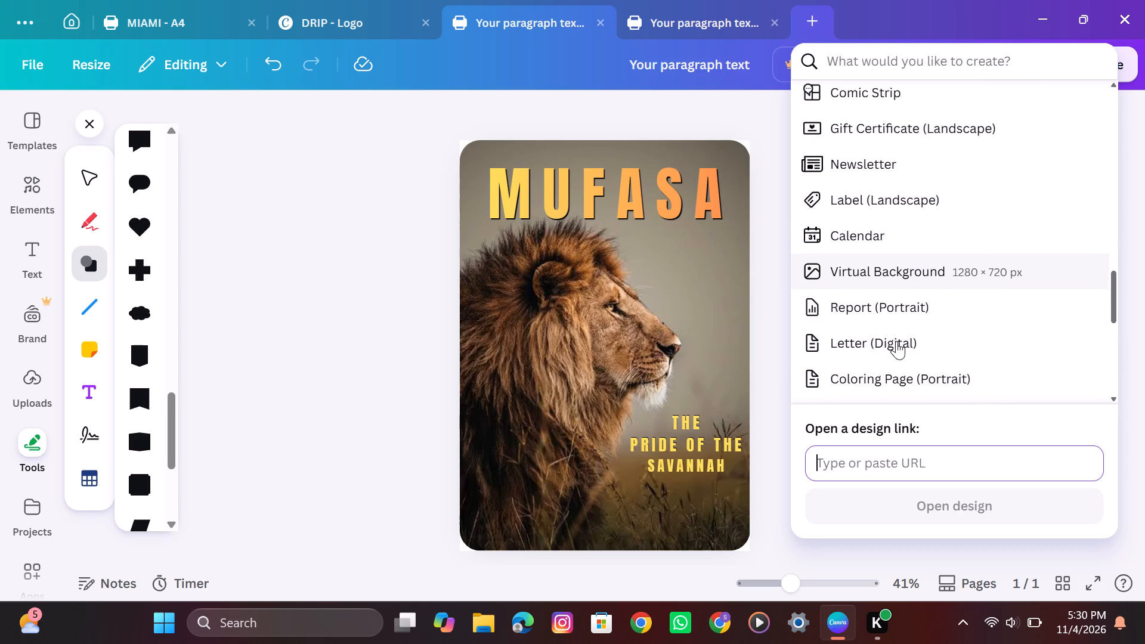
scroll(896, 341, "down", 1)
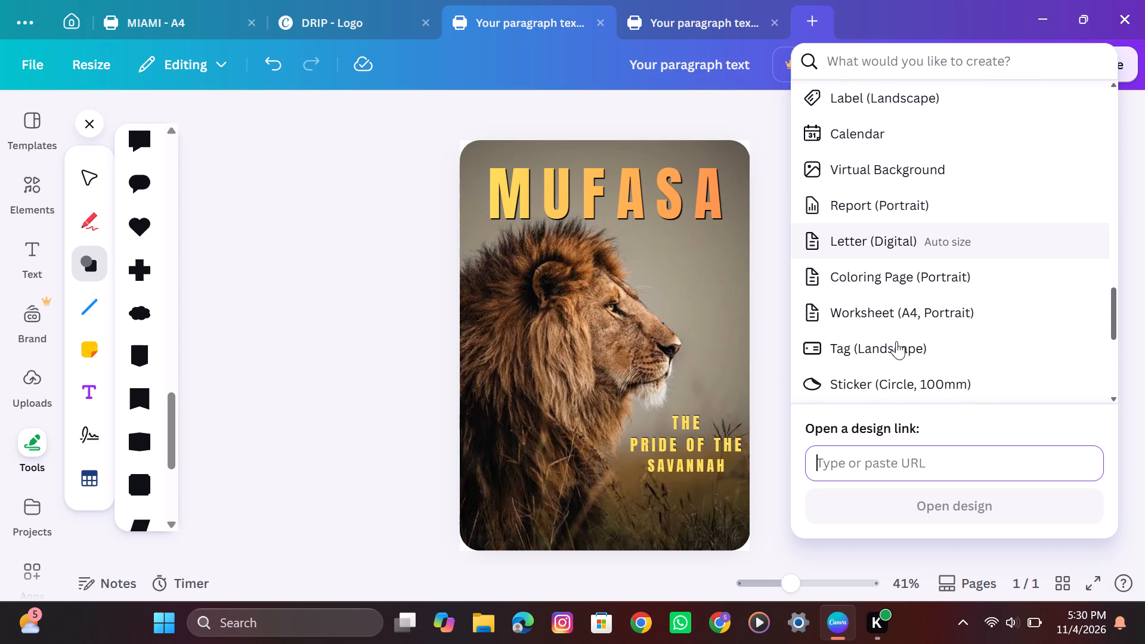
scroll(896, 341, "down", 3)
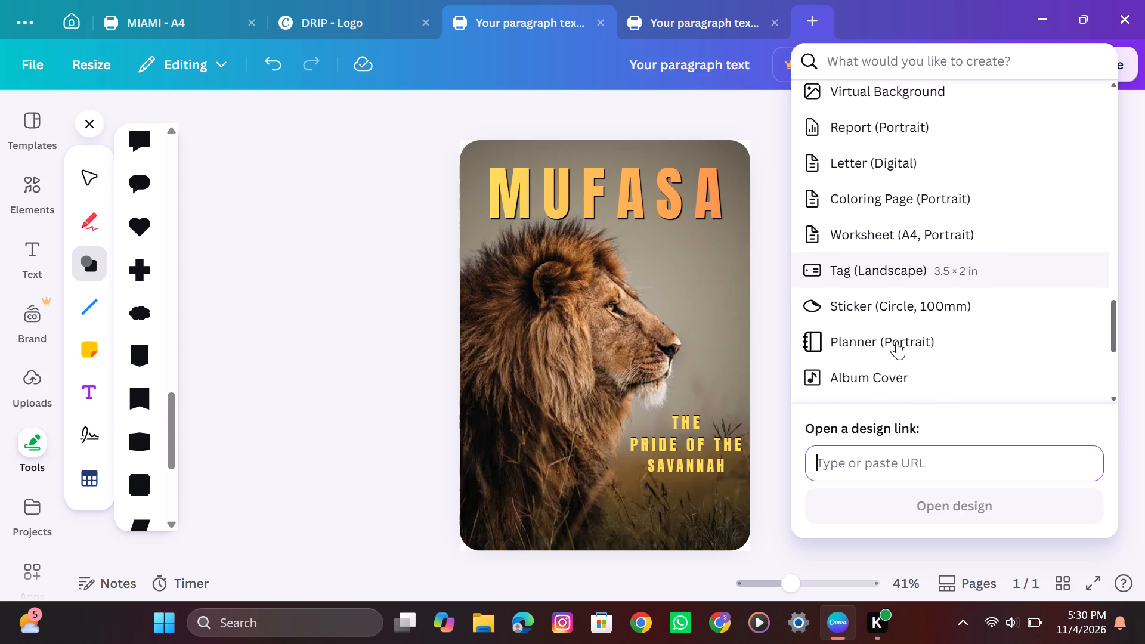
scroll(896, 341, "down", 3)
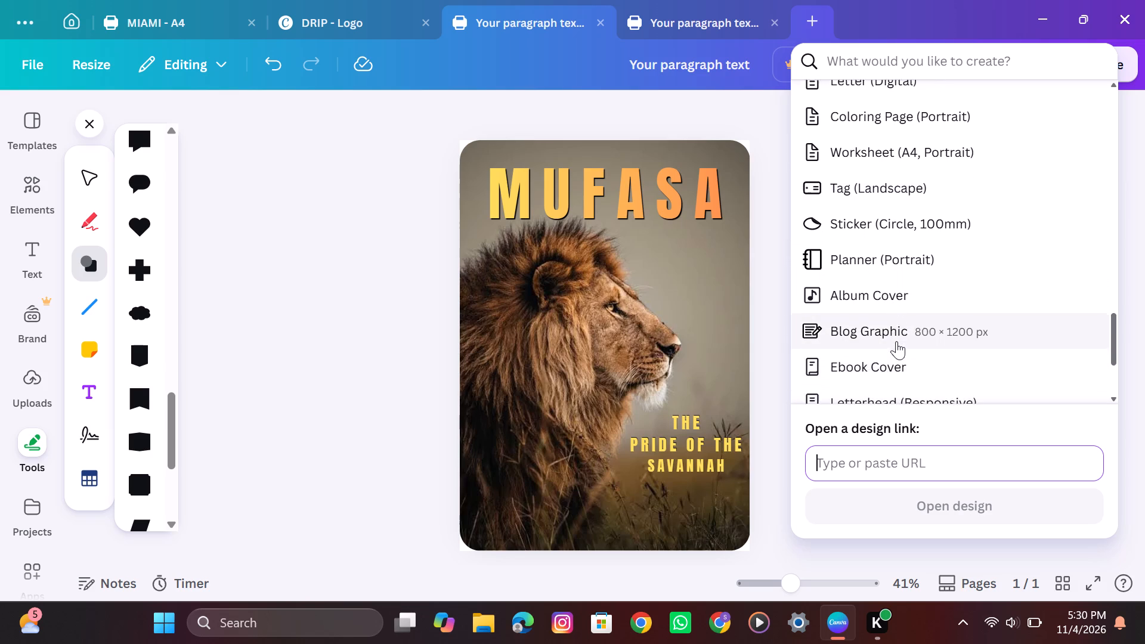
scroll(896, 341, "down", 3)
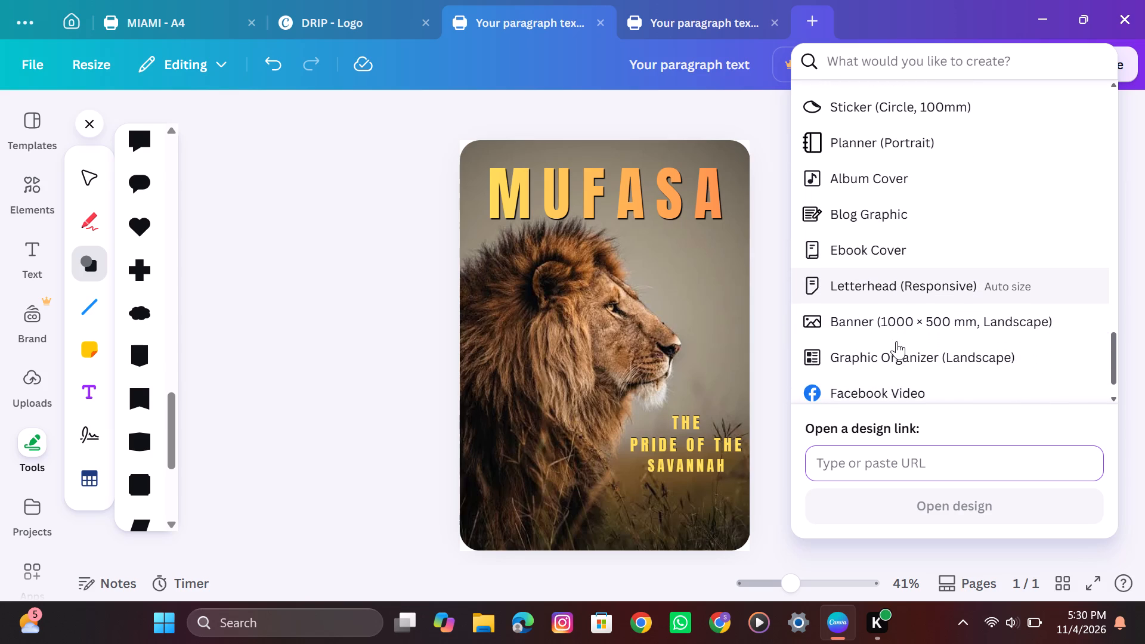
scroll(896, 341, "down", 2)
scroll(896, 341, "up", 2)
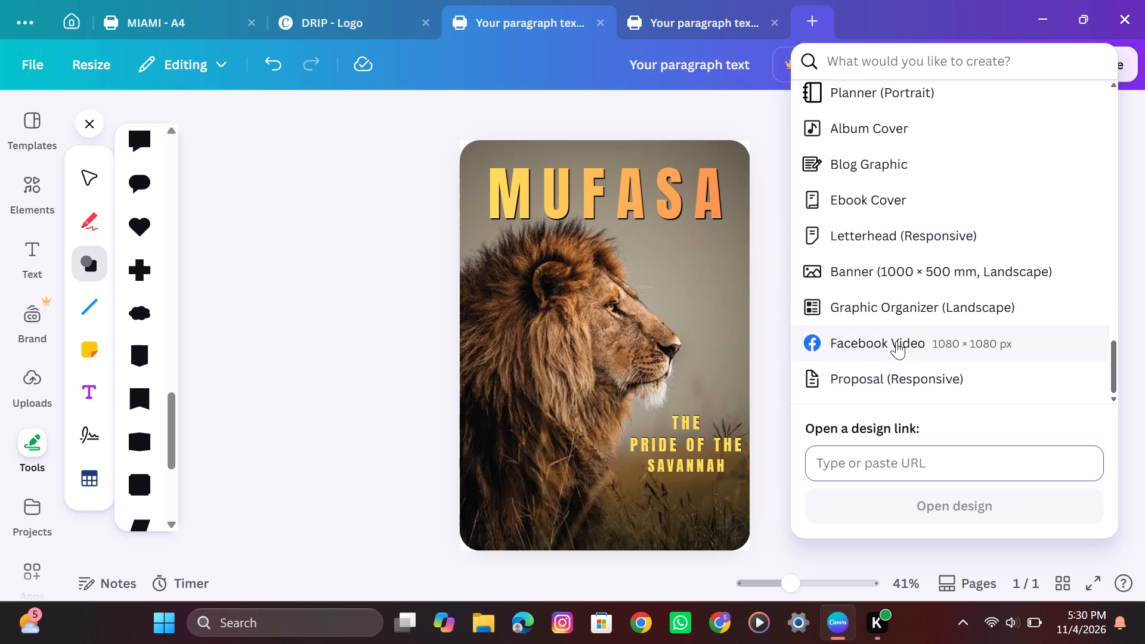
scroll(896, 341, "up", 3)
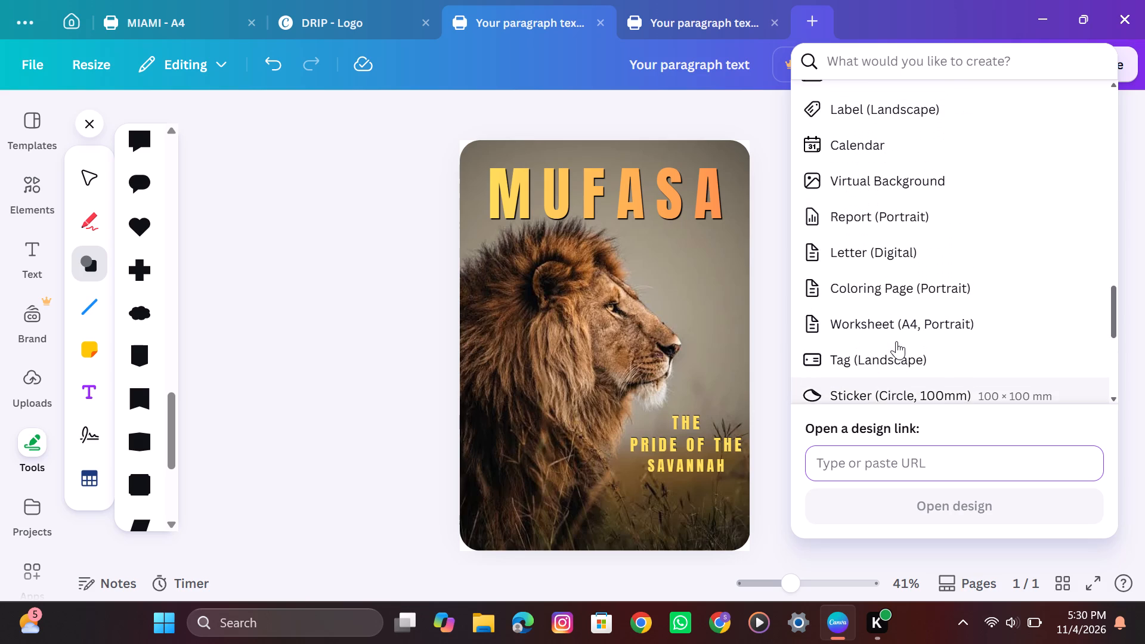
scroll(896, 341, "up", 1)
left_click(896, 341)
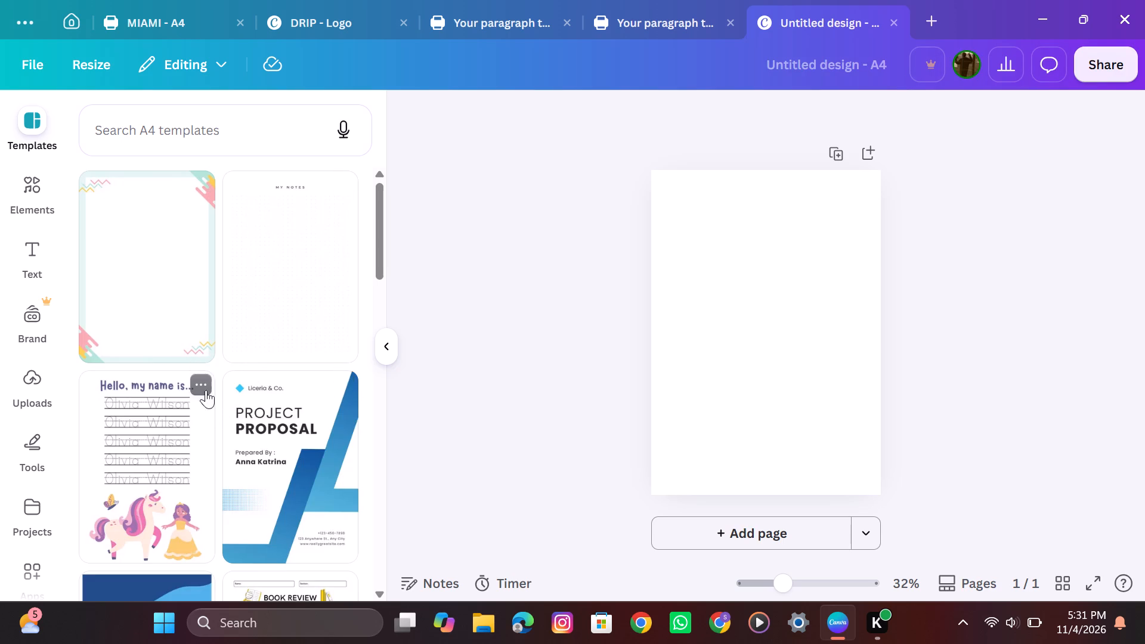
Browse the A4 template gallery for layout ideas.
scroll(240, 397, "down", 5)
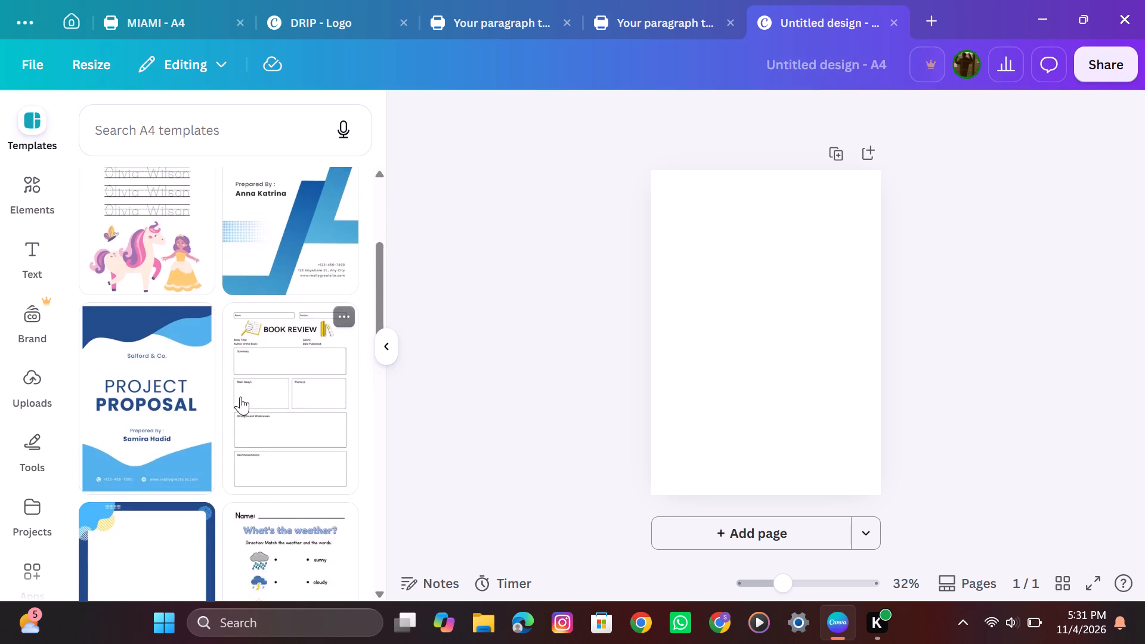
scroll(240, 397, "down", 3)
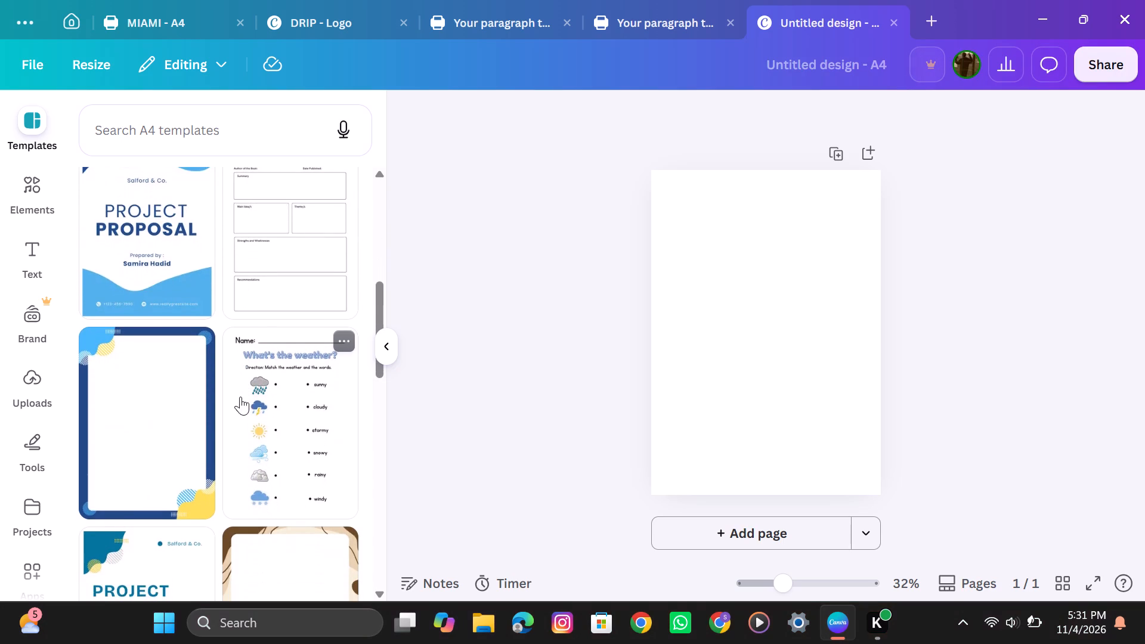
scroll(240, 397, "down", 1)
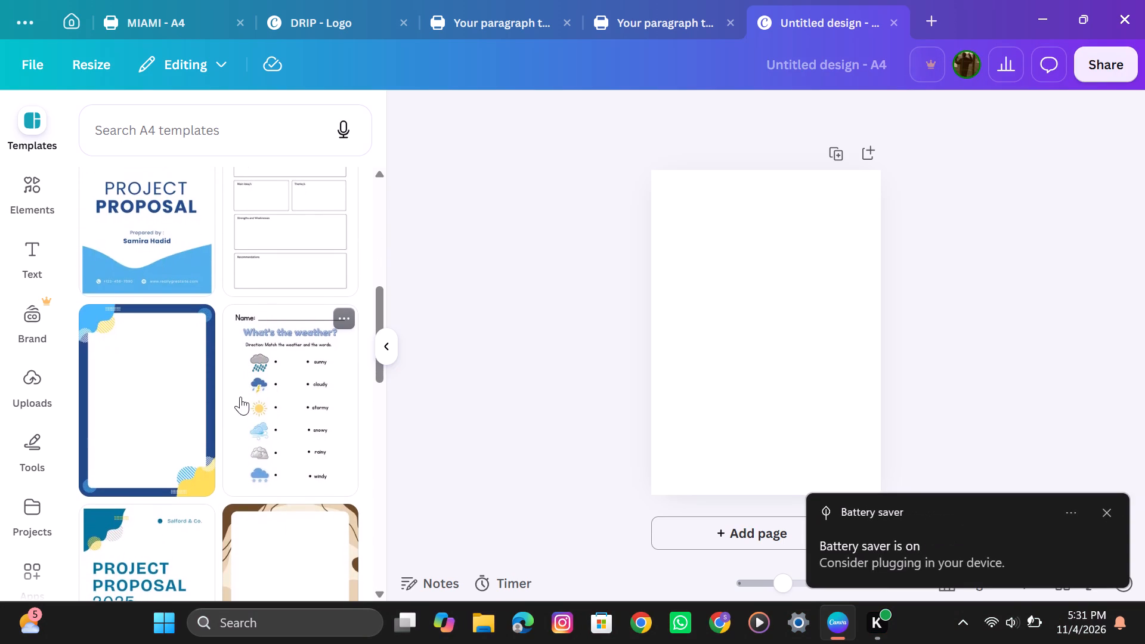
scroll(240, 397, "down", 6)
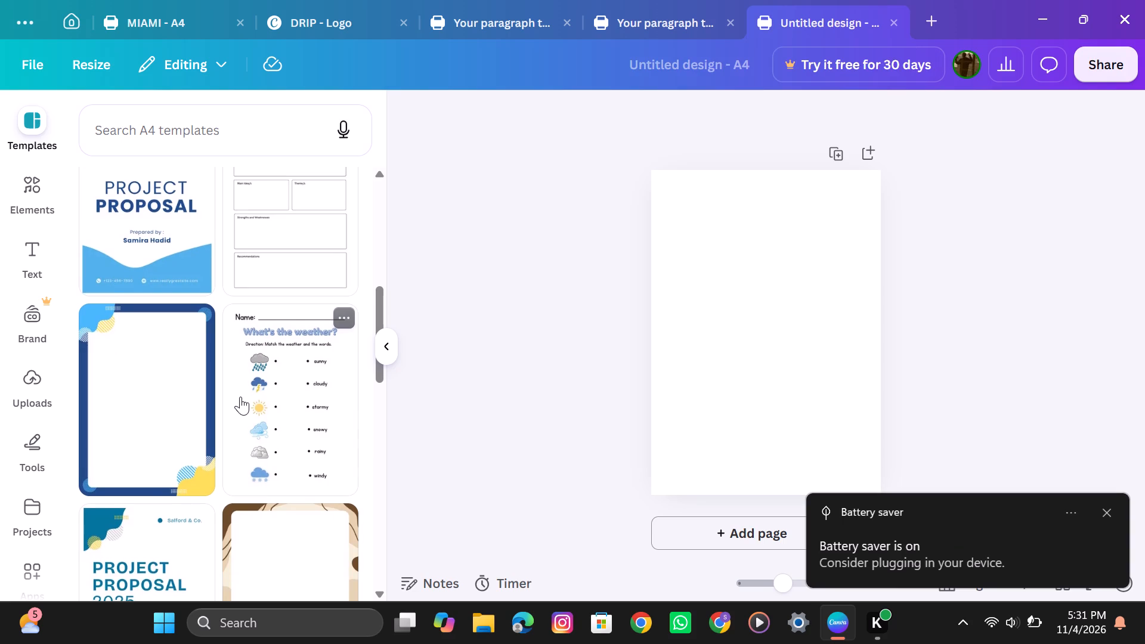
scroll(240, 397, "down", 2)
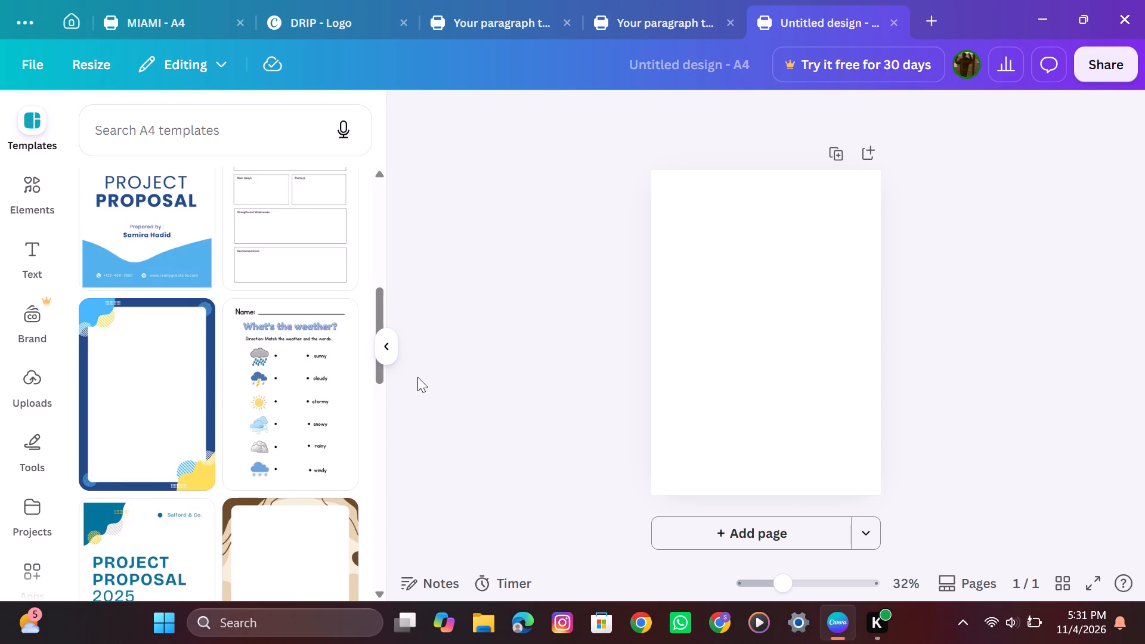
scroll(139, 371, "down", 3)
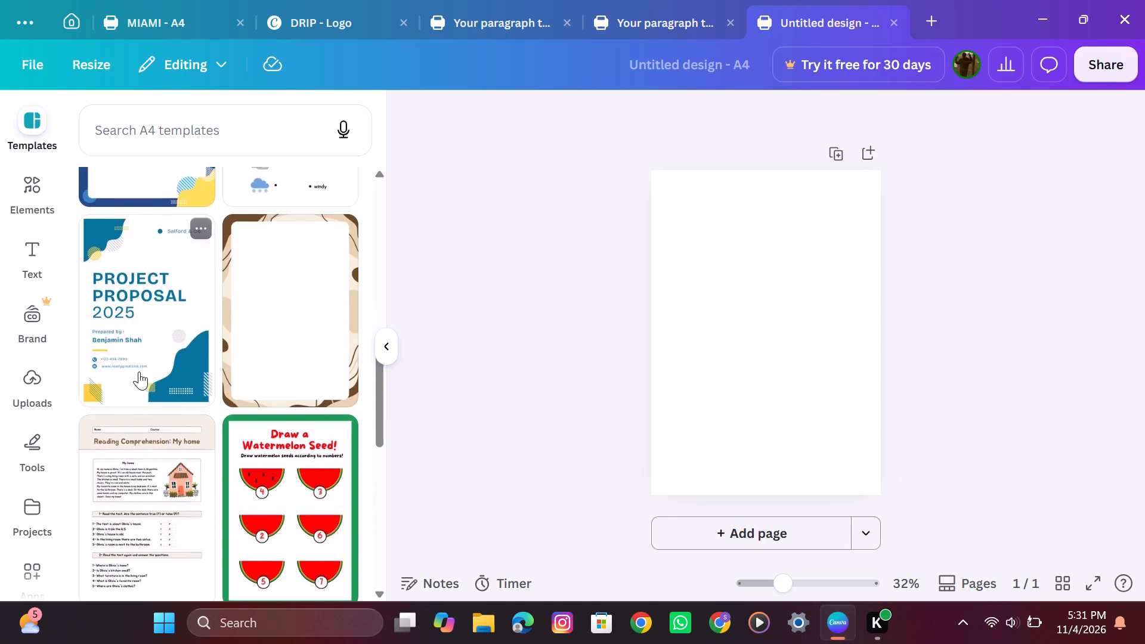
scroll(139, 371, "down", 7)
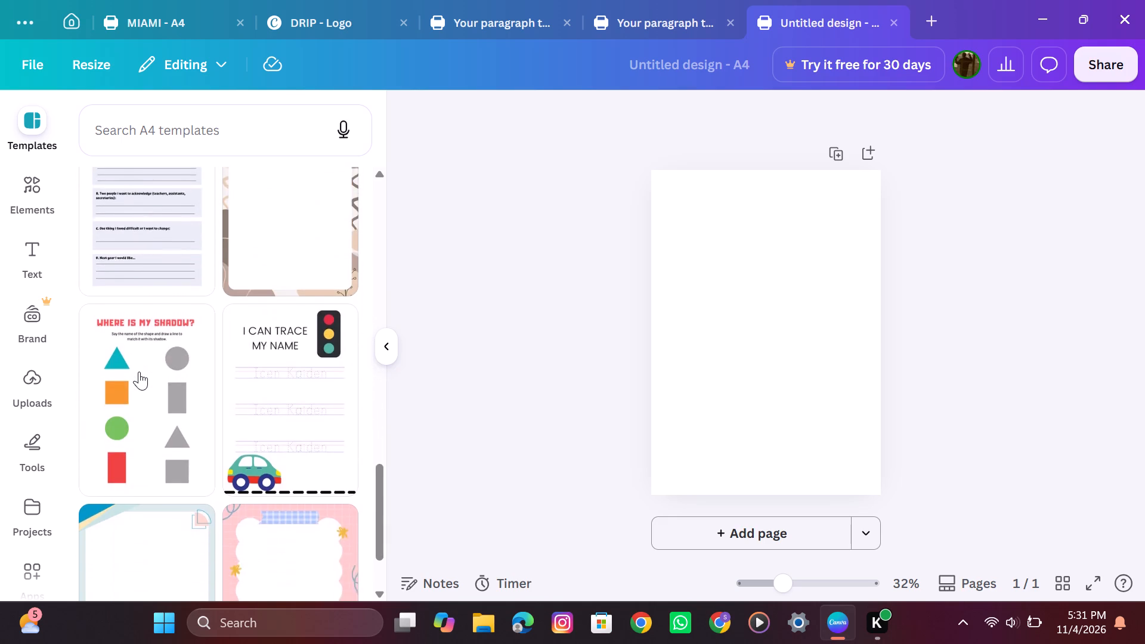
scroll(139, 371, "down", 5)
scroll(139, 371, "up", 1)
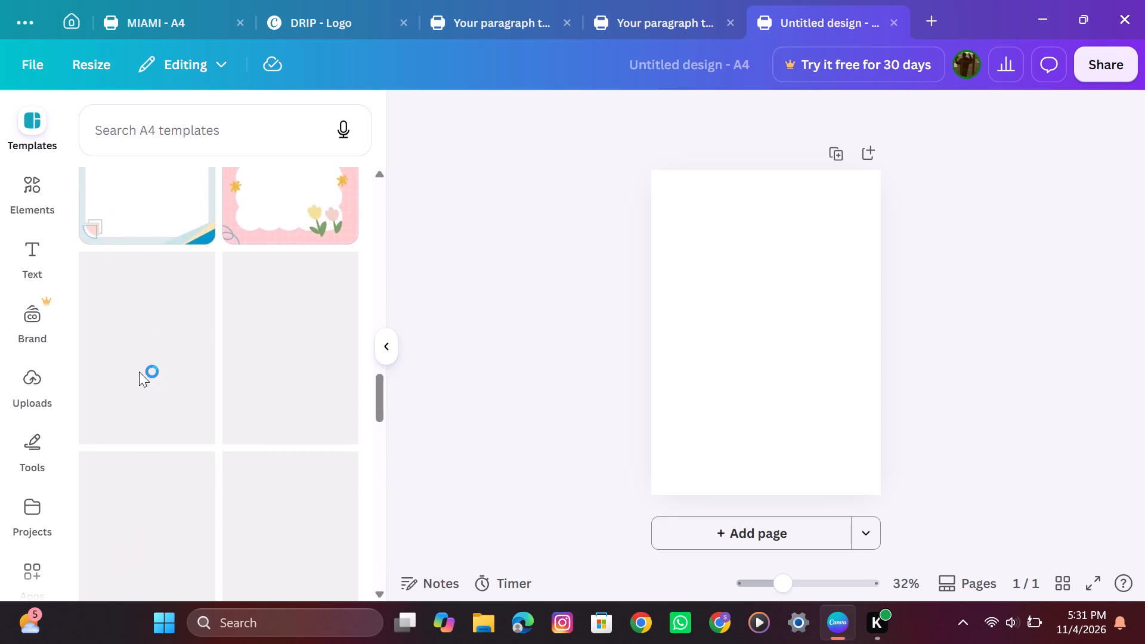
scroll(139, 371, "up", 14)
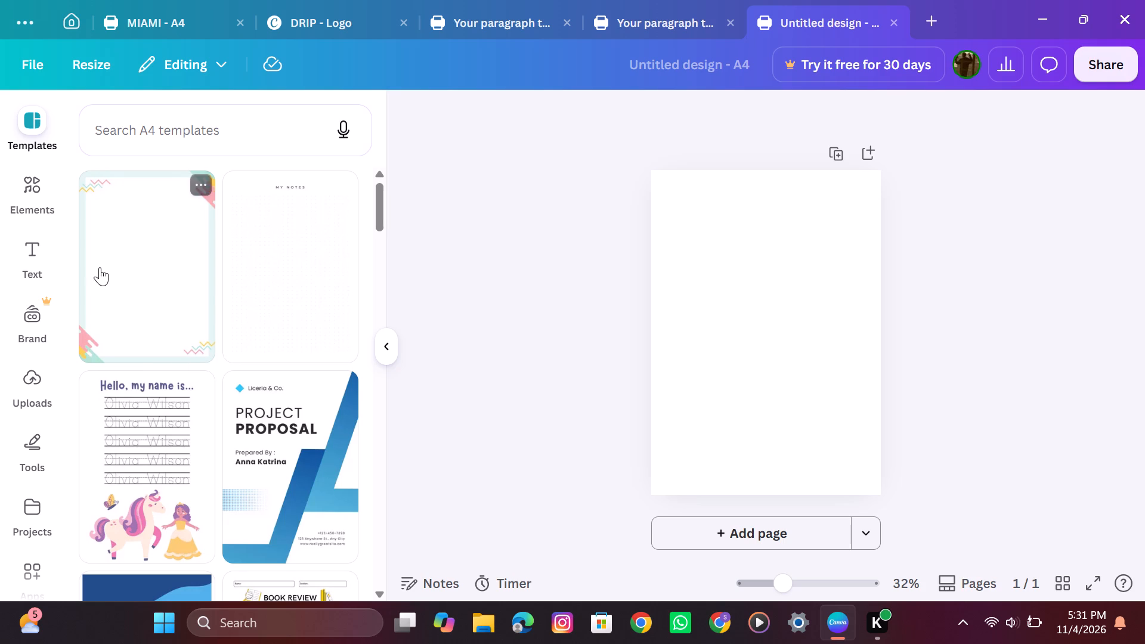
Fill the whole page with the black-and-white photo of the shirtless man with a covered face from the EditImages project folder.
left_click(42, 500)
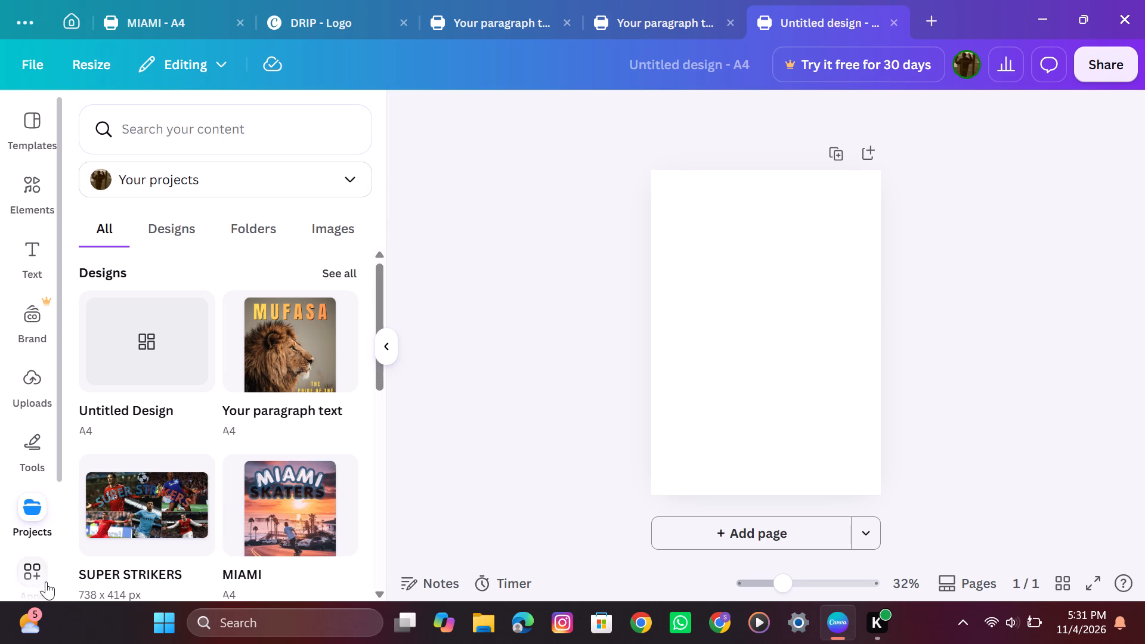
scroll(216, 434, "down", 7)
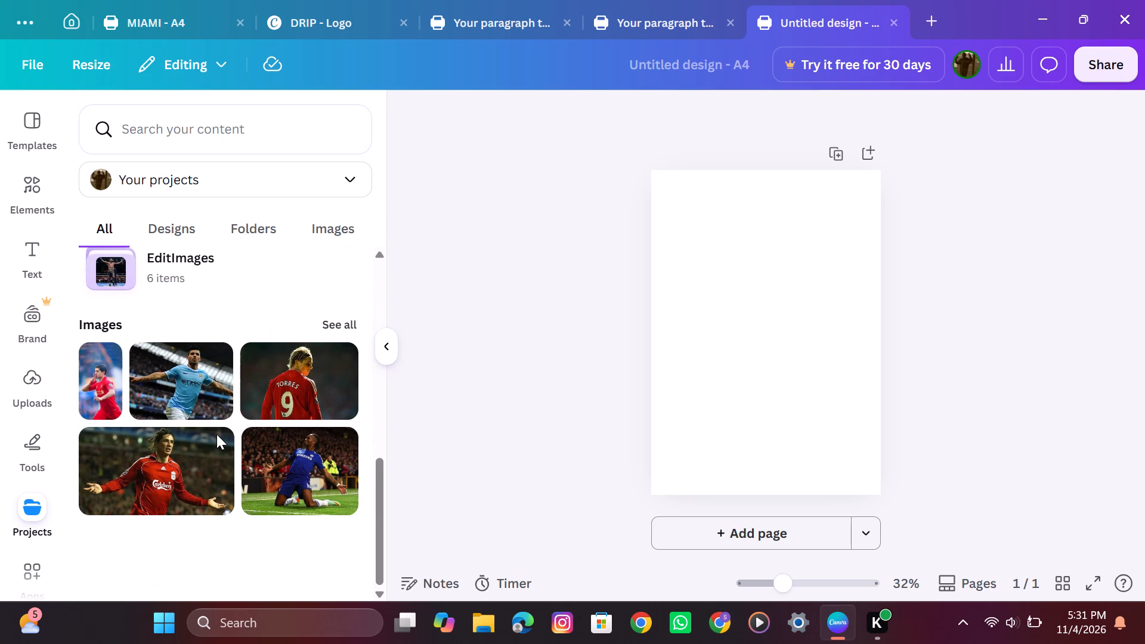
left_click(178, 253)
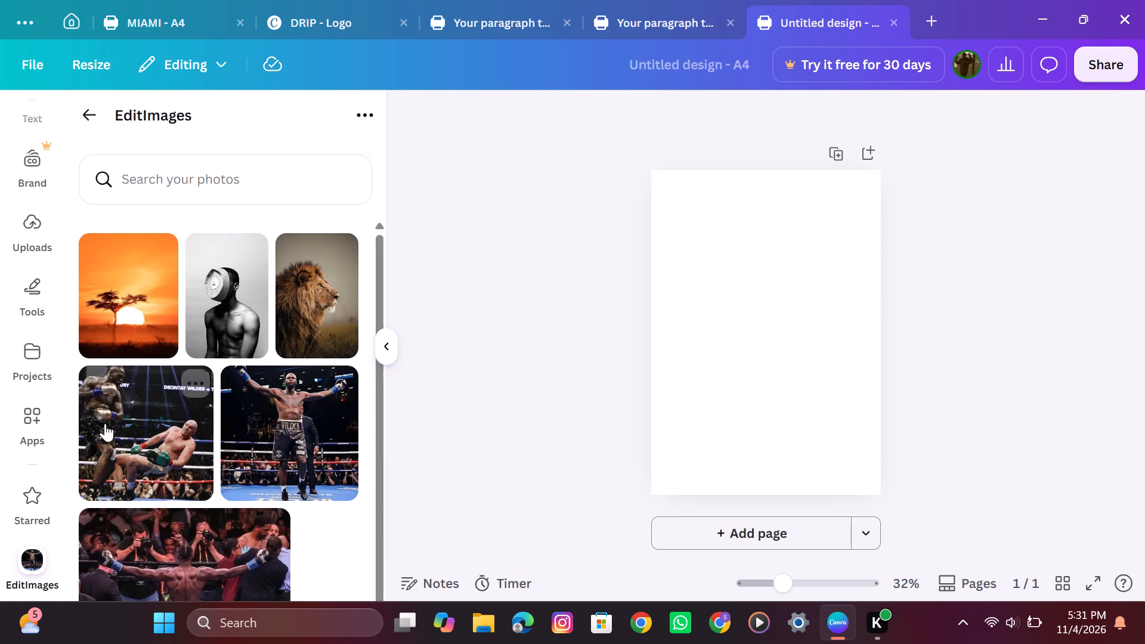
left_click(207, 337)
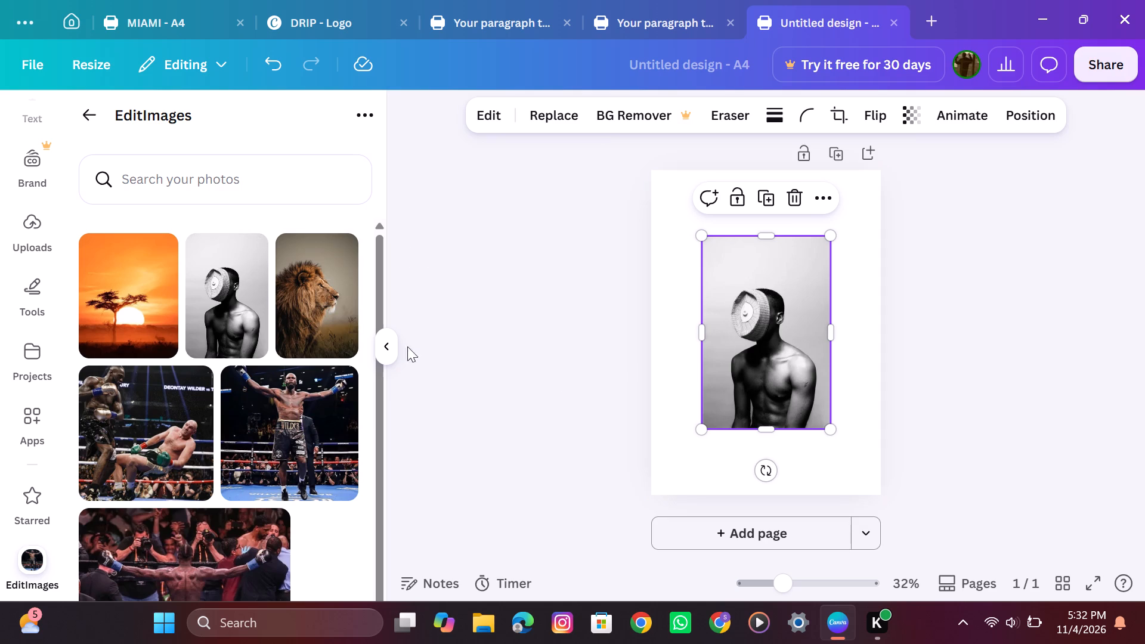
left_click(792, 203)
left_click_drag(237, 302, 666, 352)
left_click(555, 347)
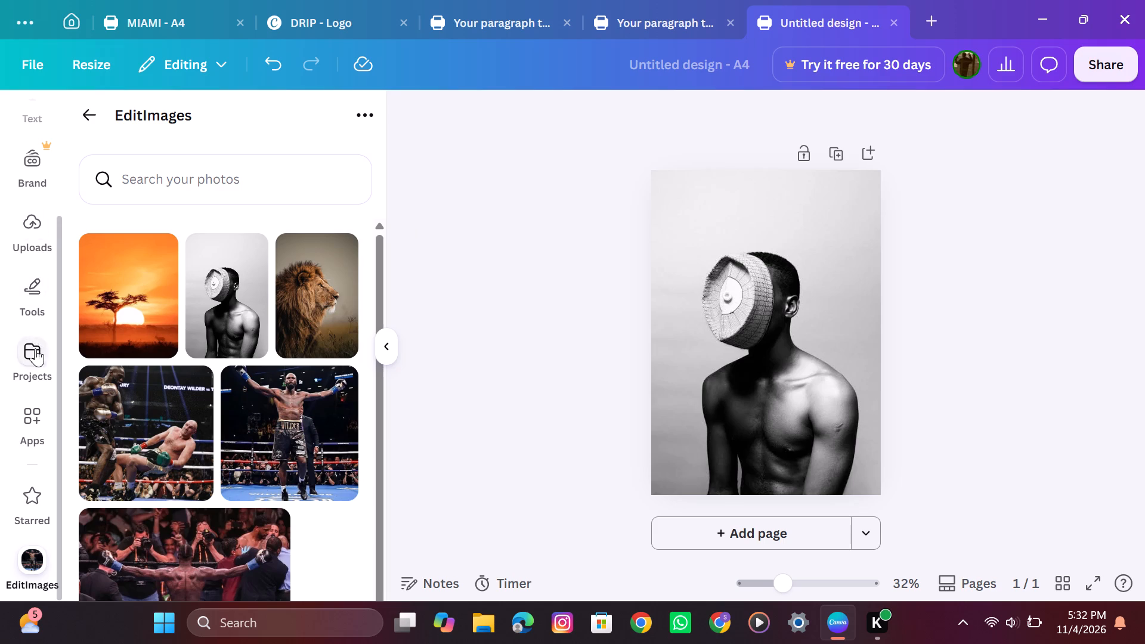
Add a text box reading OPAQUE and place it above the man's head near the top of the page.
scroll(42, 263, "up", 3)
left_click(42, 263)
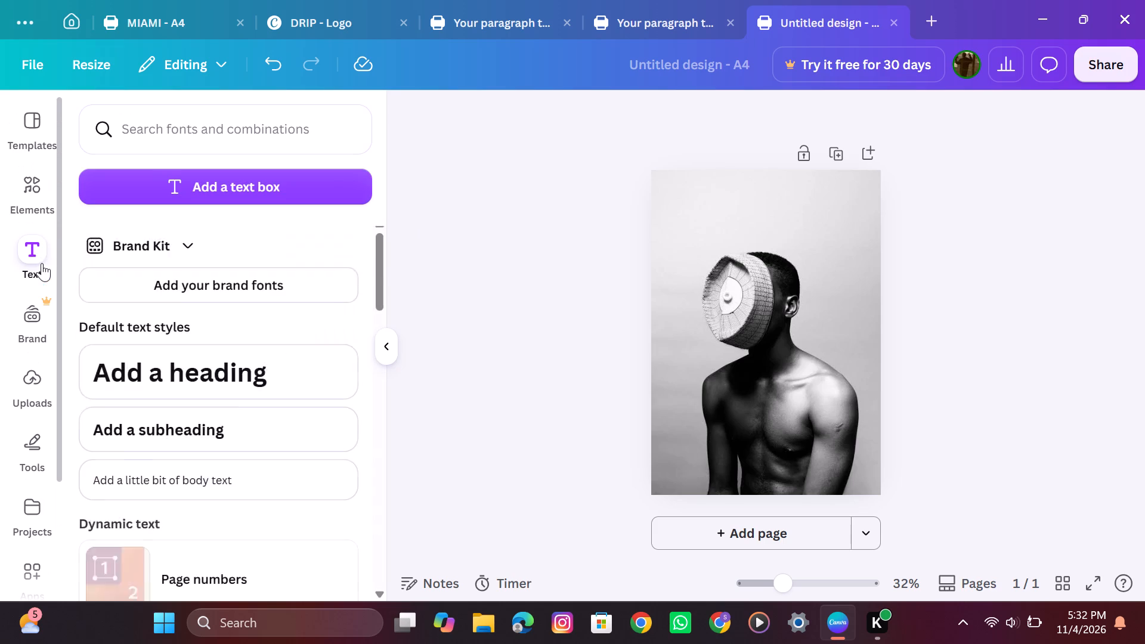
left_click(166, 189)
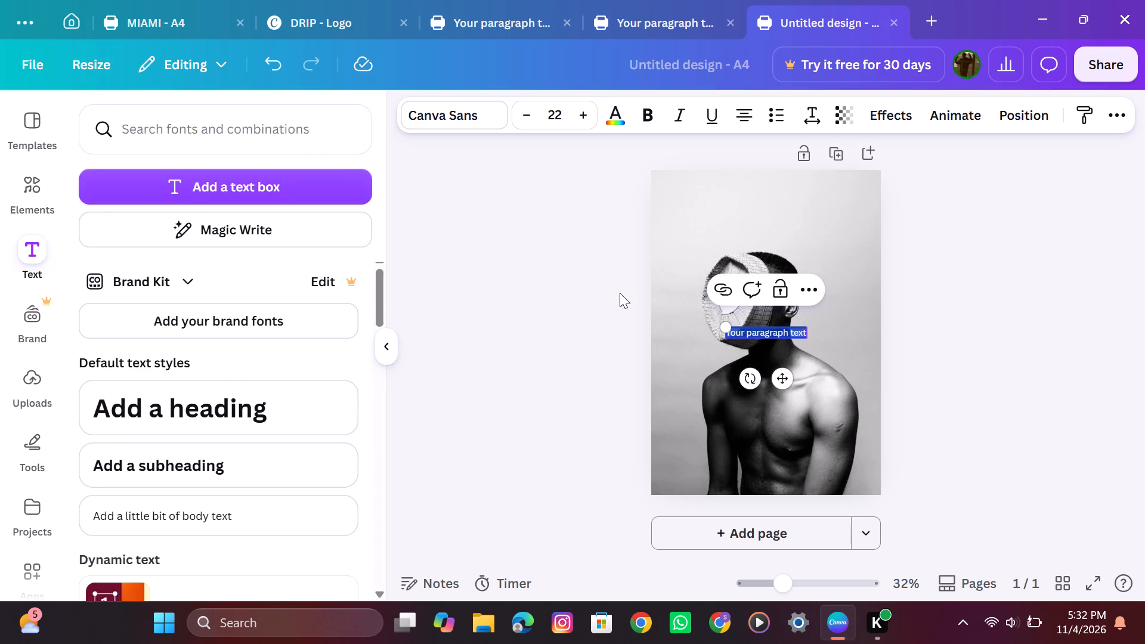
key("BackSpace")
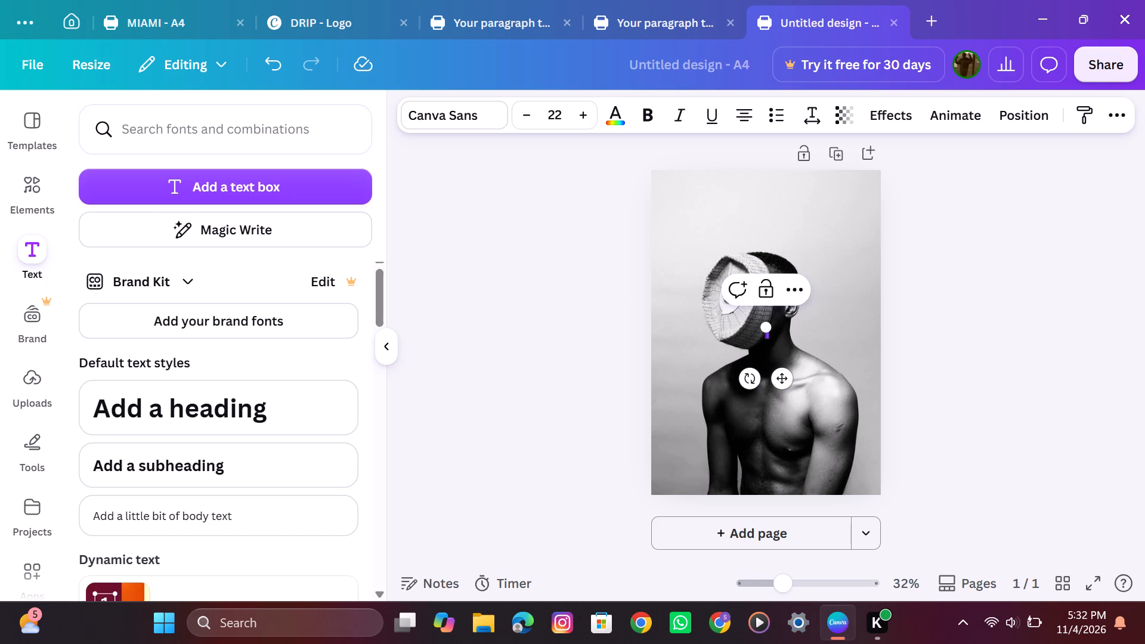
type("OPA")
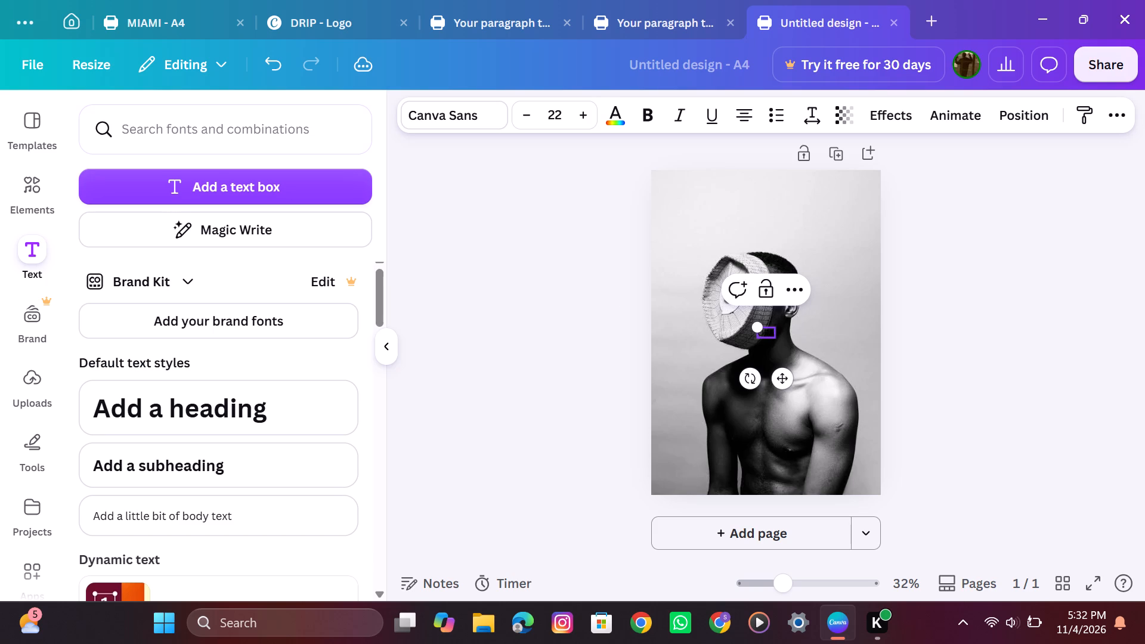
key("q")
key("u")
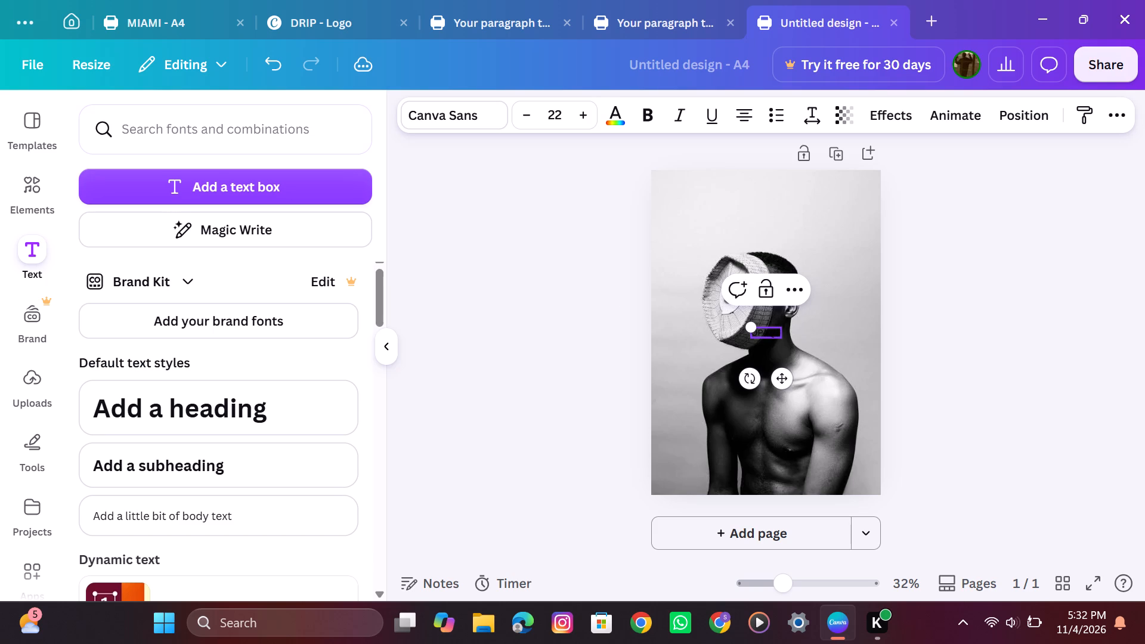
key("e")
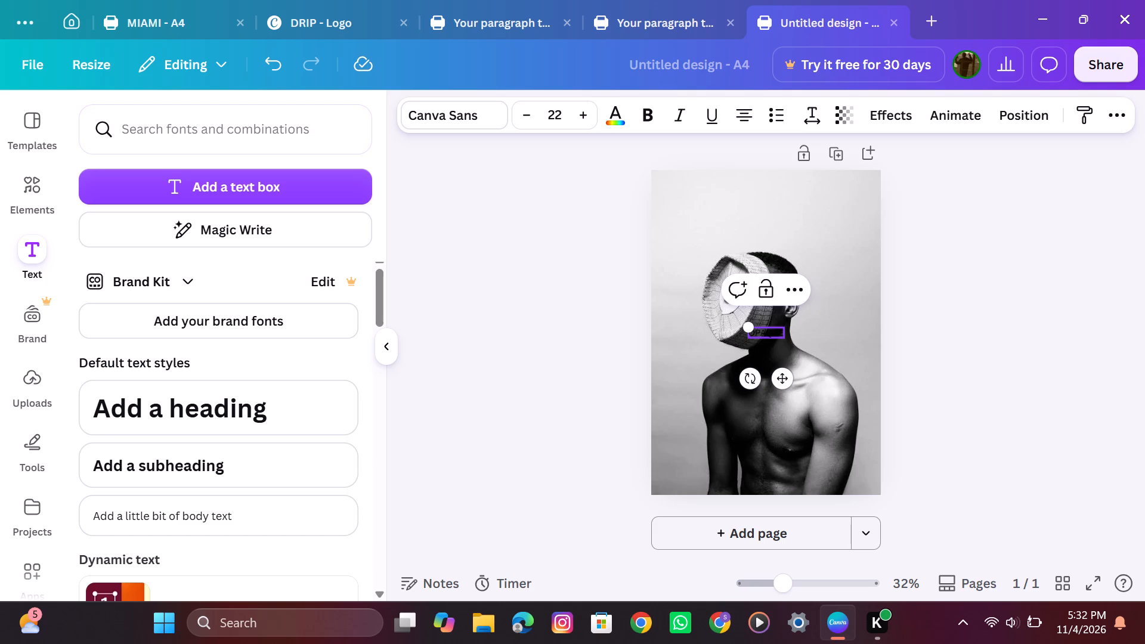
left_click_drag(785, 383, 764, 268)
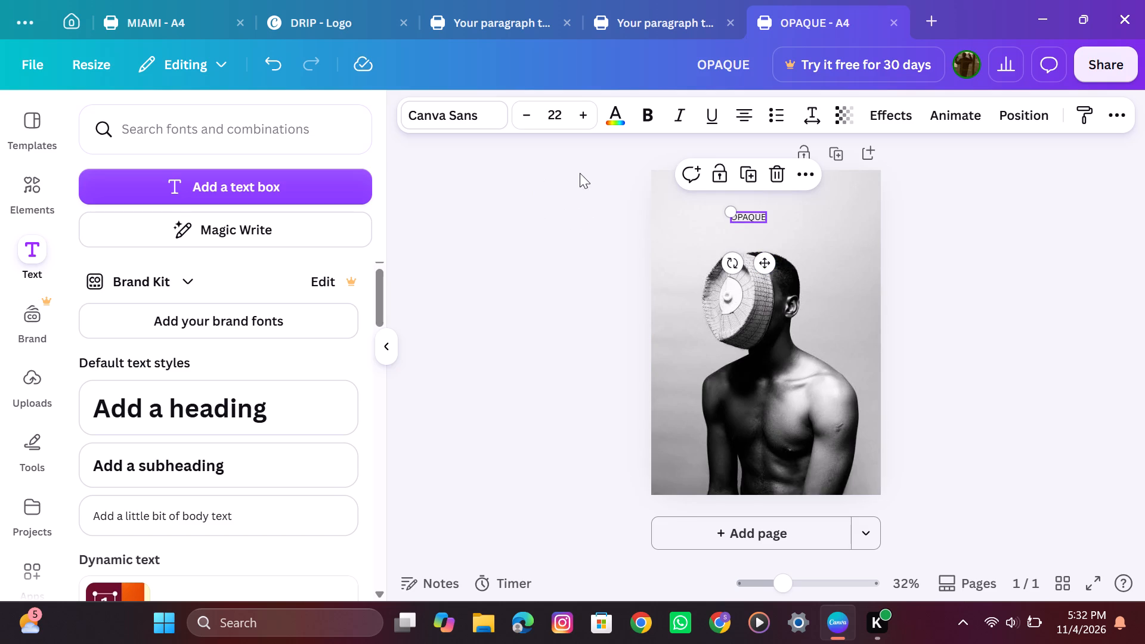
Make the OPAQUE title bold and enlarge it to font size 78.
left_click(590, 120)
left_click(590, 120)
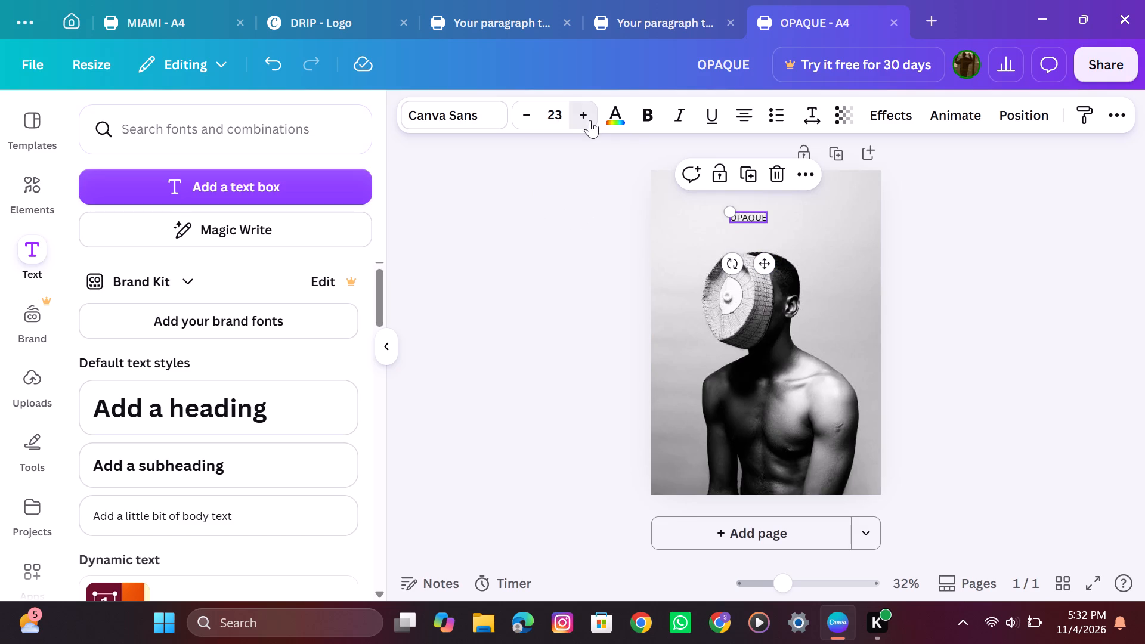
left_click(640, 119)
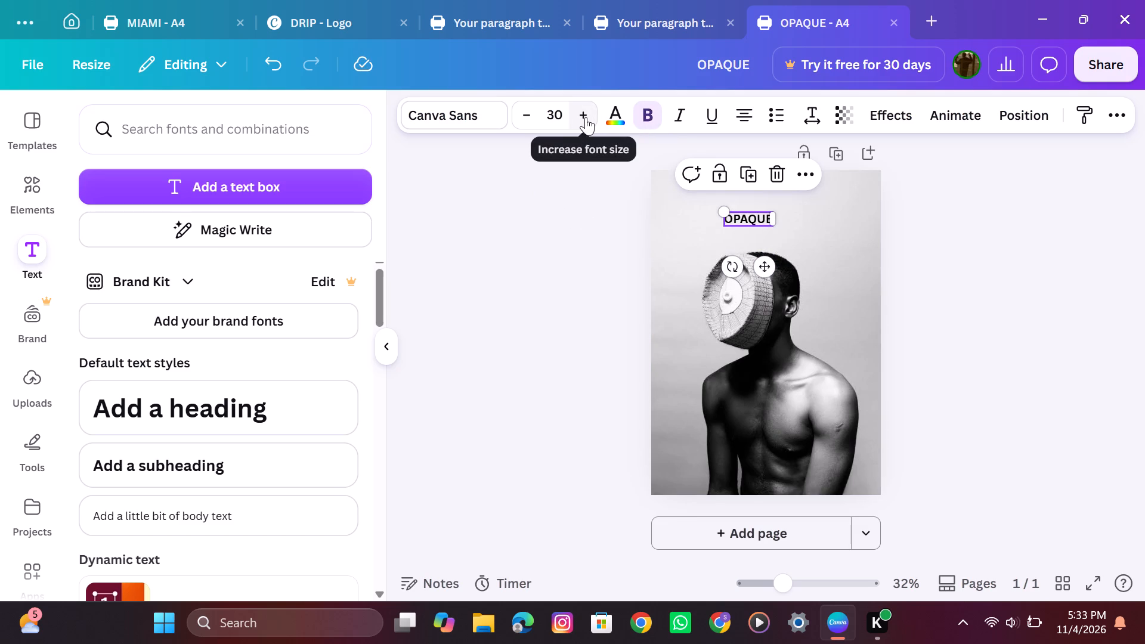
left_click(586, 117)
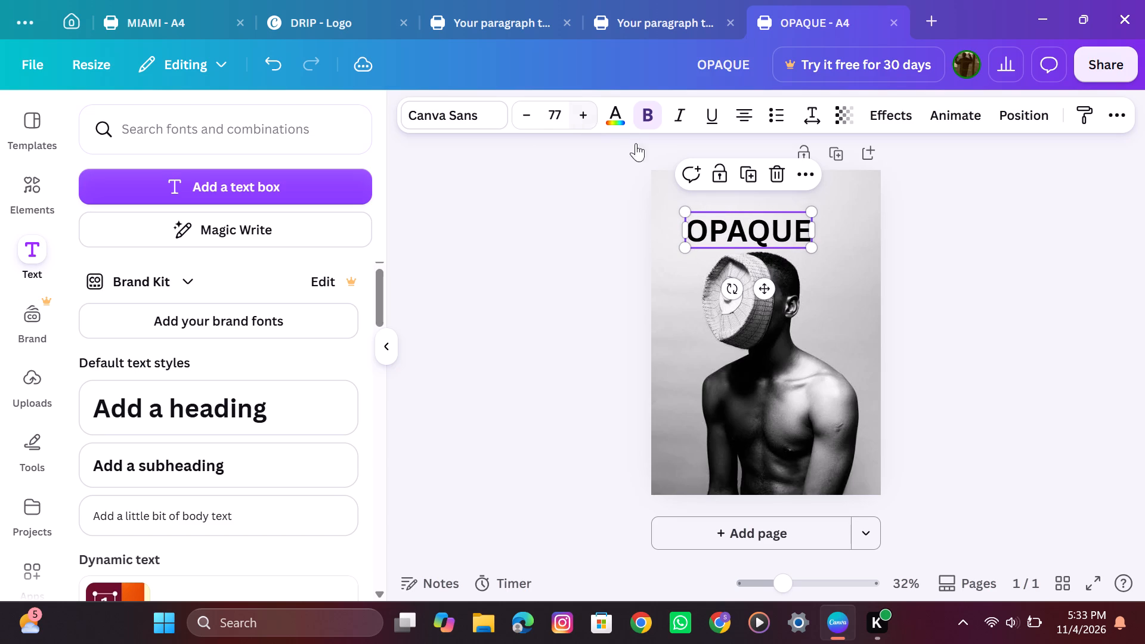
Reposition the OPAQUE title just above the man's head, slightly left of the page's vertical centre line.
left_click_drag(760, 295, 757, 288)
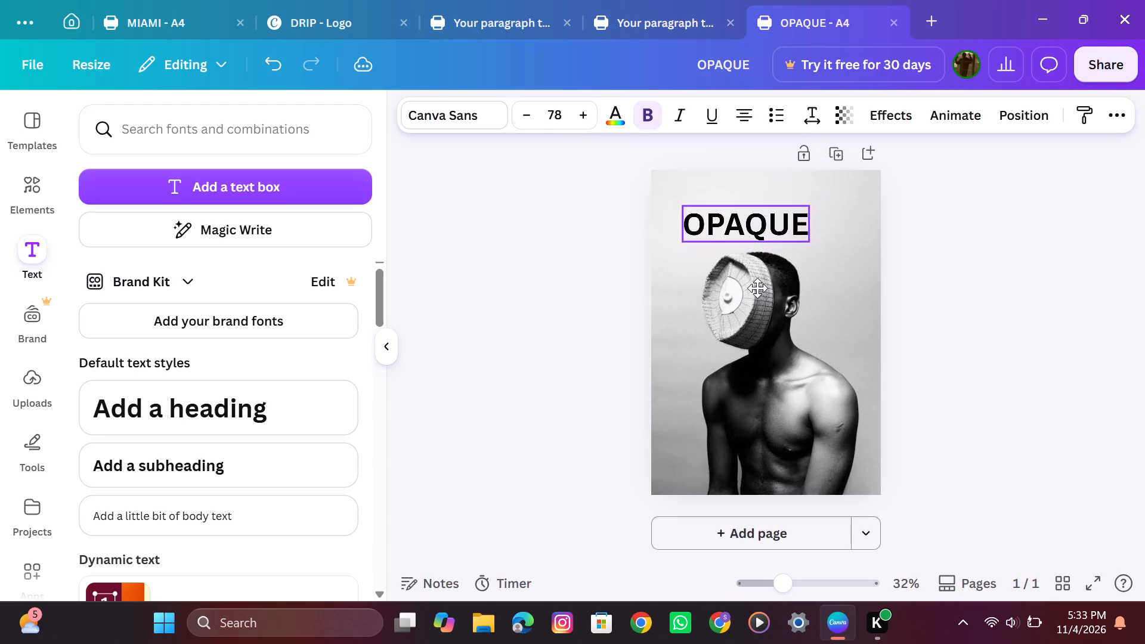
left_click_drag(757, 288, 772, 285)
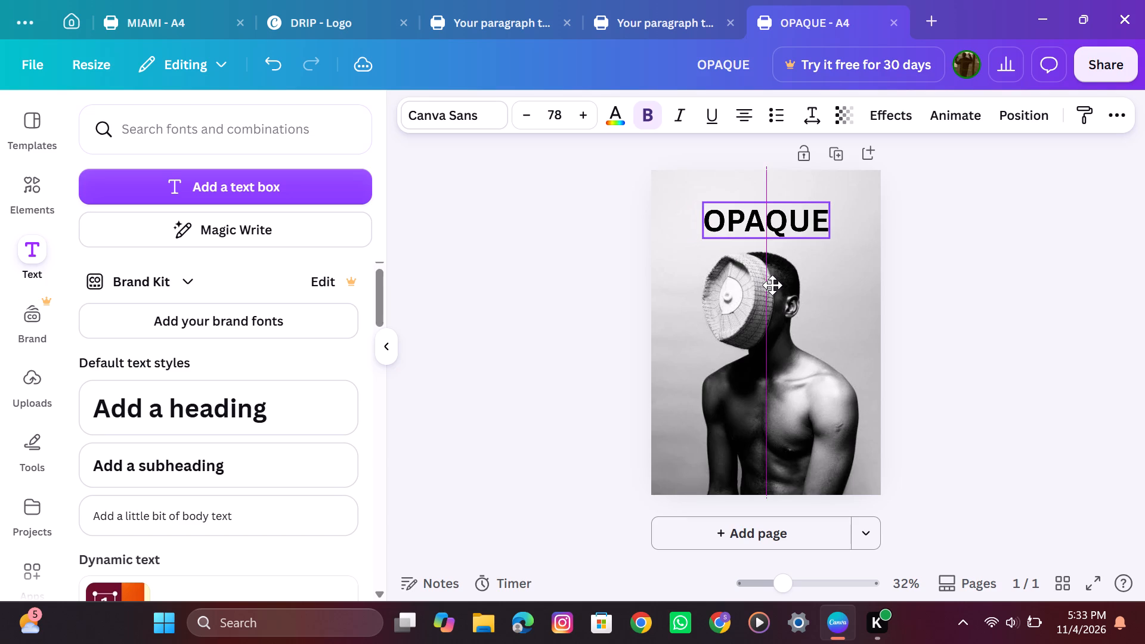
left_click_drag(772, 285, 775, 284)
left_click_drag(775, 284, 768, 284)
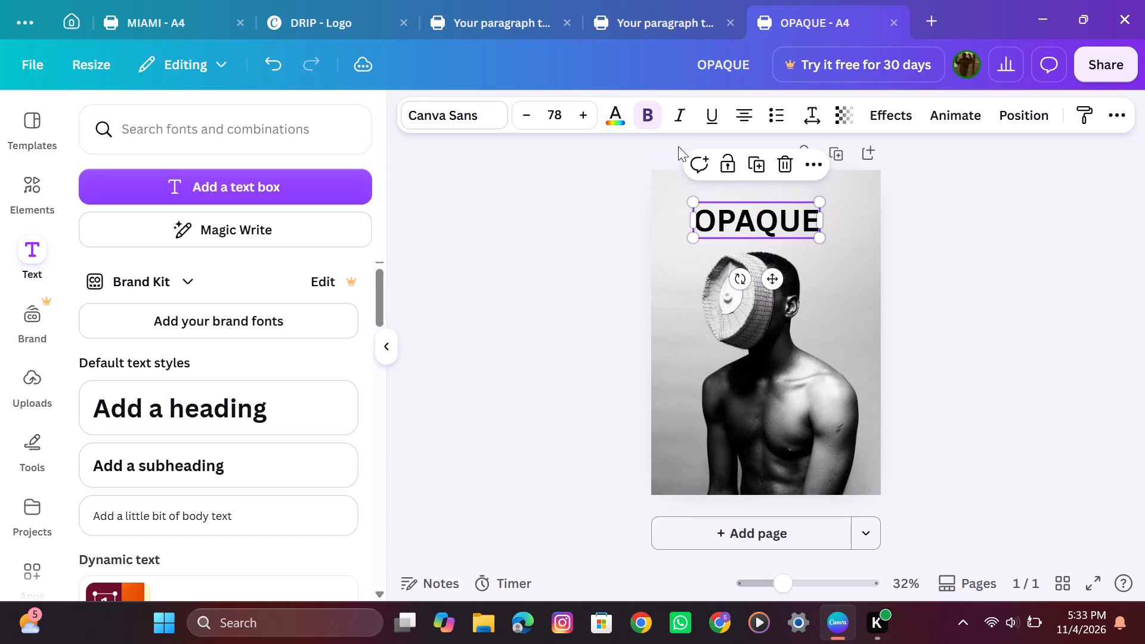
Enlarge the OPAQUE title further to font size 93.
left_click(587, 109)
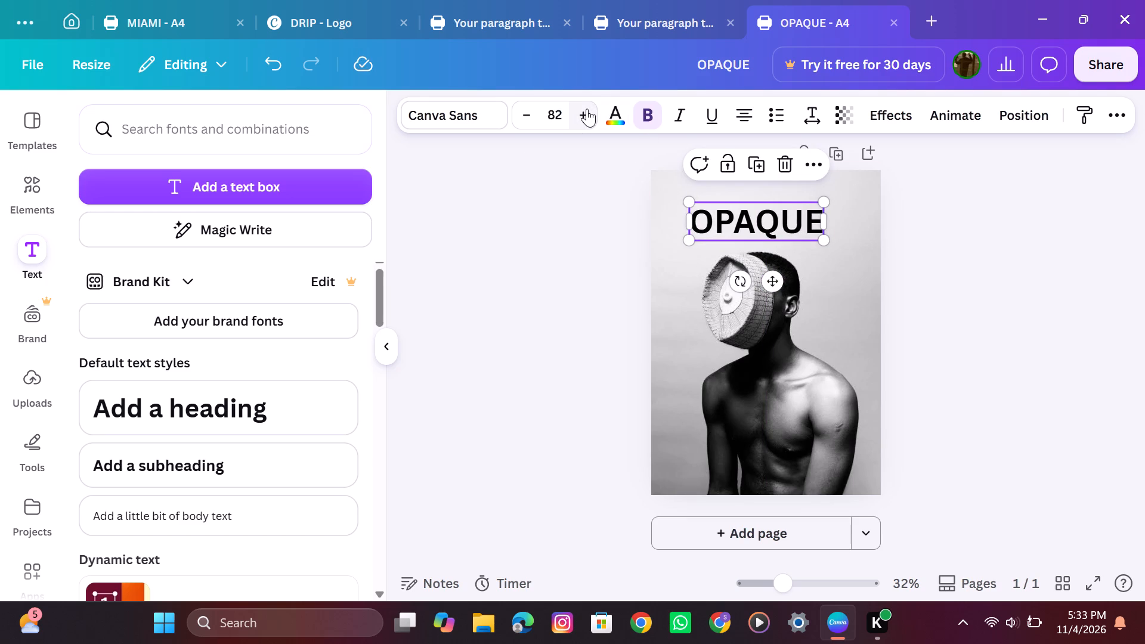
left_click(509, 262)
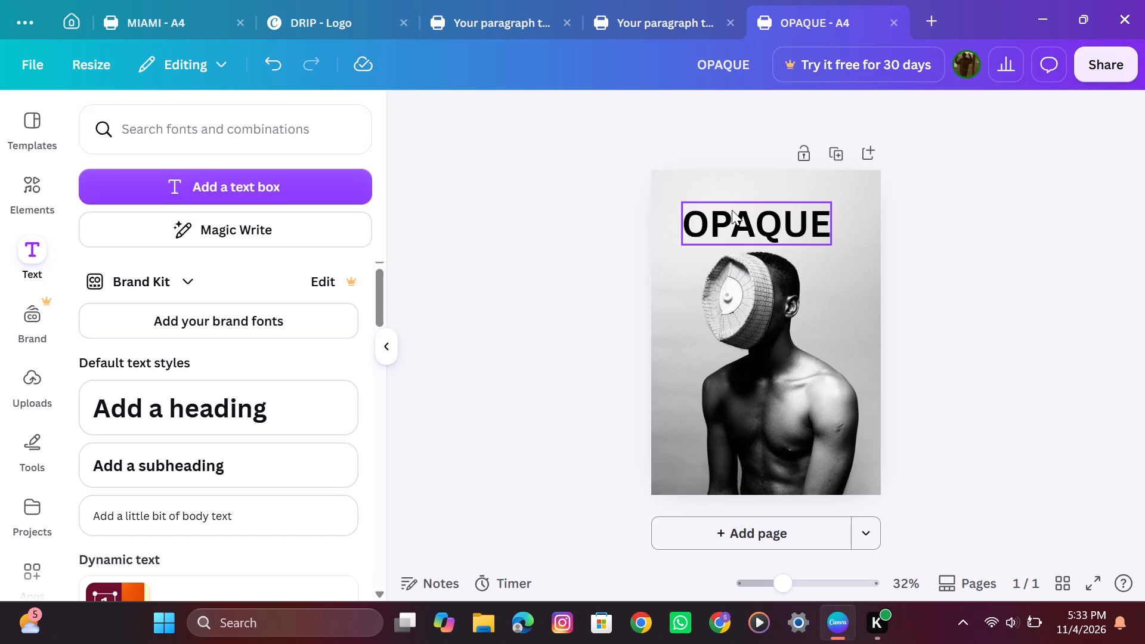
left_click(694, 219)
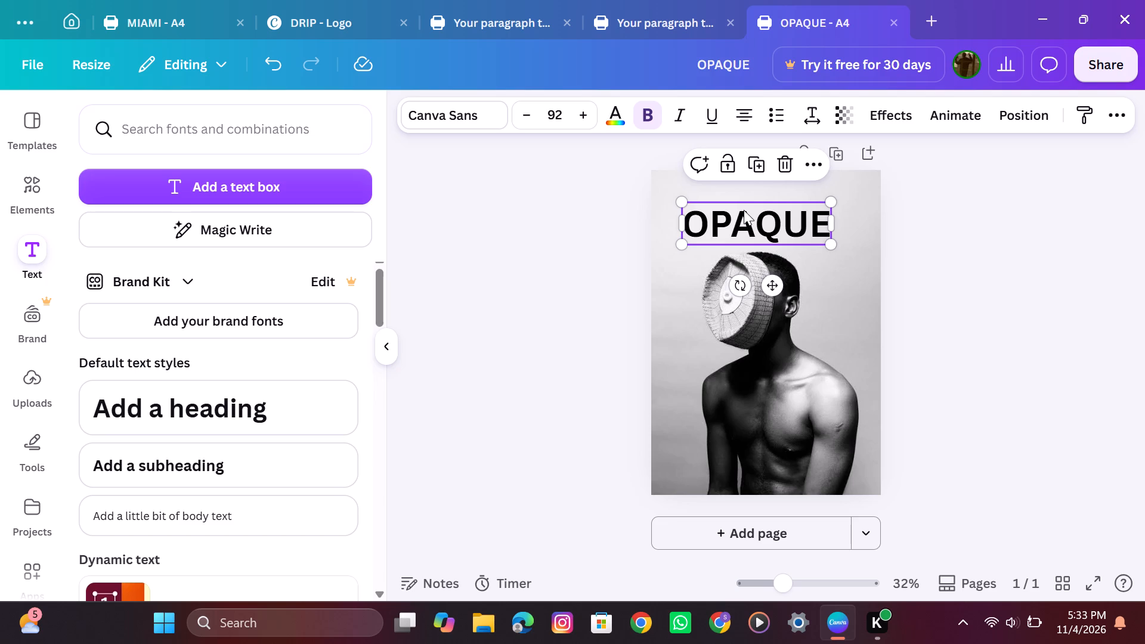
left_click(601, 294)
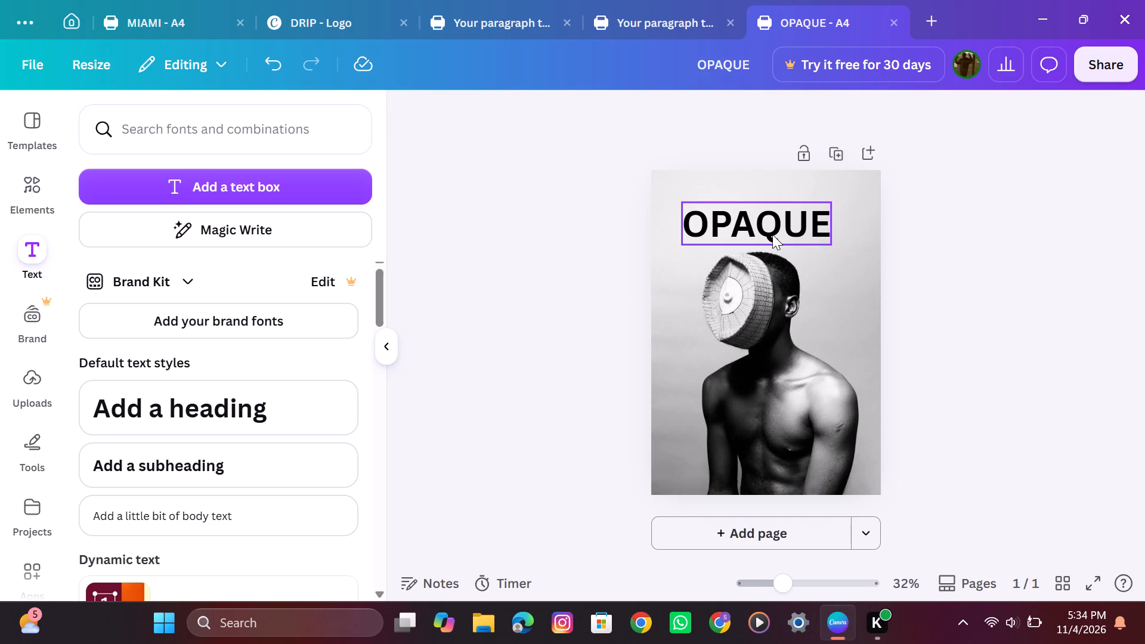
left_click(763, 234)
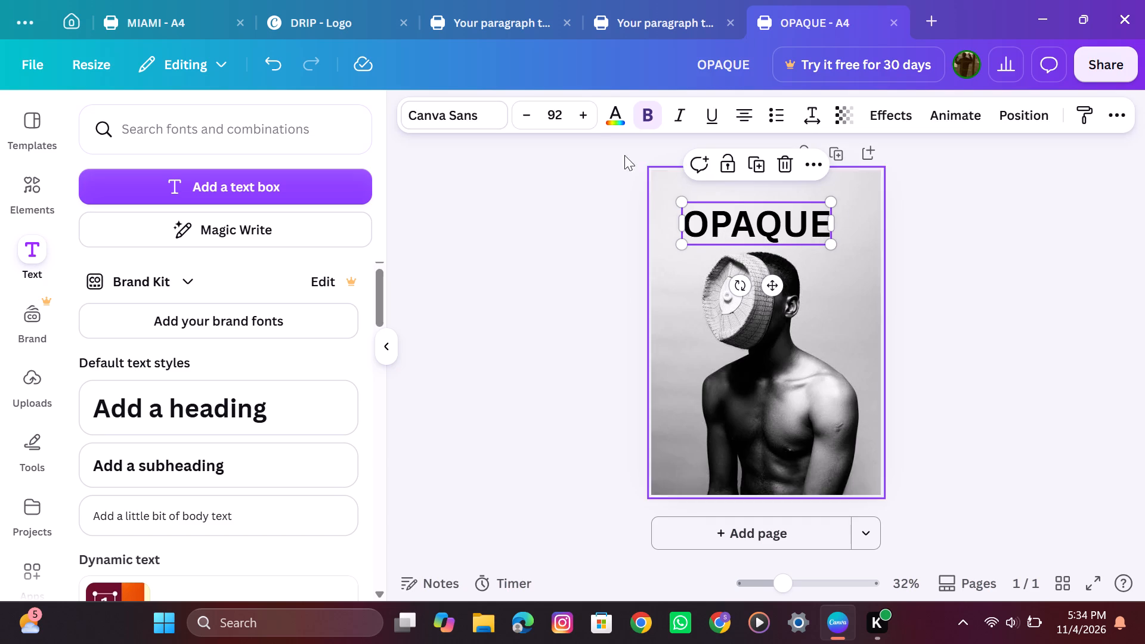
left_click(587, 119)
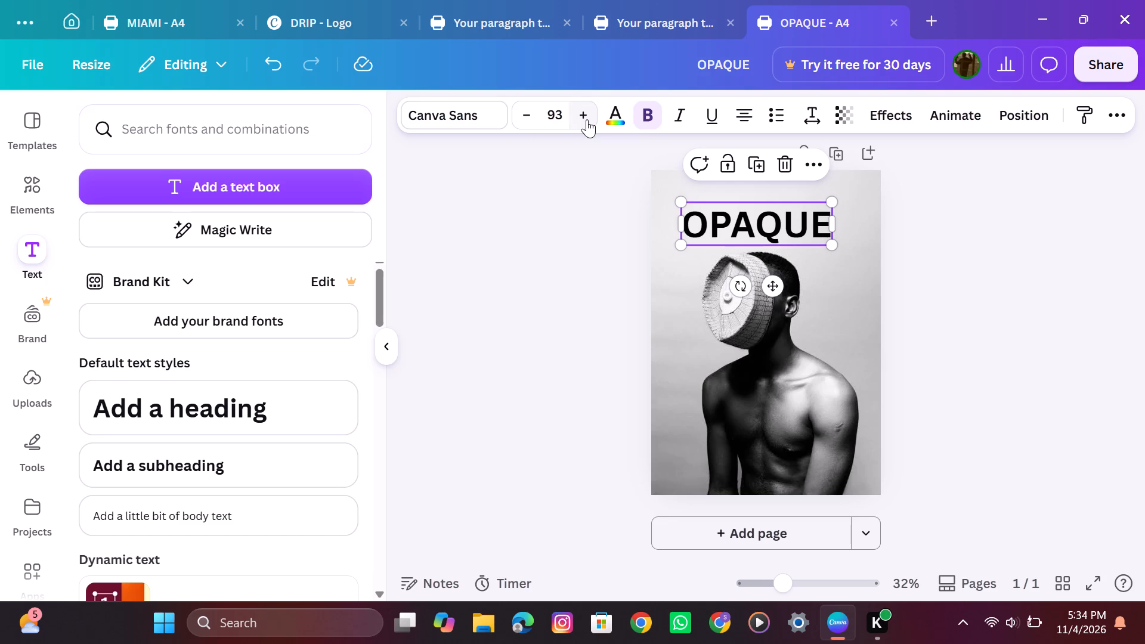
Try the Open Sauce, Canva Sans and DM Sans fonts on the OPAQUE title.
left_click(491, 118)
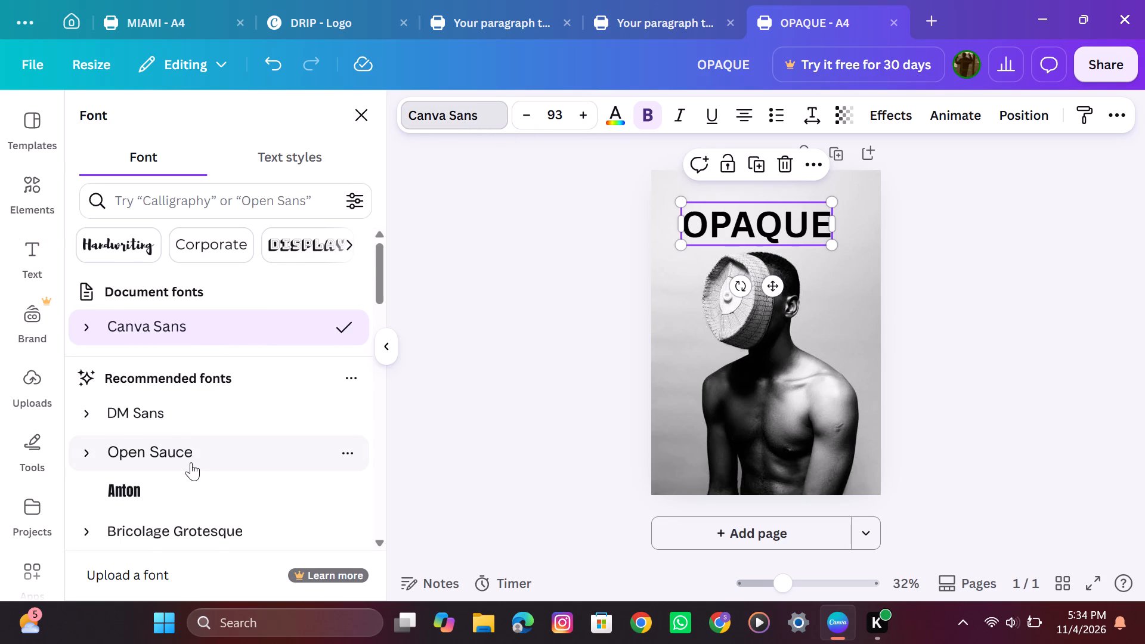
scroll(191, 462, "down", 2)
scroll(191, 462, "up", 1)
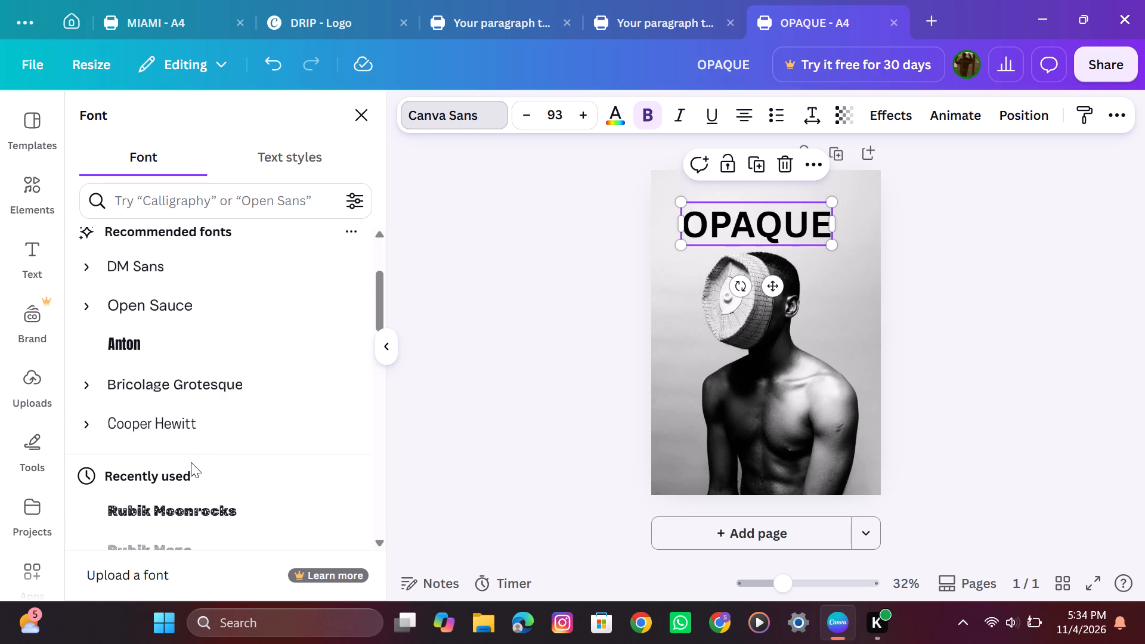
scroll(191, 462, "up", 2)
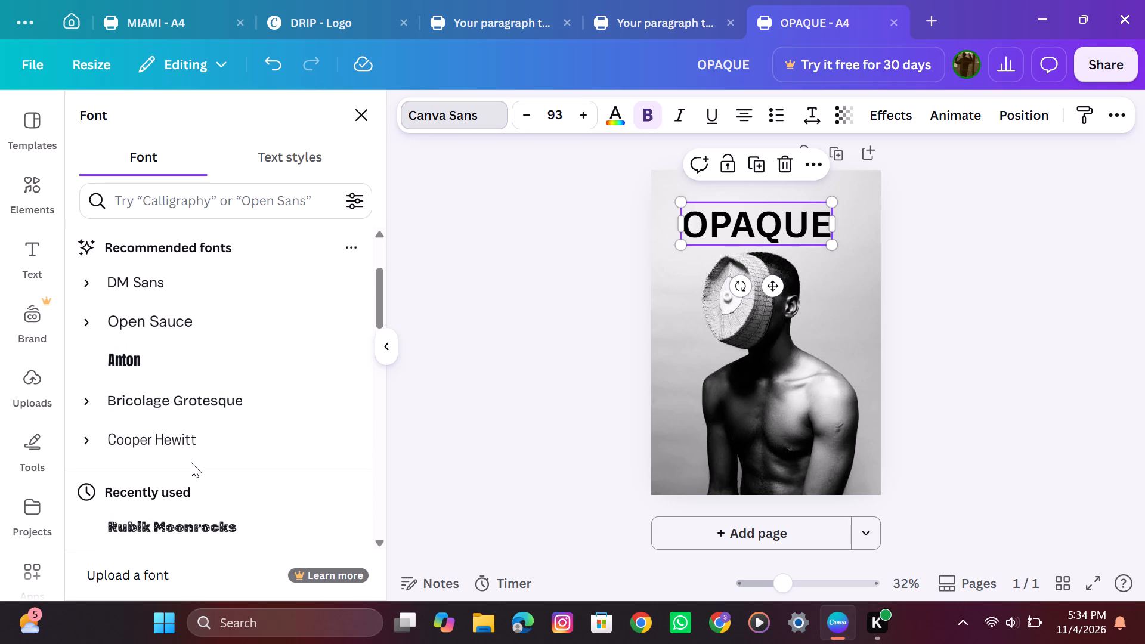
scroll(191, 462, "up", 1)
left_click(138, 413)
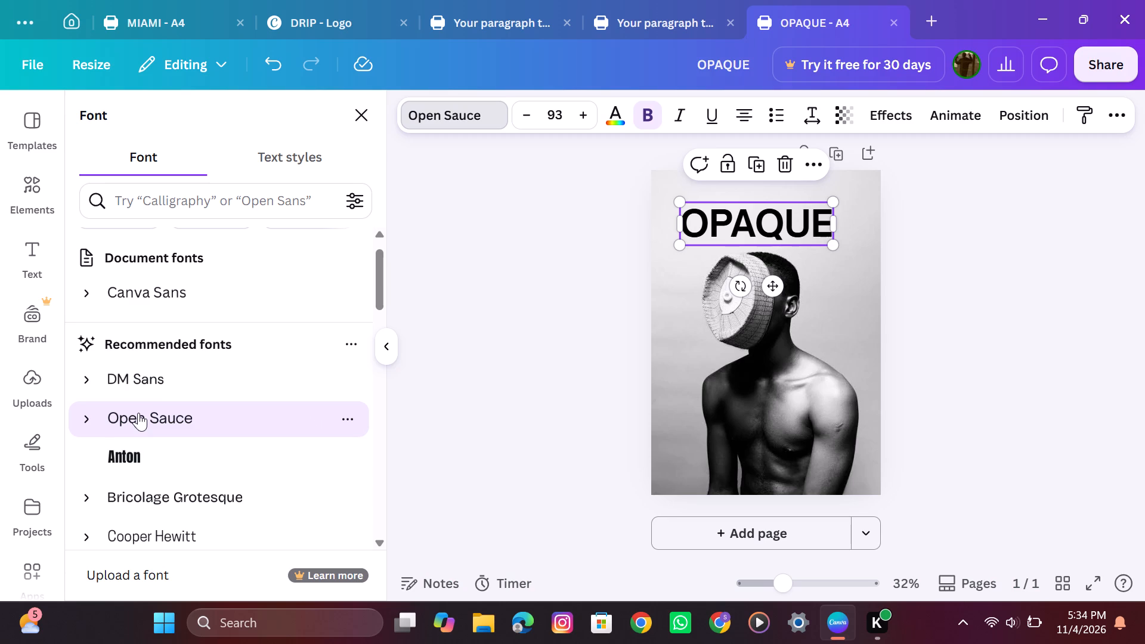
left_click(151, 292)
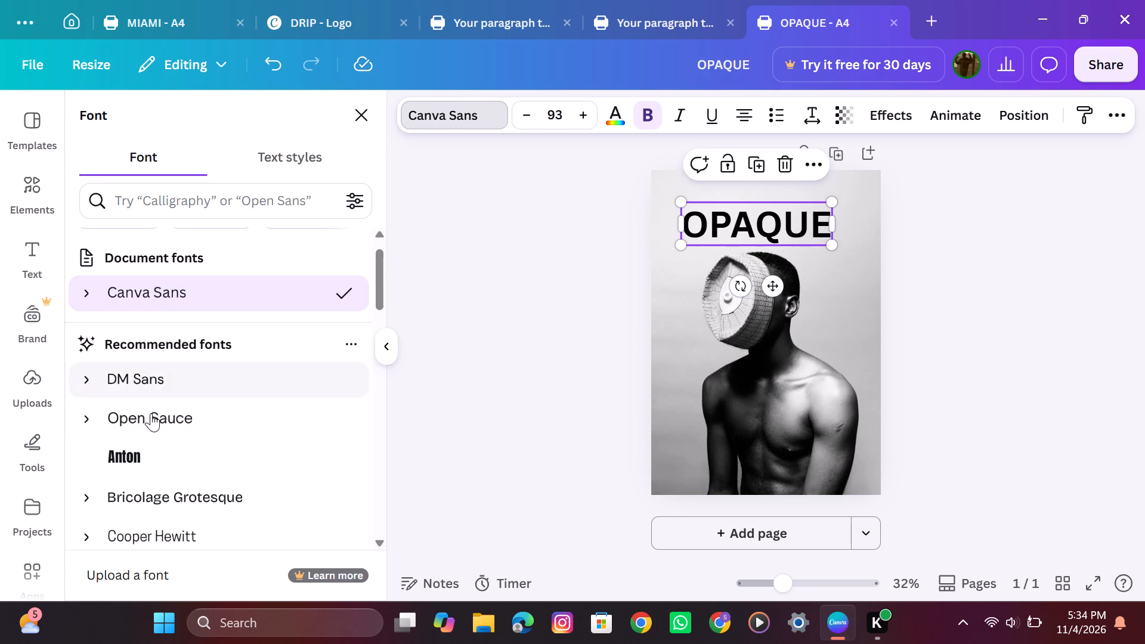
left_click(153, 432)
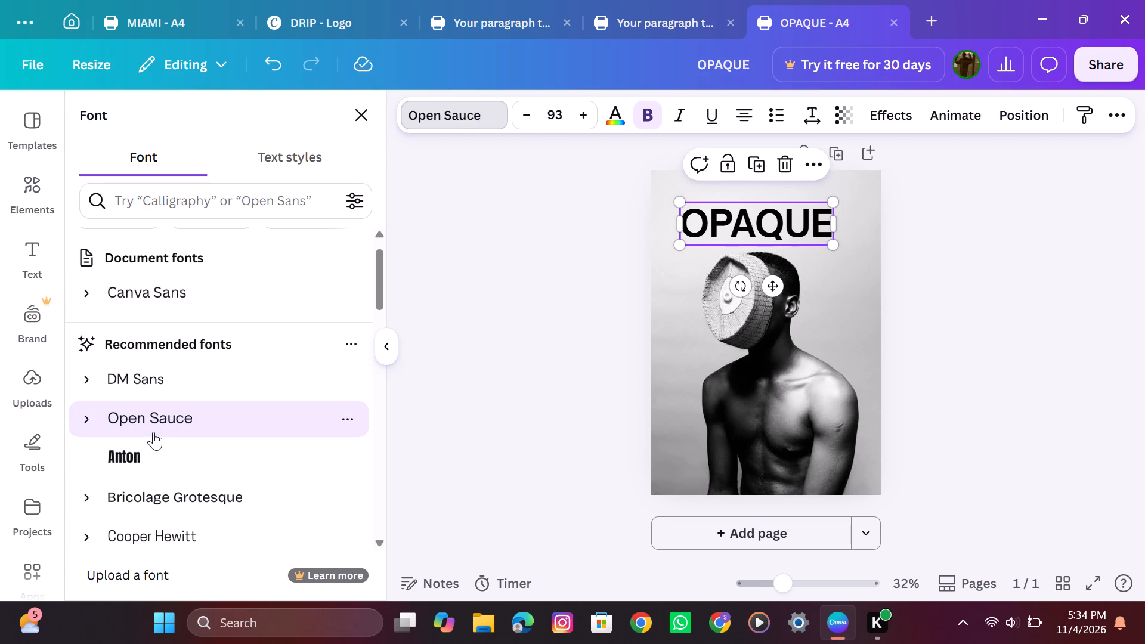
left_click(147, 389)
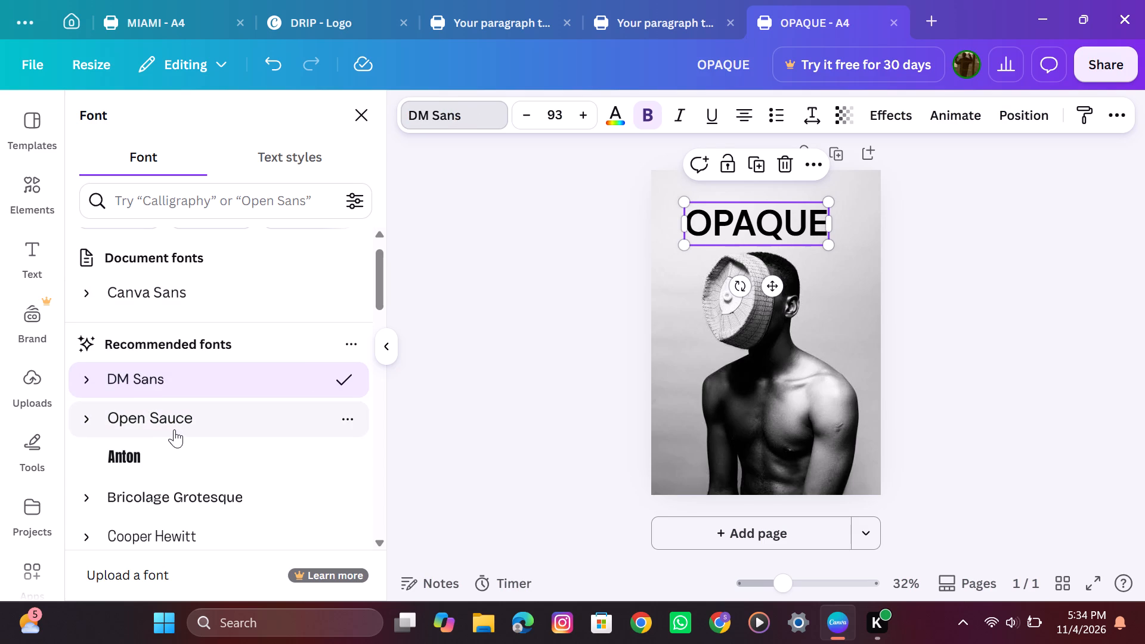
Change the OPAQUE title's font to Rubik Bubbles from the recently used fonts.
scroll(174, 429, "down", 1)
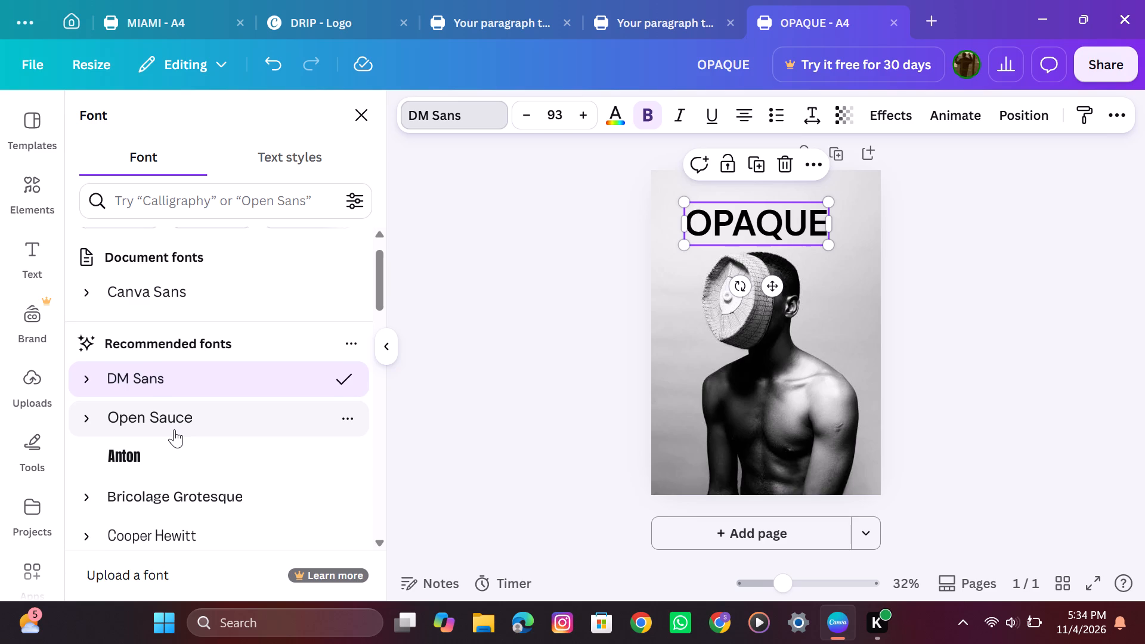
scroll(174, 429, "down", 3)
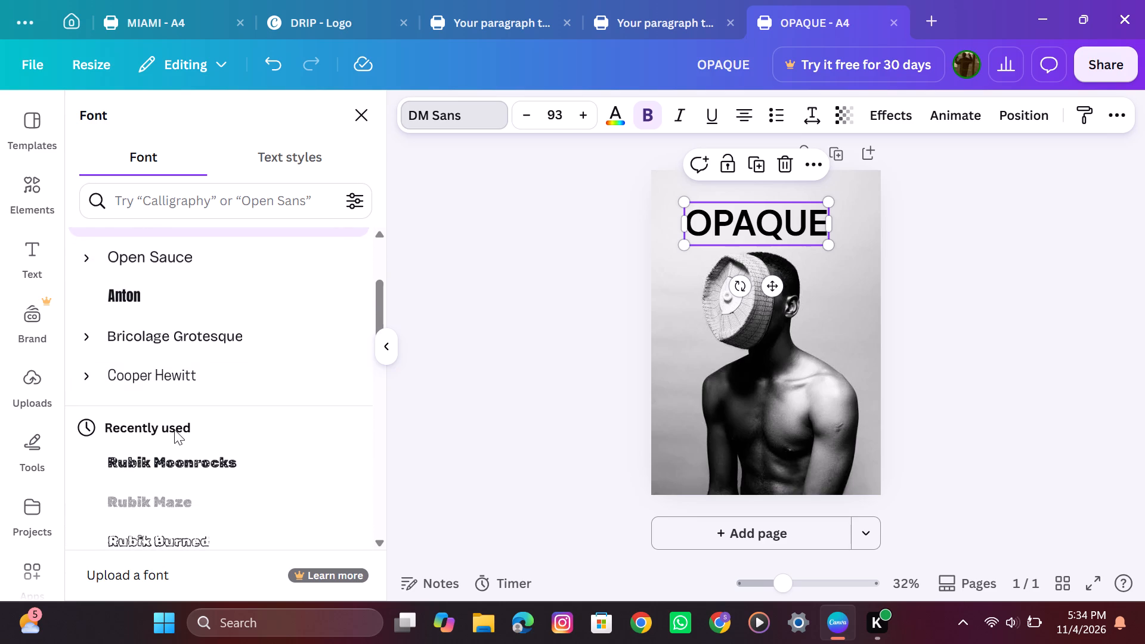
scroll(174, 429, "down", 1)
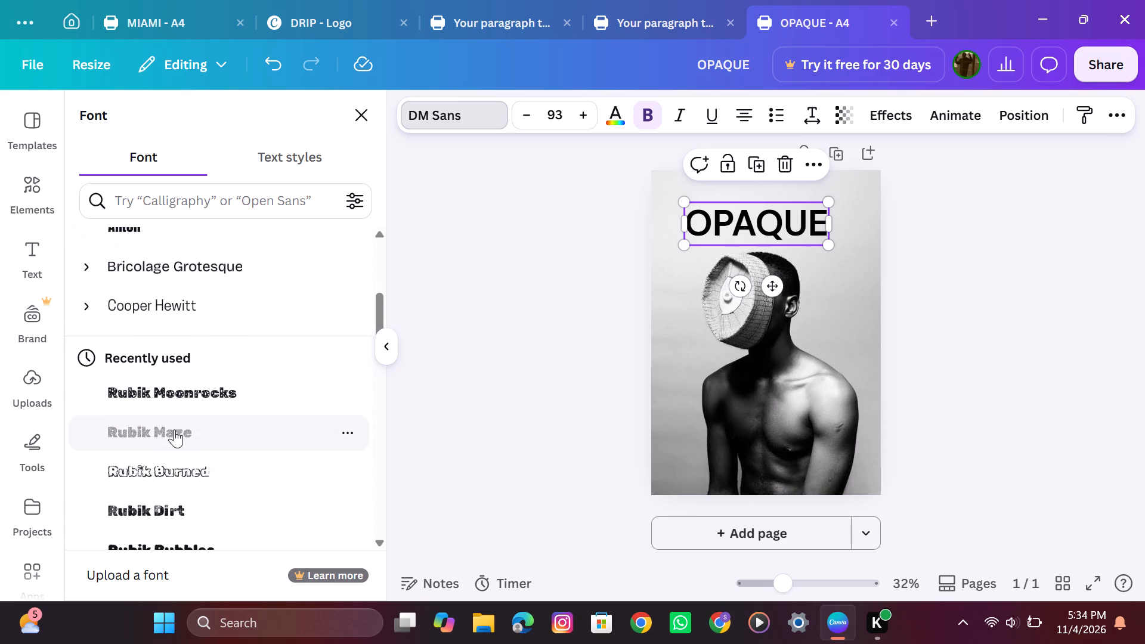
scroll(174, 429, "down", 2)
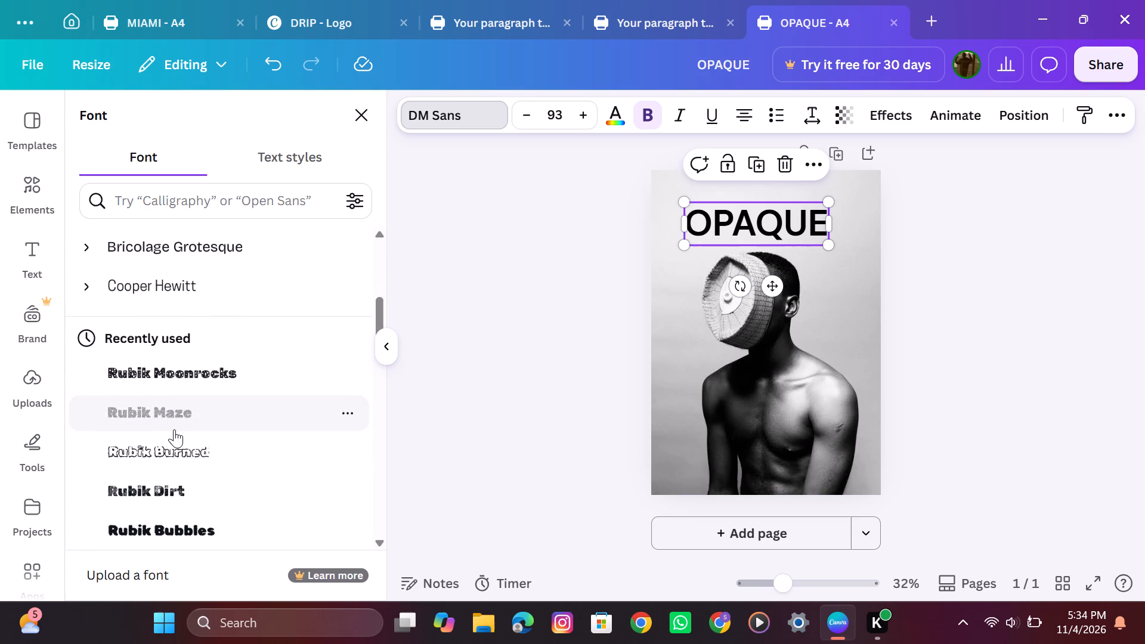
scroll(174, 429, "down", 4)
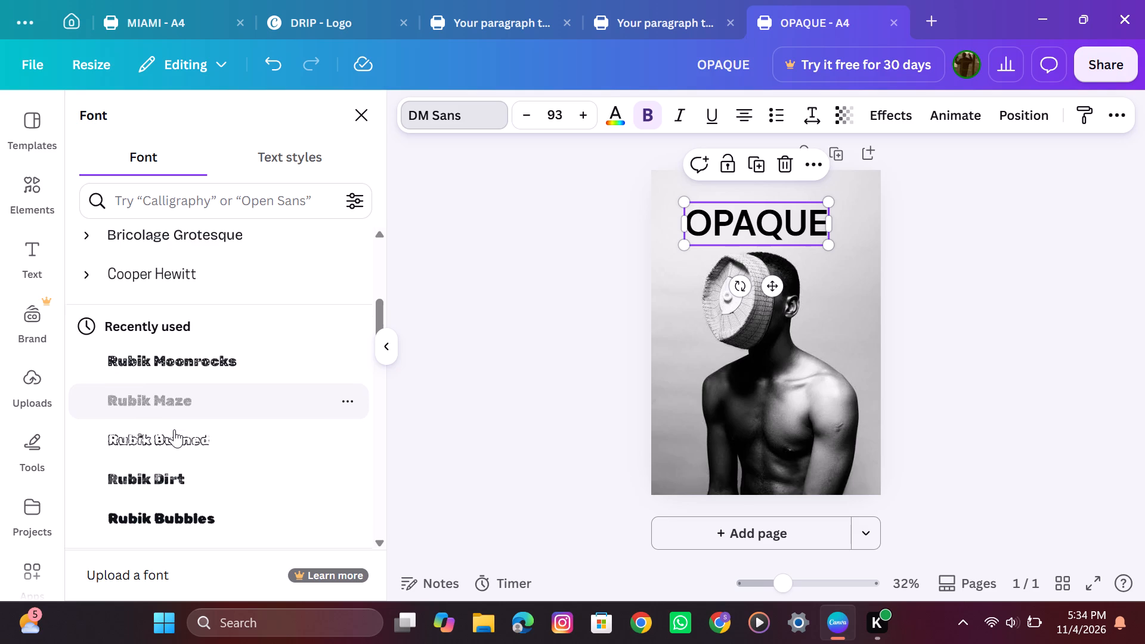
scroll(174, 429, "down", 2)
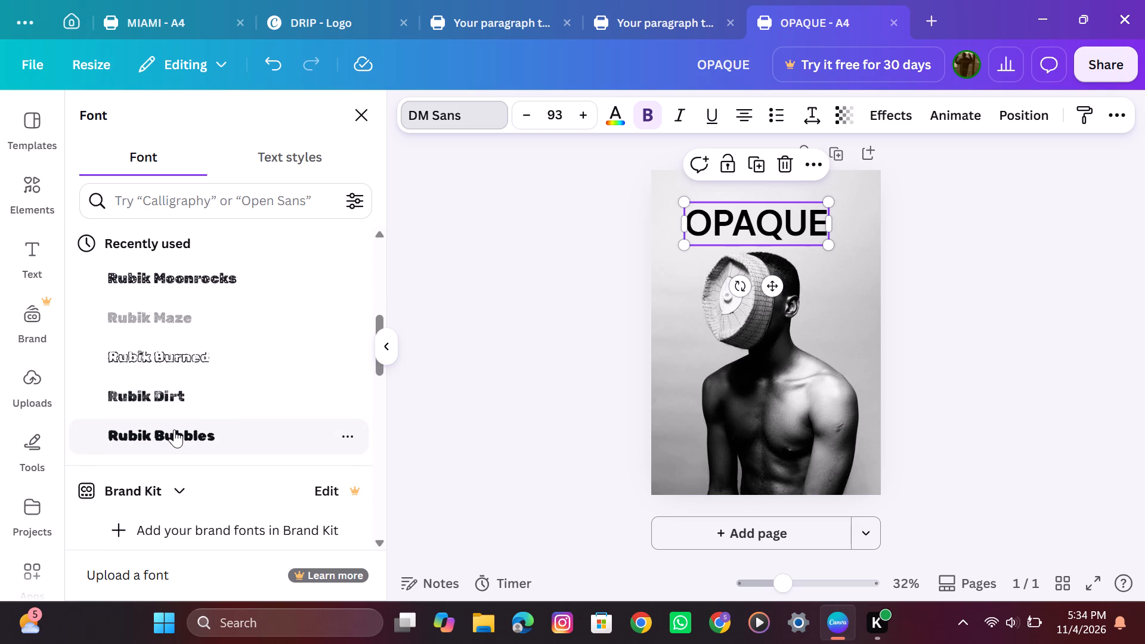
scroll(174, 429, "down", 1)
left_click(174, 429)
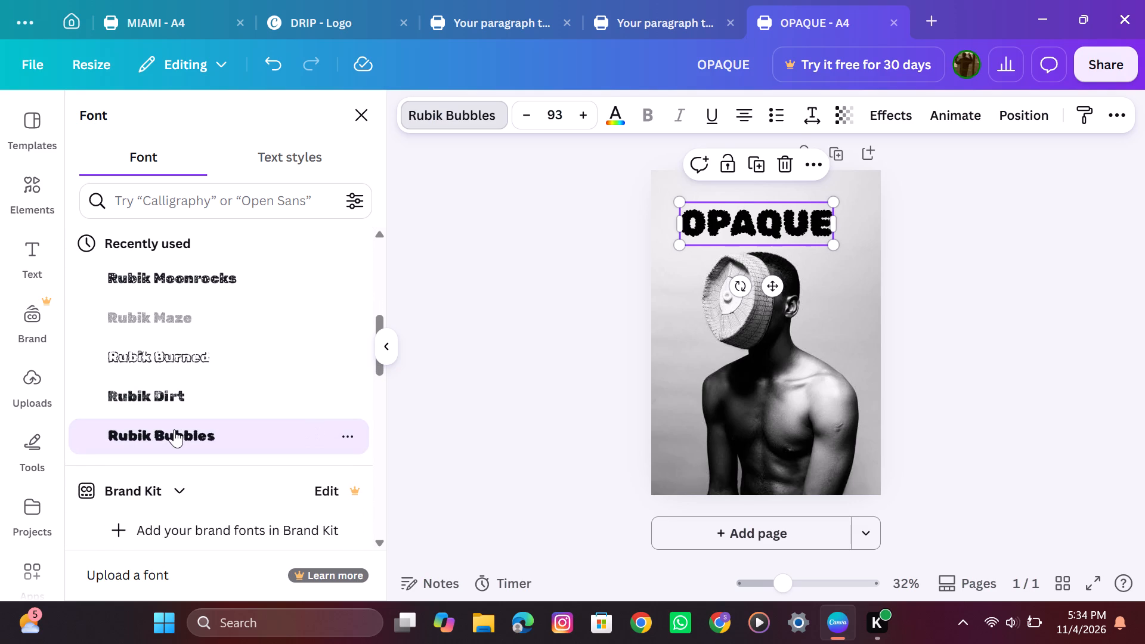
left_click(472, 338)
left_click(472, 338)
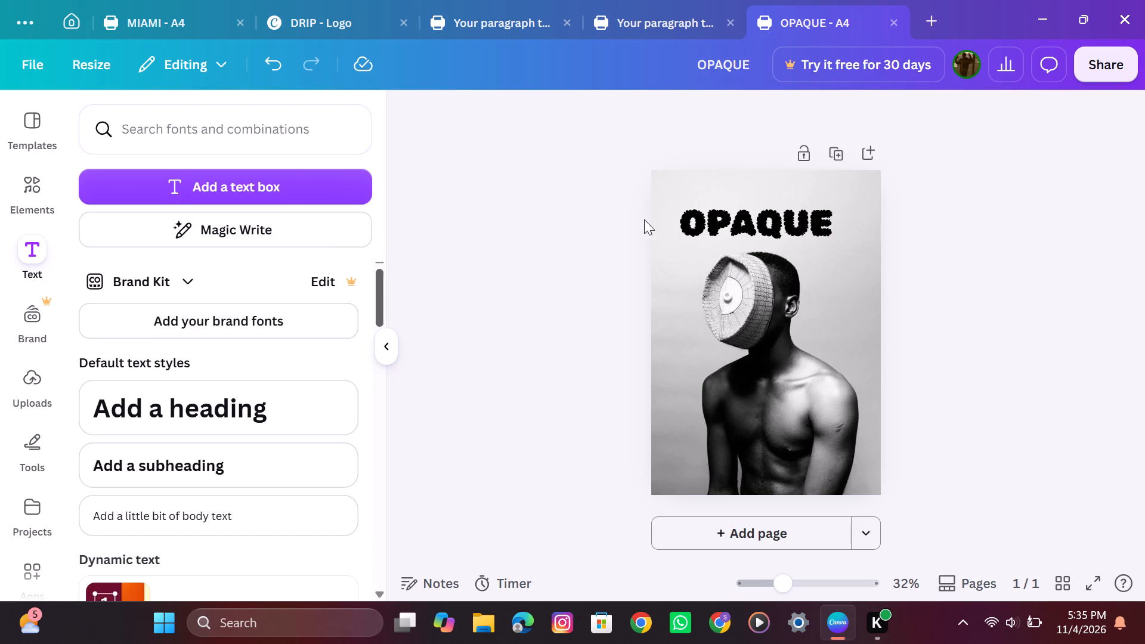
left_click(477, 307)
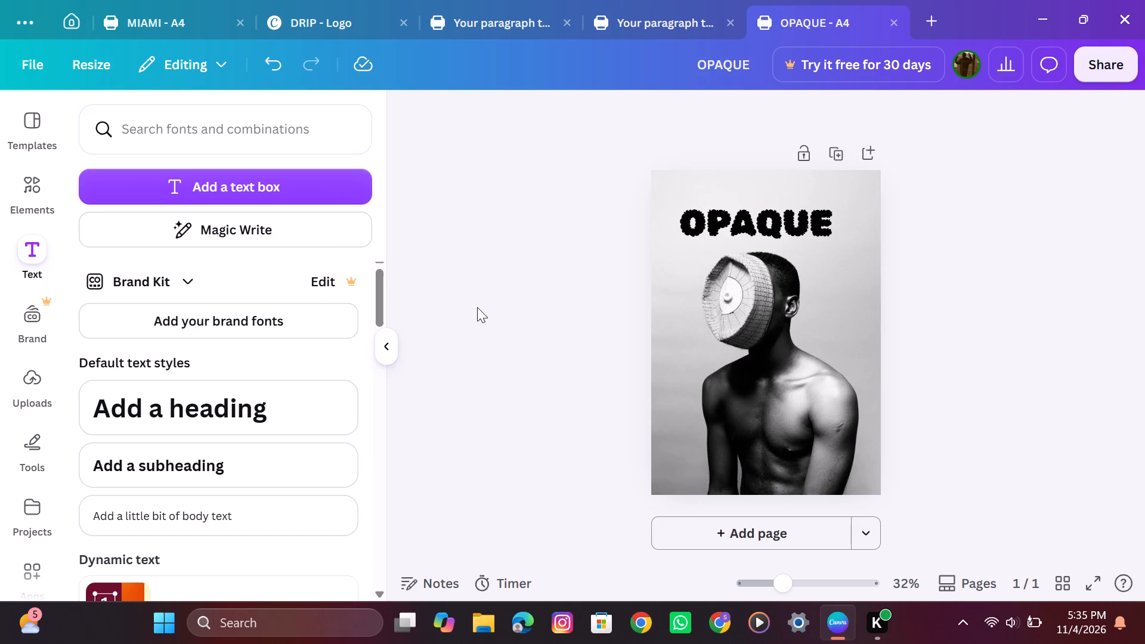
Look through the style, shape and advanced text effects offered for the OPAQUE title.
left_click(719, 221)
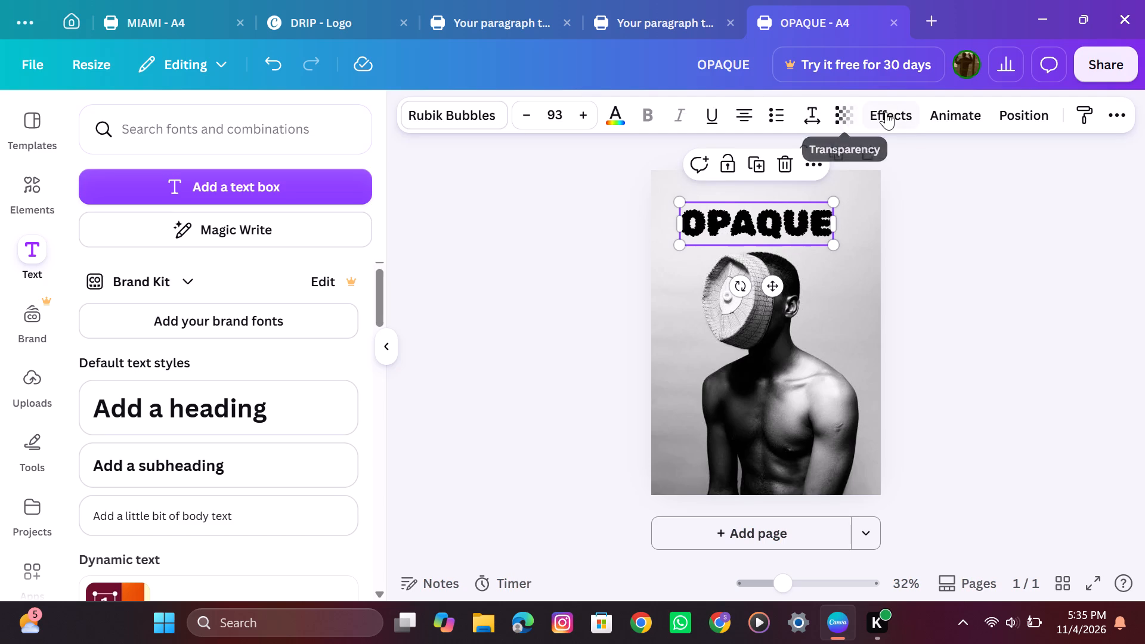
left_click(889, 112)
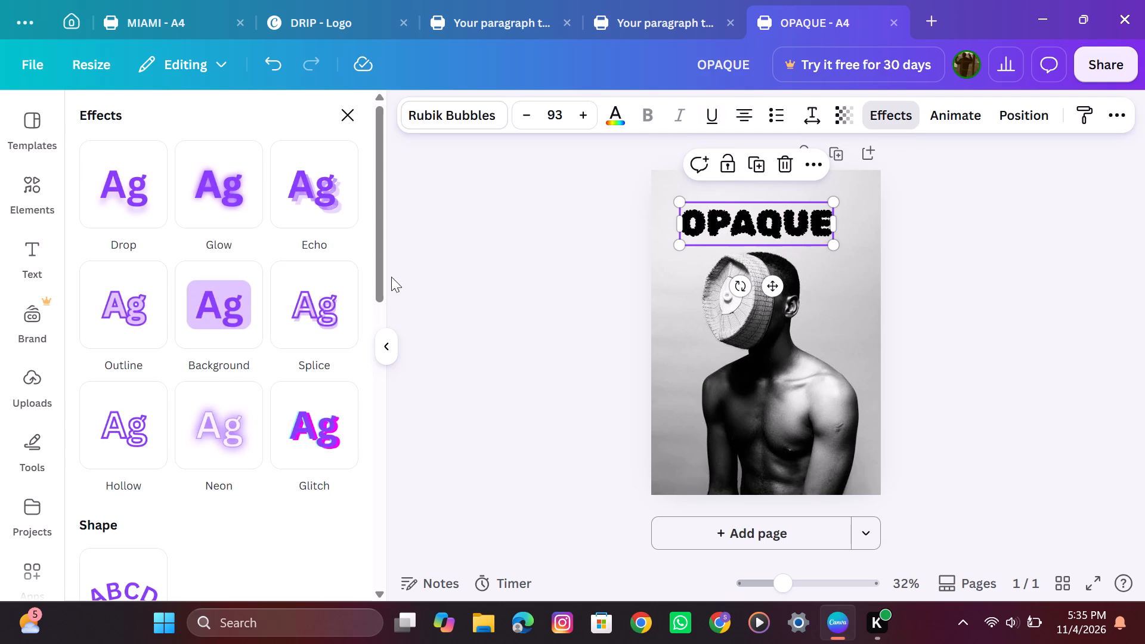
scroll(245, 417, "down", 6)
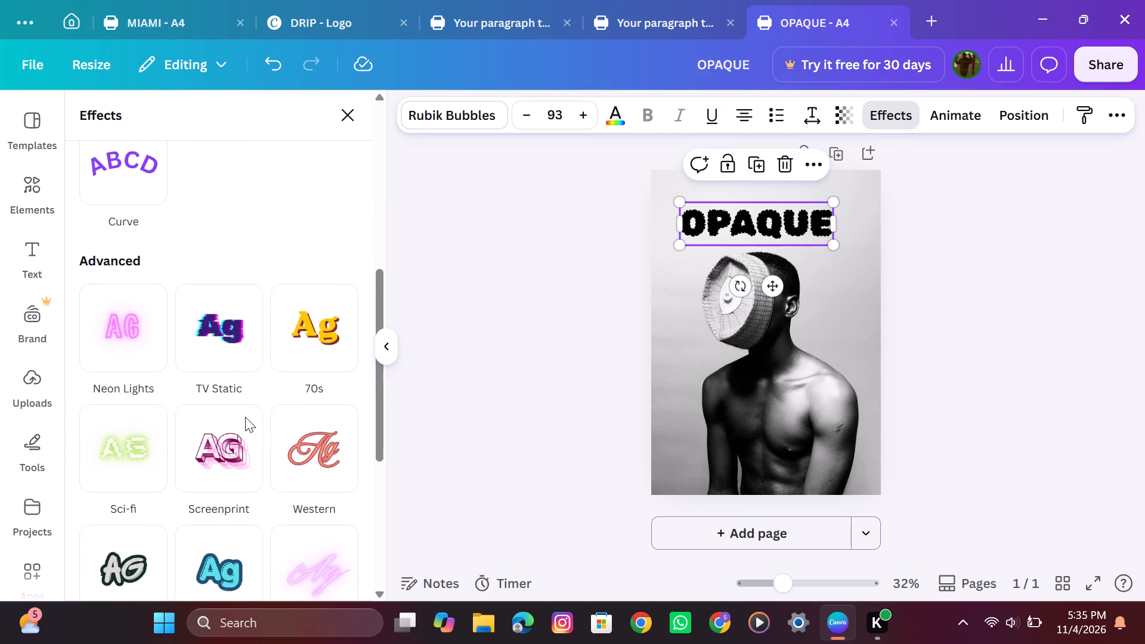
scroll(245, 417, "down", 2)
scroll(245, 417, "up", 1)
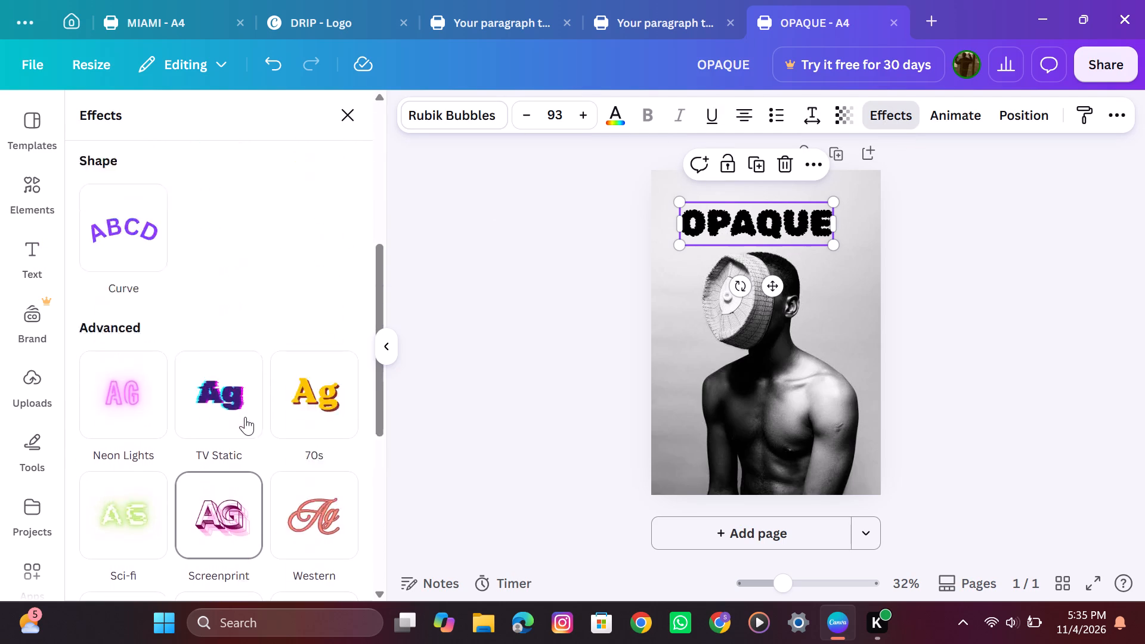
scroll(245, 417, "up", 5)
scroll(245, 417, "down", 4)
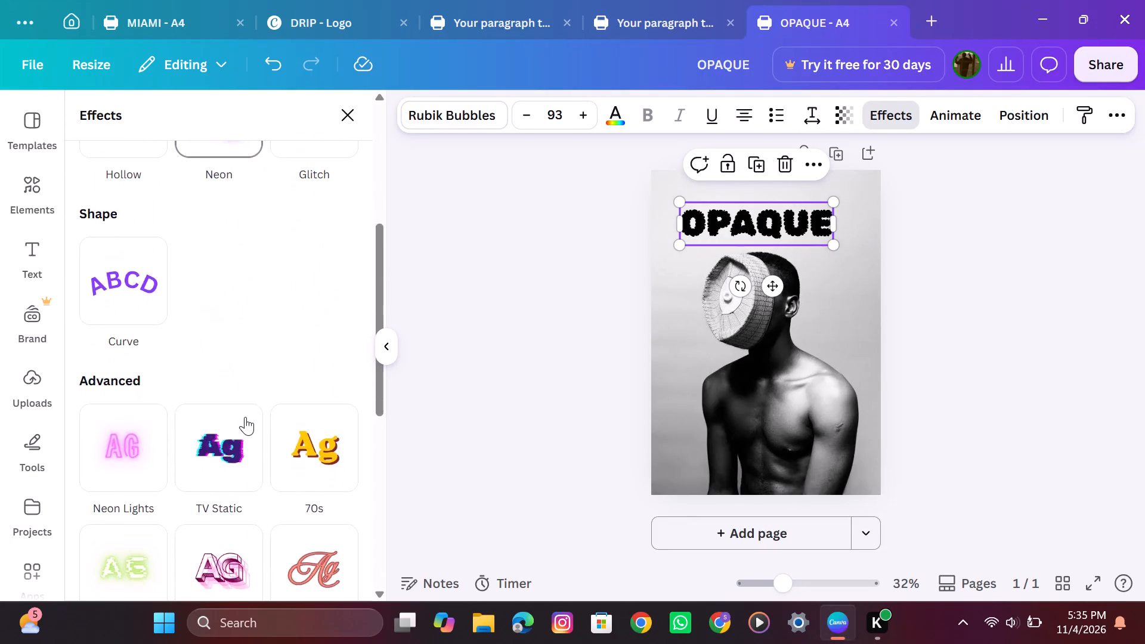
scroll(245, 417, "down", 7)
scroll(245, 417, "up", 5)
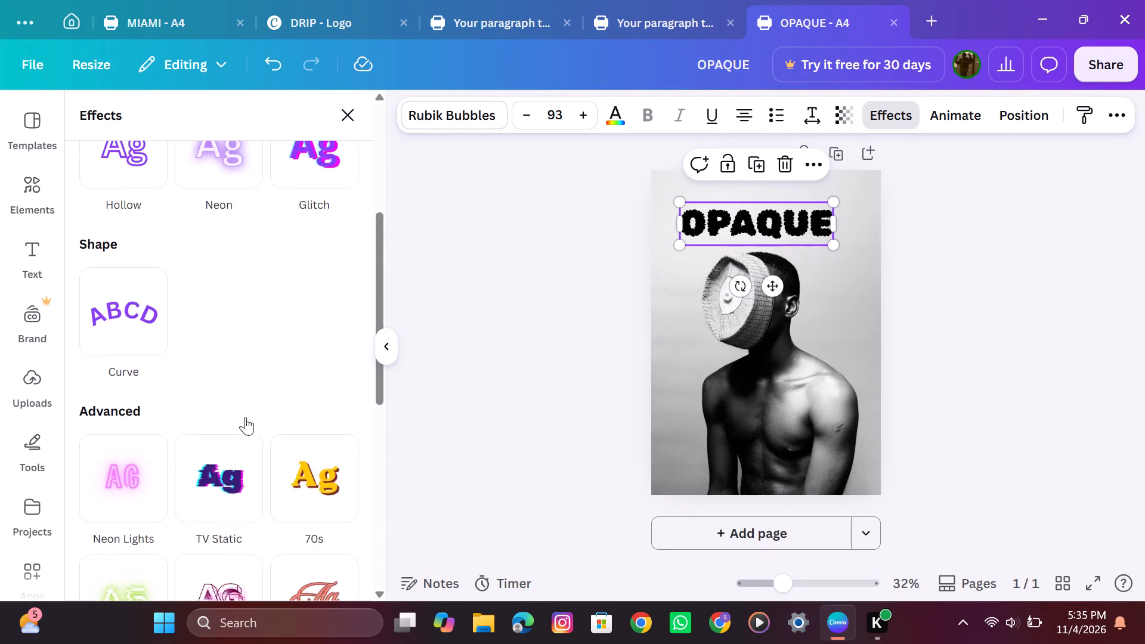
scroll(245, 417, "up", 4)
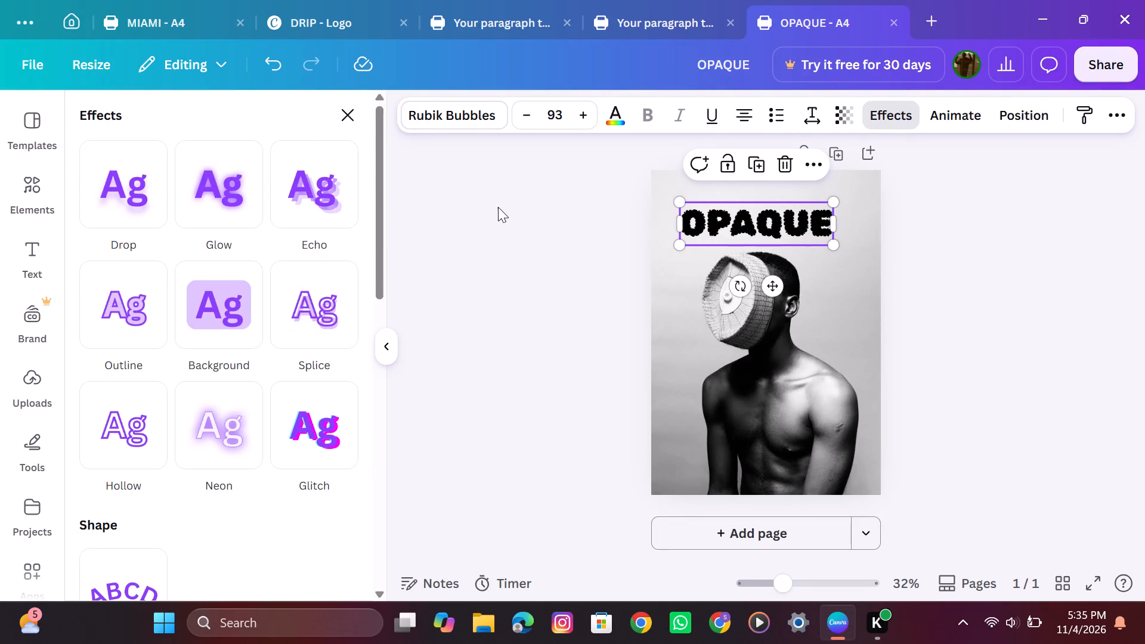
scroll(258, 306, "down", 4)
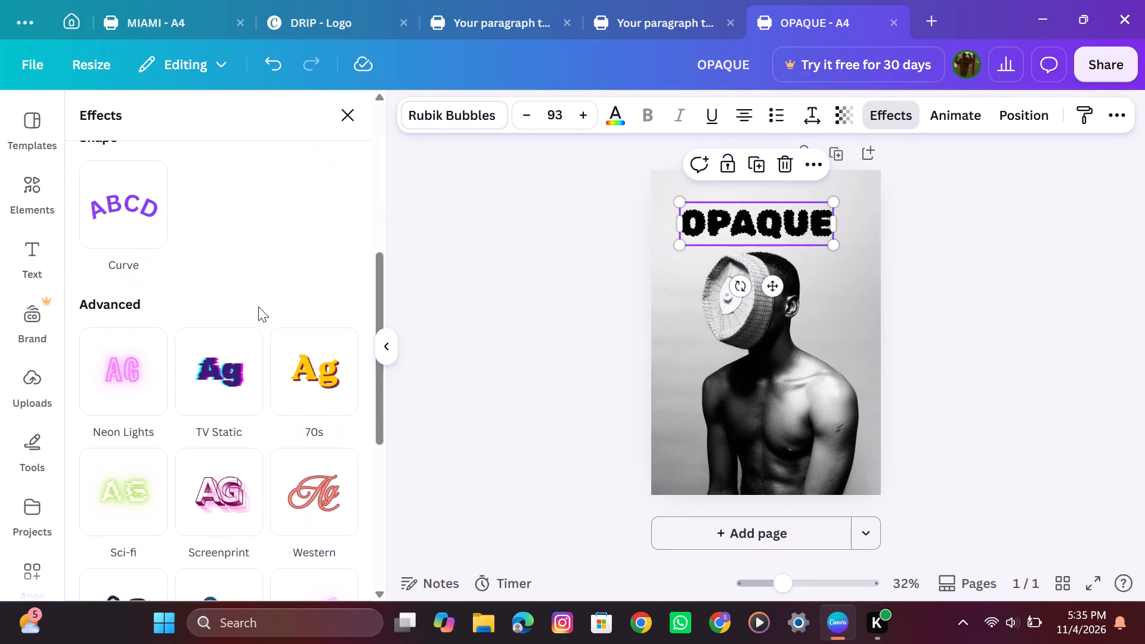
scroll(258, 306, "down", 5)
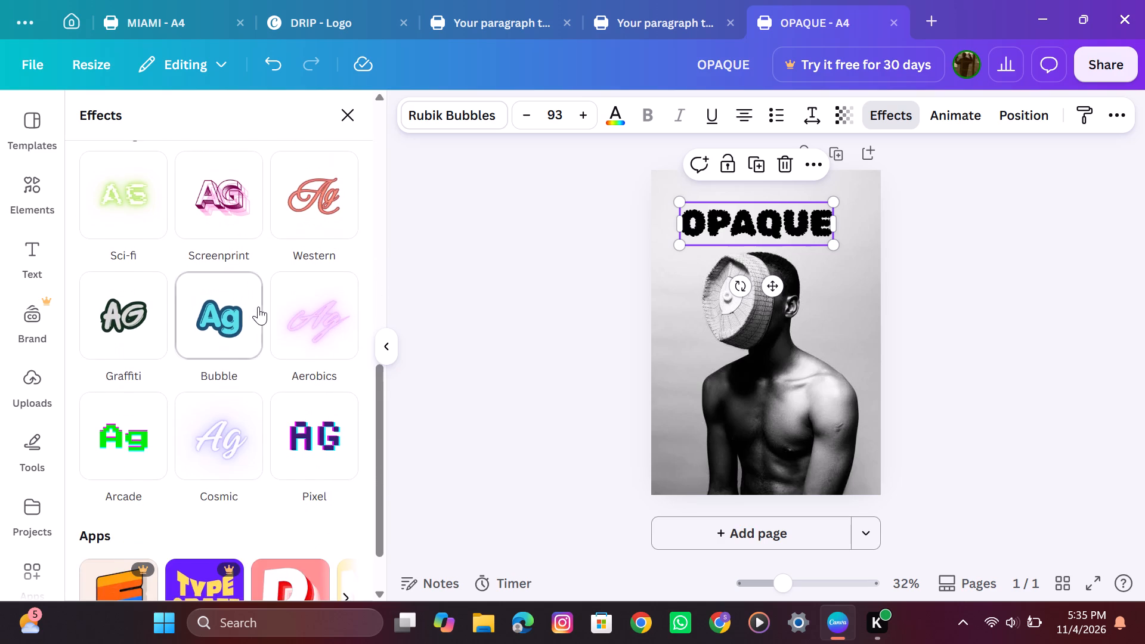
scroll(258, 306, "up", 2)
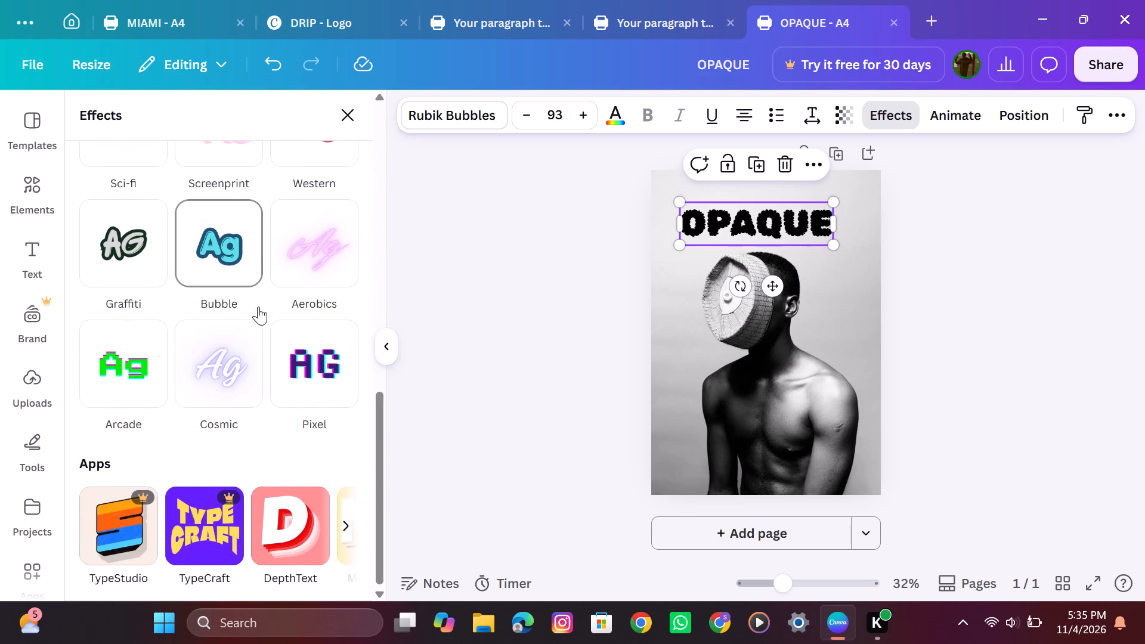
scroll(258, 306, "up", 2)
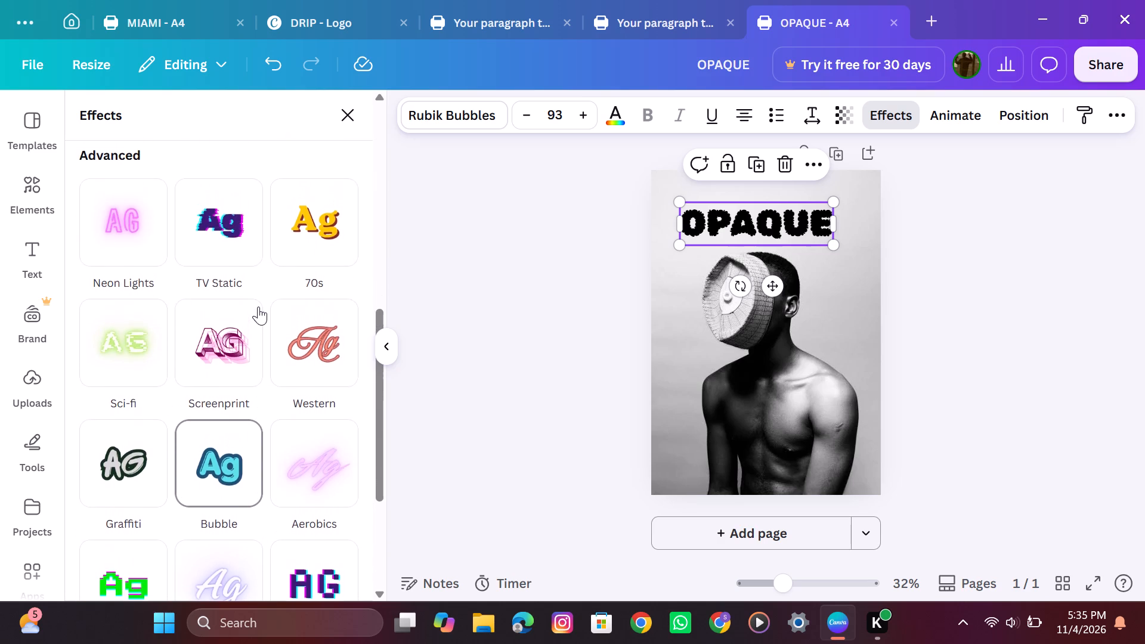
scroll(258, 306, "up", 4)
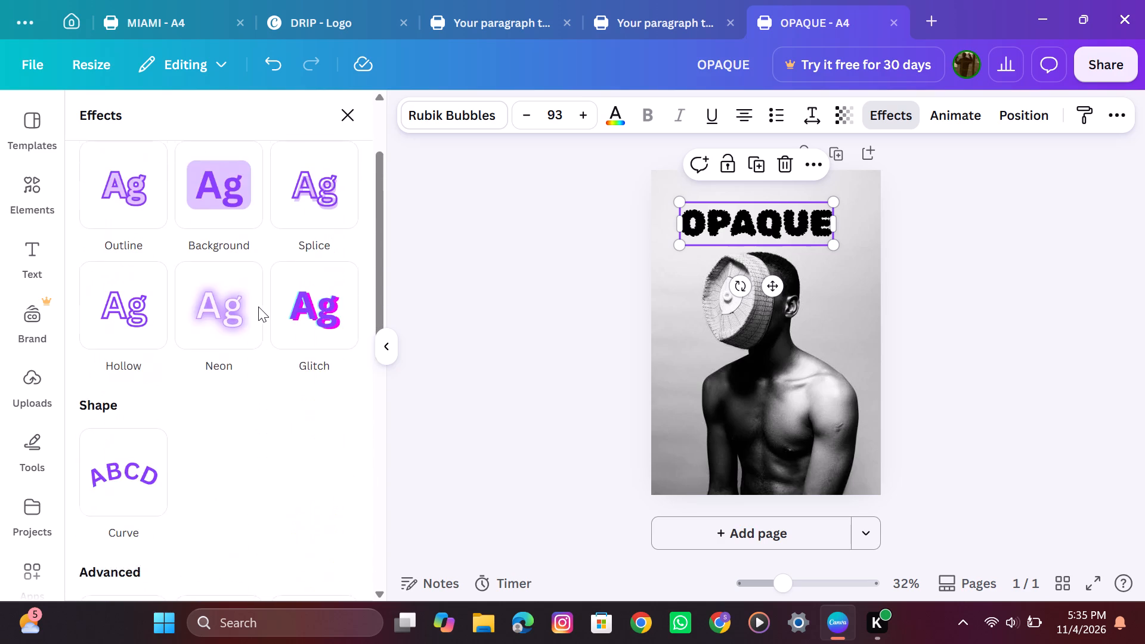
Apply the Curve shape effect to the OPAQUE title and set its curve to 29 for a gentle upward arch.
left_click(150, 407)
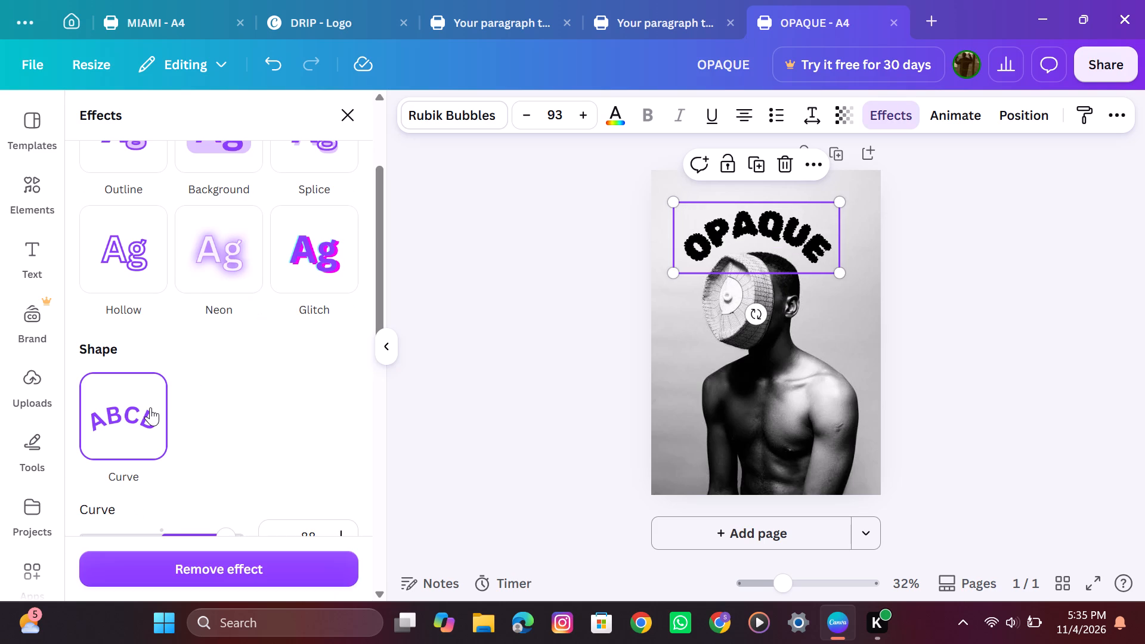
left_click_drag(222, 535, 188, 537)
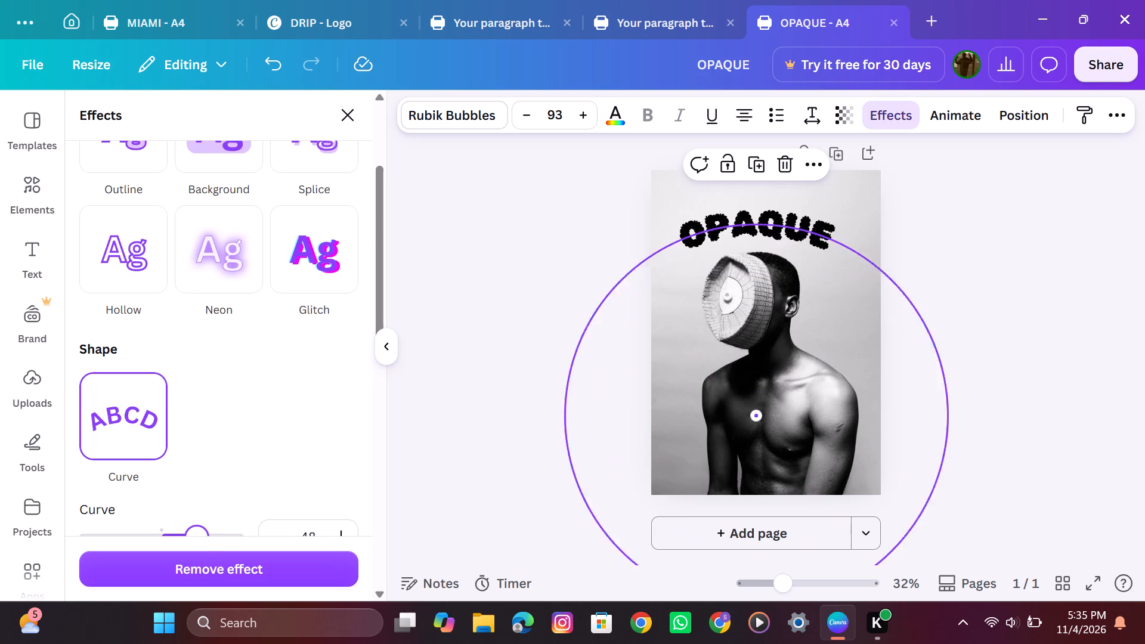
left_click_drag(188, 537, 178, 539)
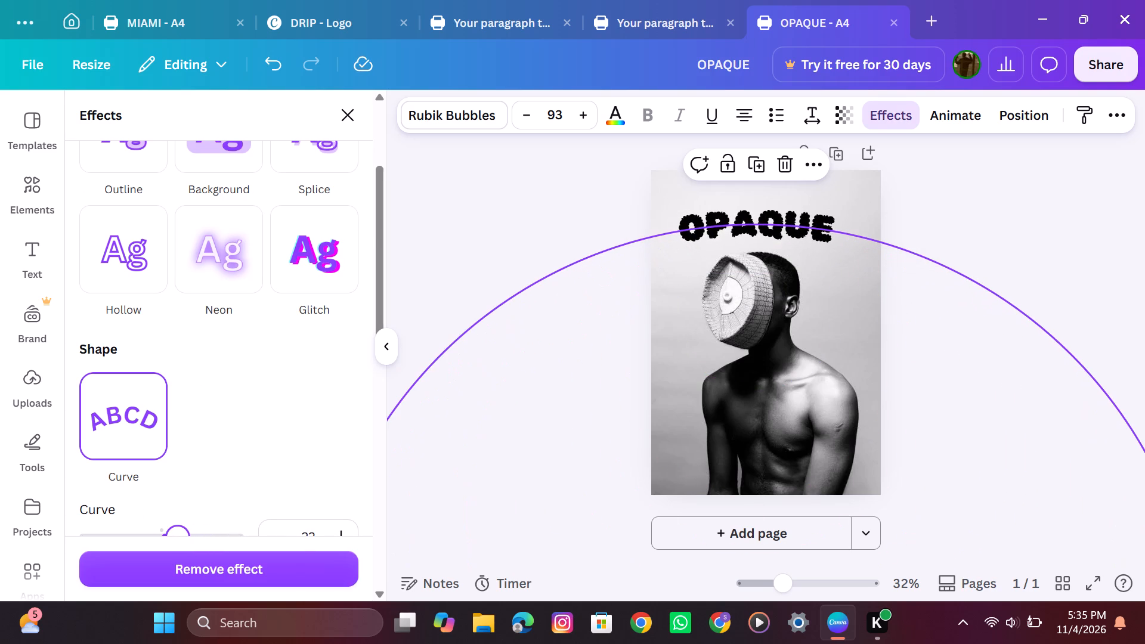
left_click_drag(178, 539, 172, 541)
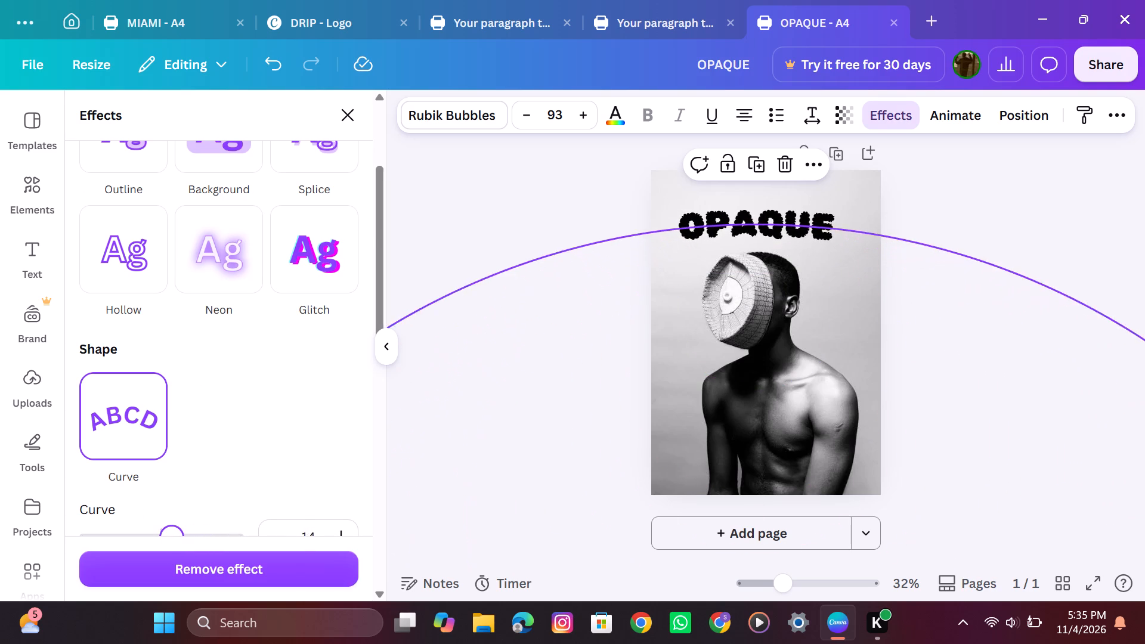
left_click_drag(172, 541, 184, 541)
left_click(455, 385)
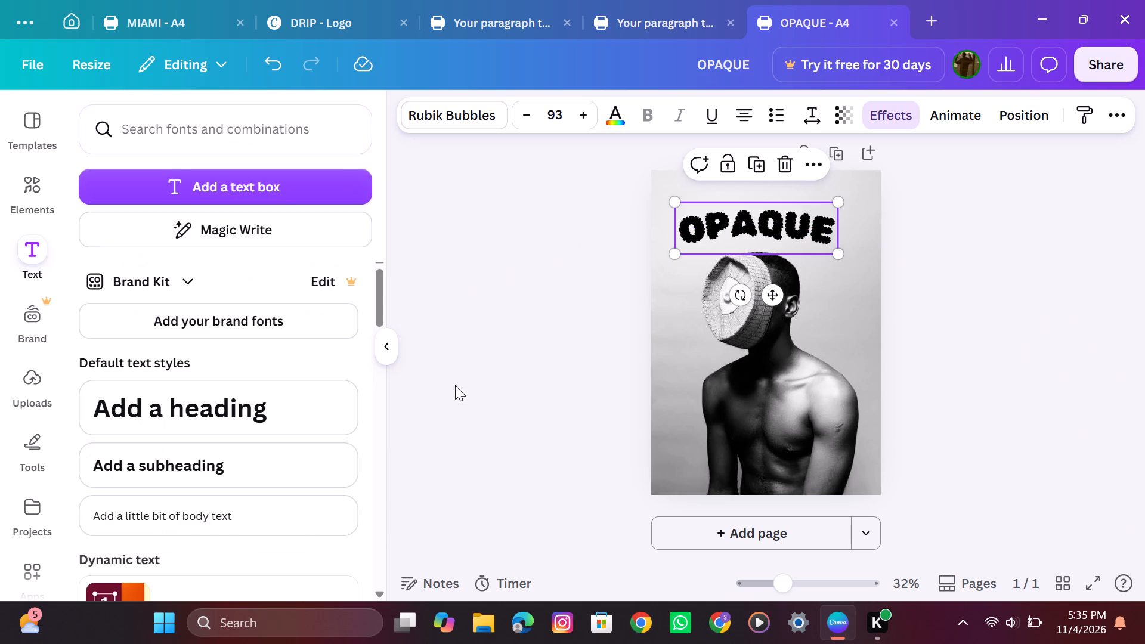
left_click(455, 385)
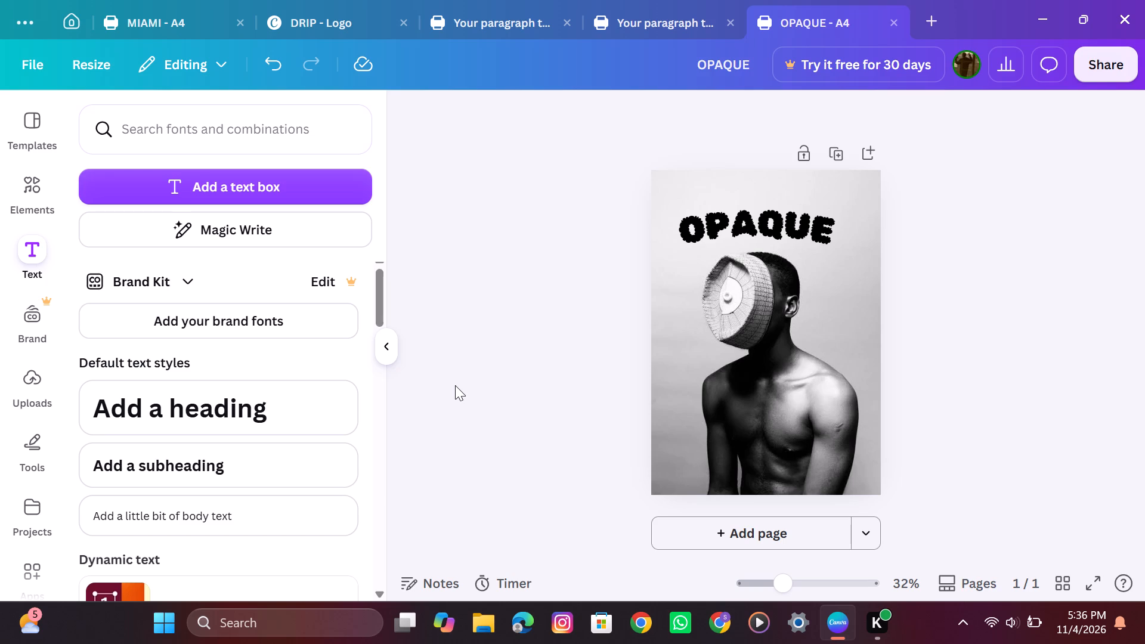
left_click(582, 386)
Add the Drop shadow effect to the curved OPAQUE title.
left_click(731, 239)
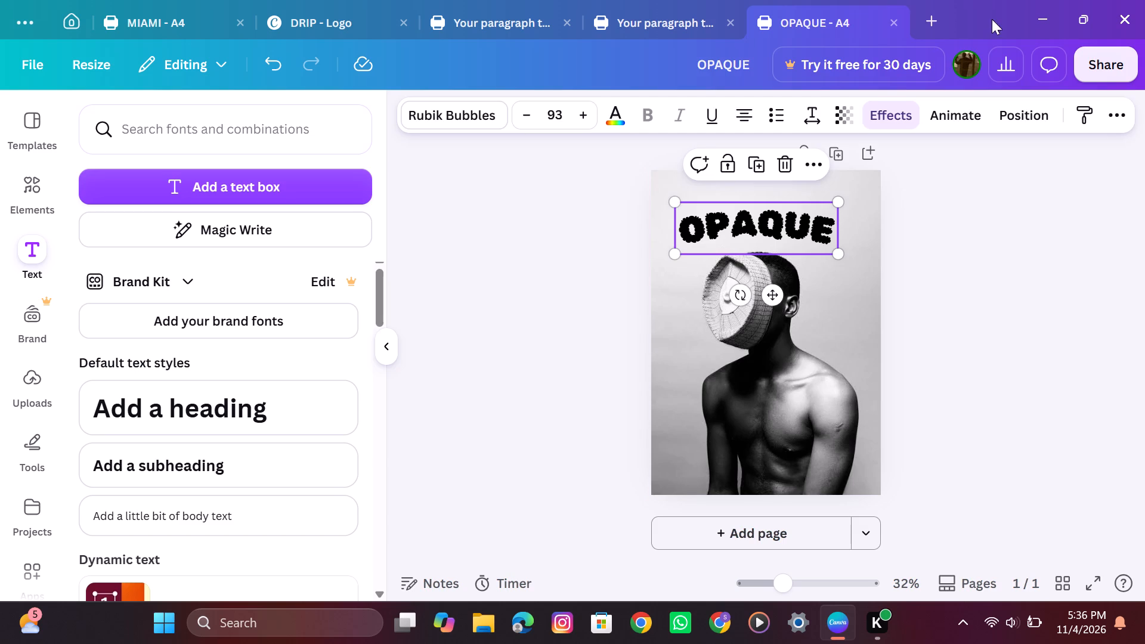
left_click(883, 113)
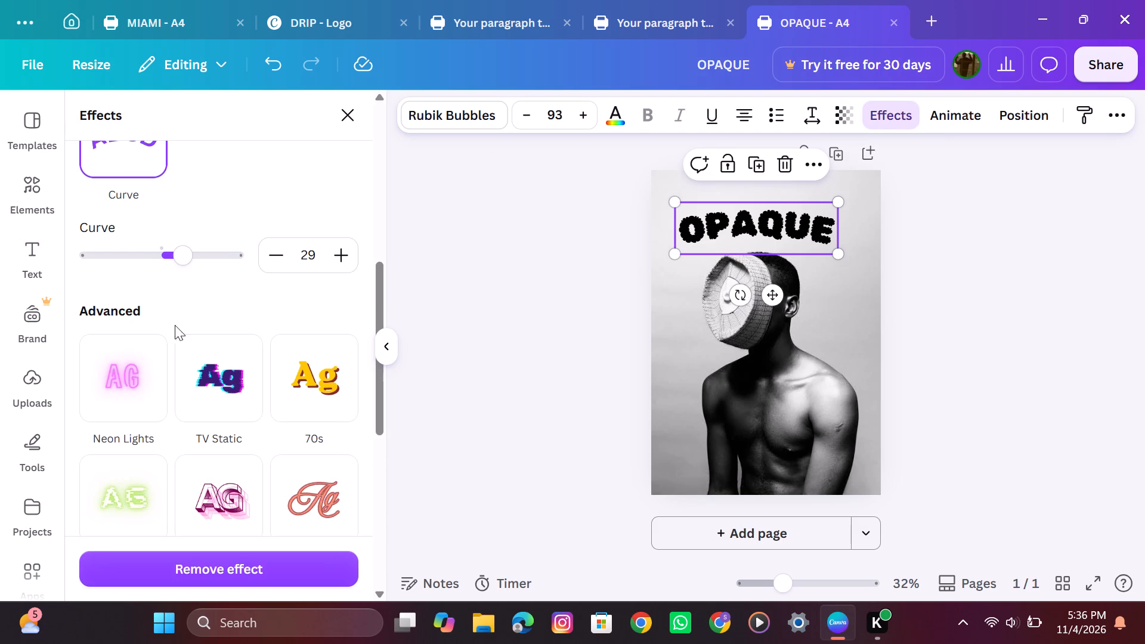
scroll(155, 356, "up", 6)
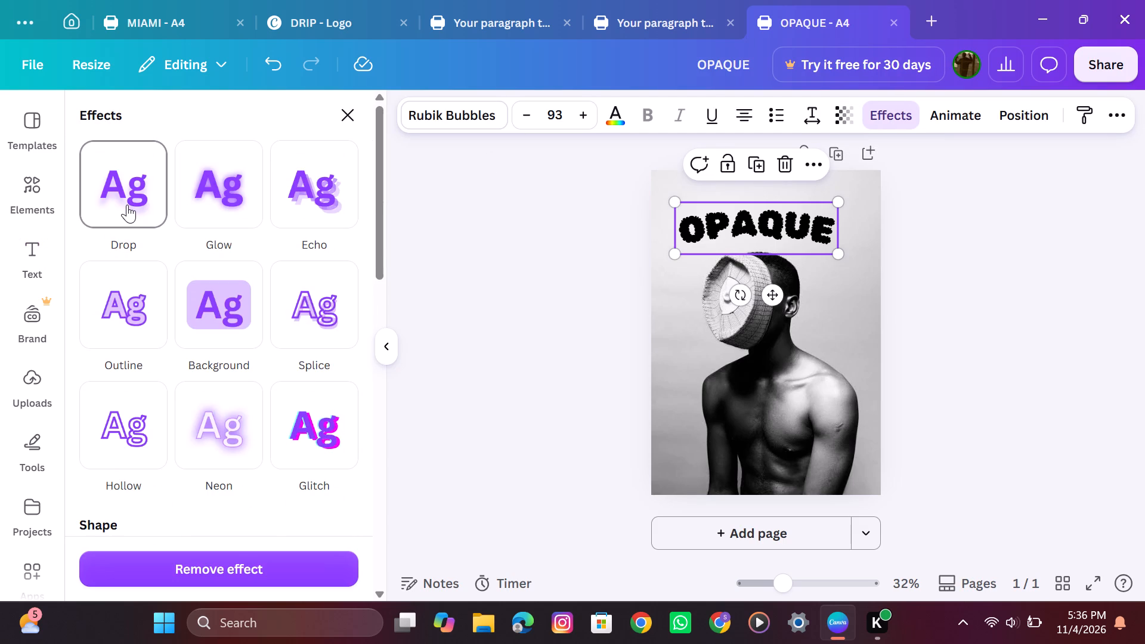
left_click(127, 205)
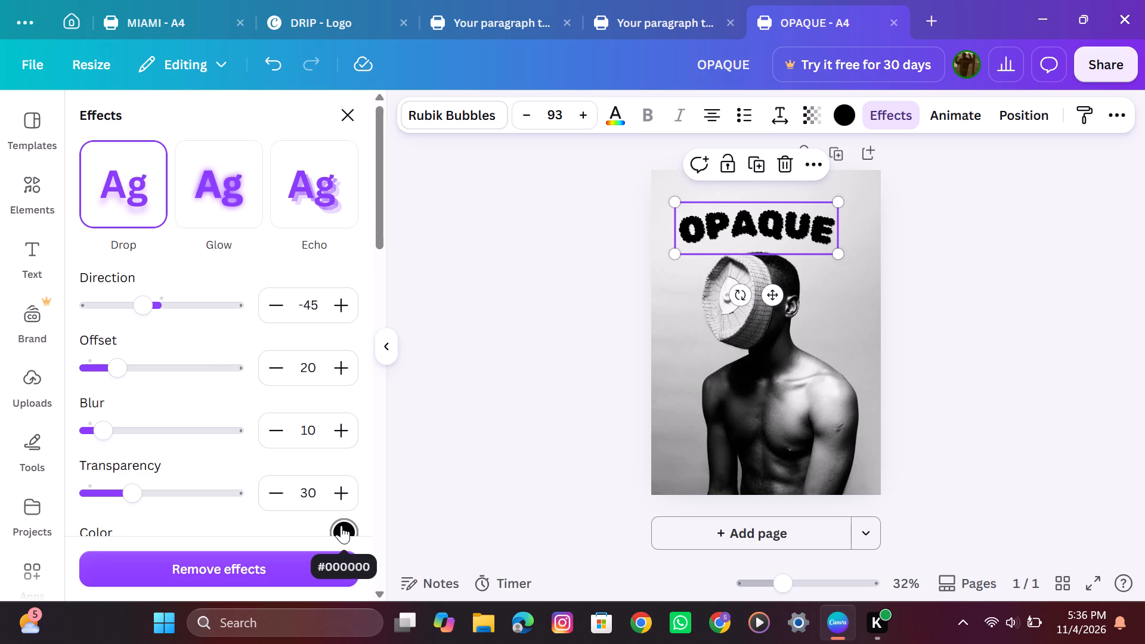
Try white for the title's drop shadow, settling on light grey #d9d9d9 as its colour.
scroll(265, 516, "down", 1)
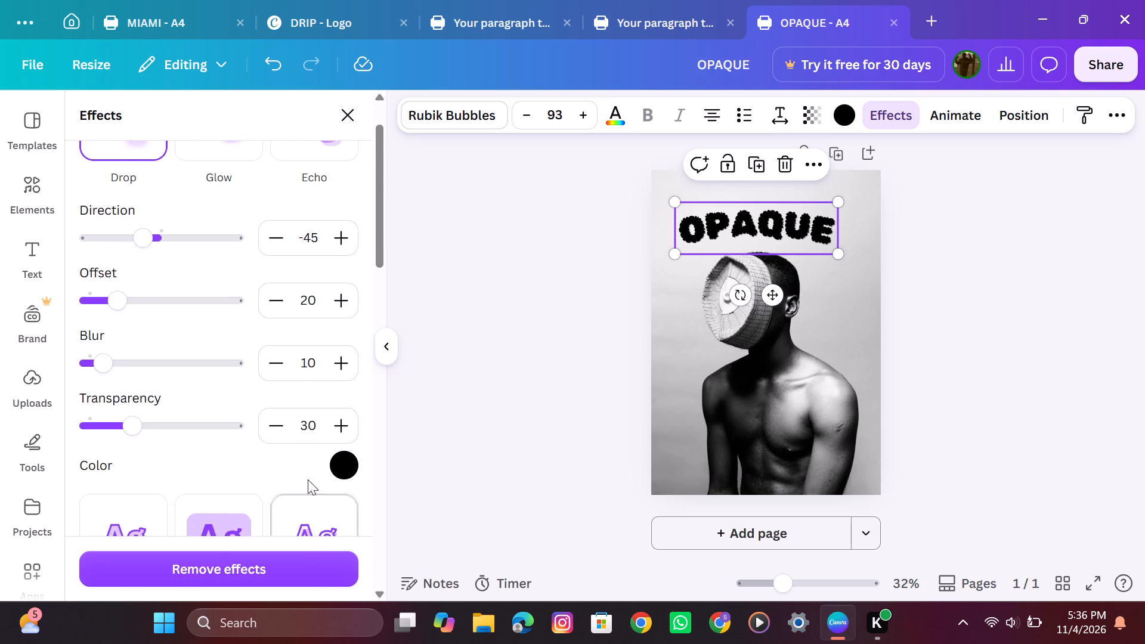
left_click(348, 467)
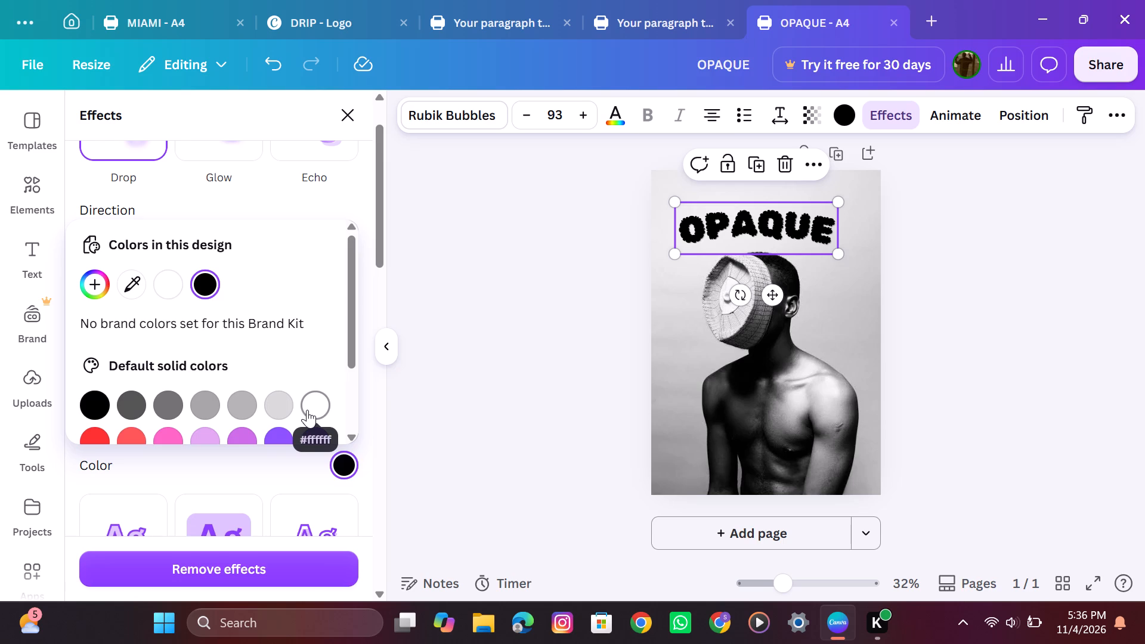
left_click(307, 410)
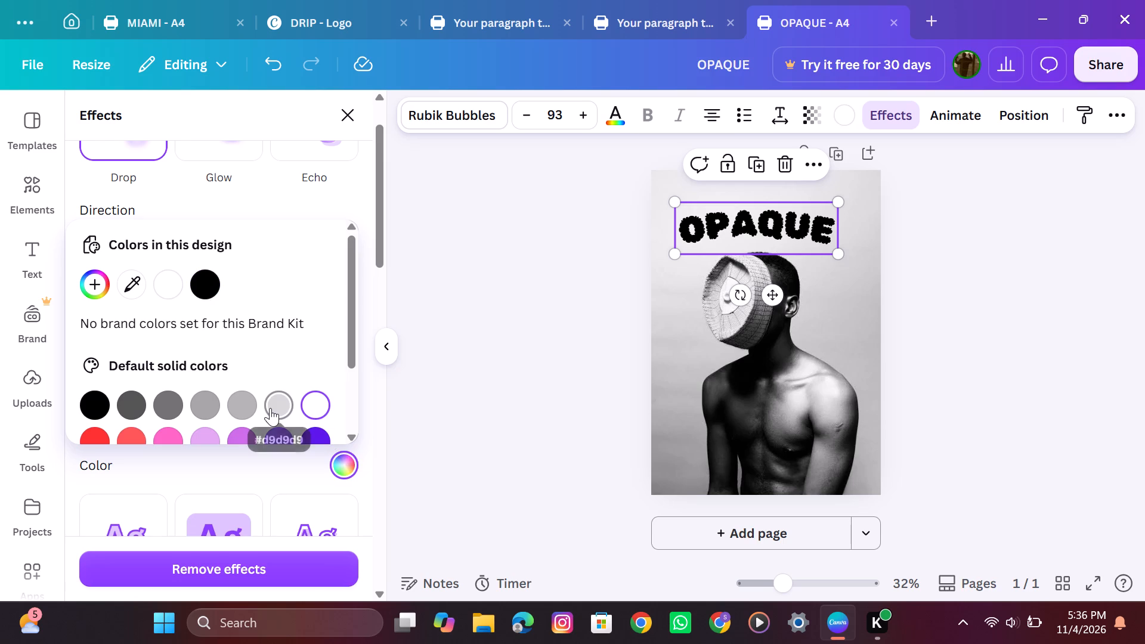
left_click(270, 408)
left_click(247, 413)
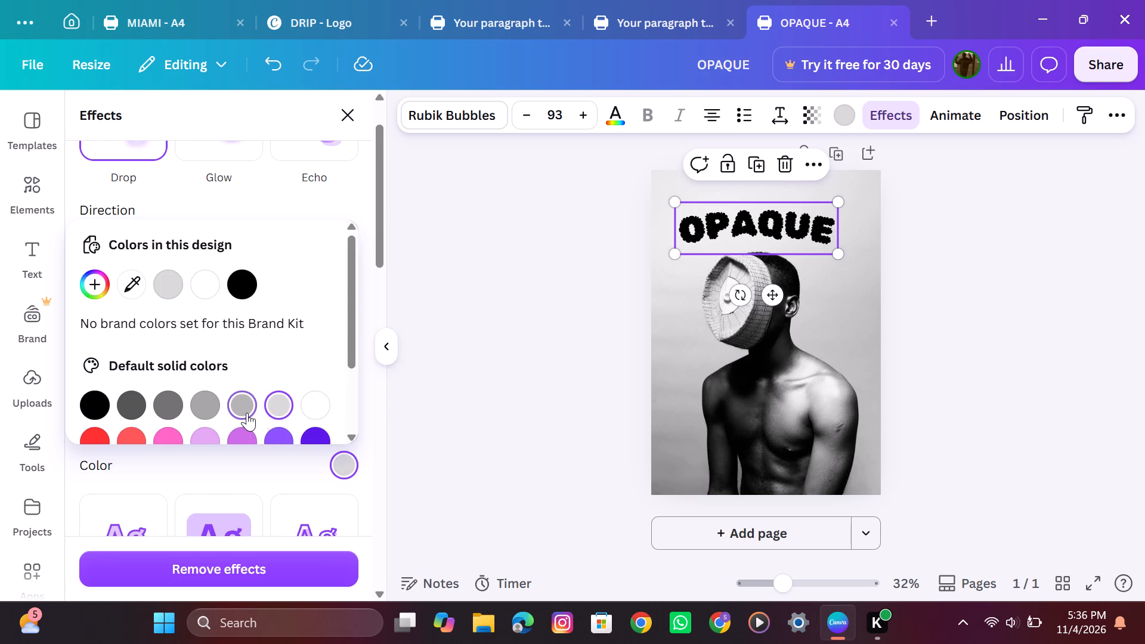
left_click(274, 413)
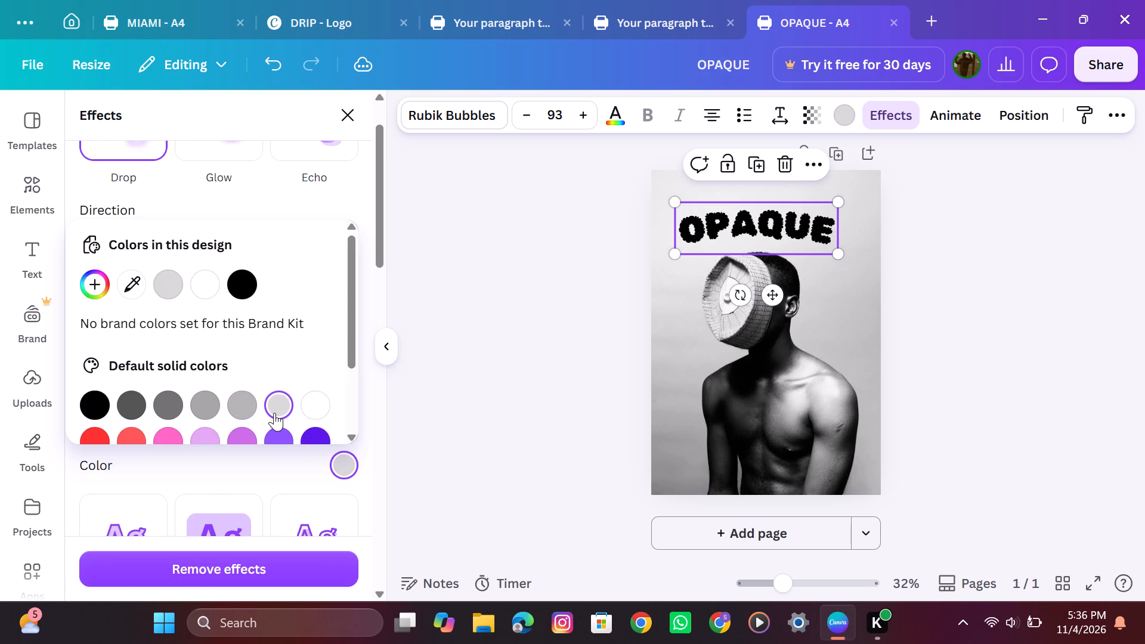
scroll(211, 274, "up", 1)
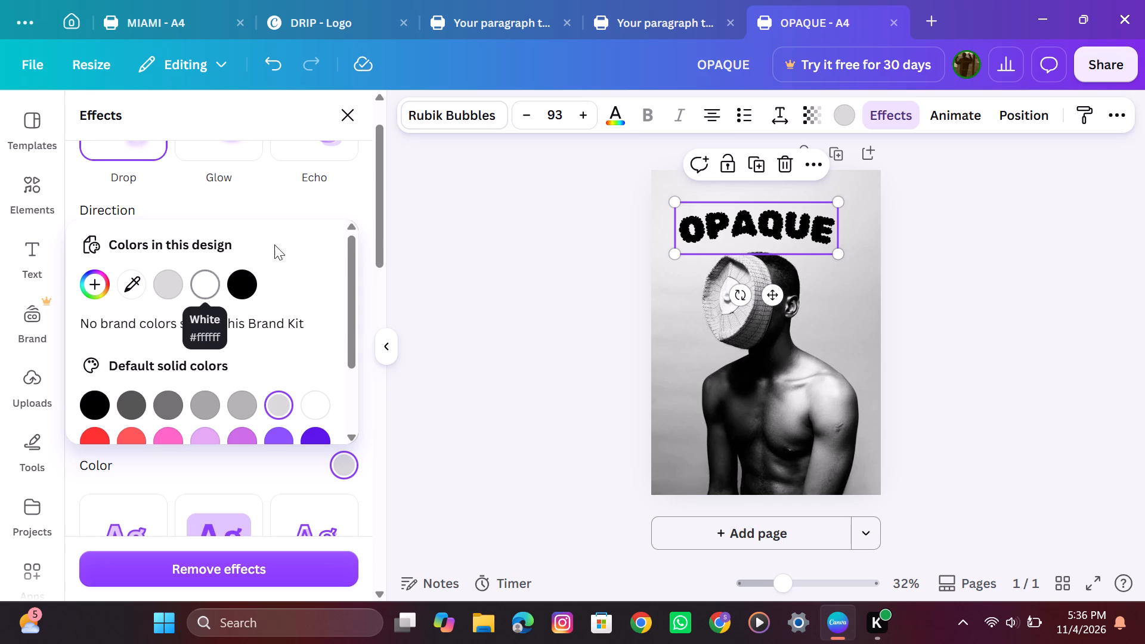
left_click(256, 207)
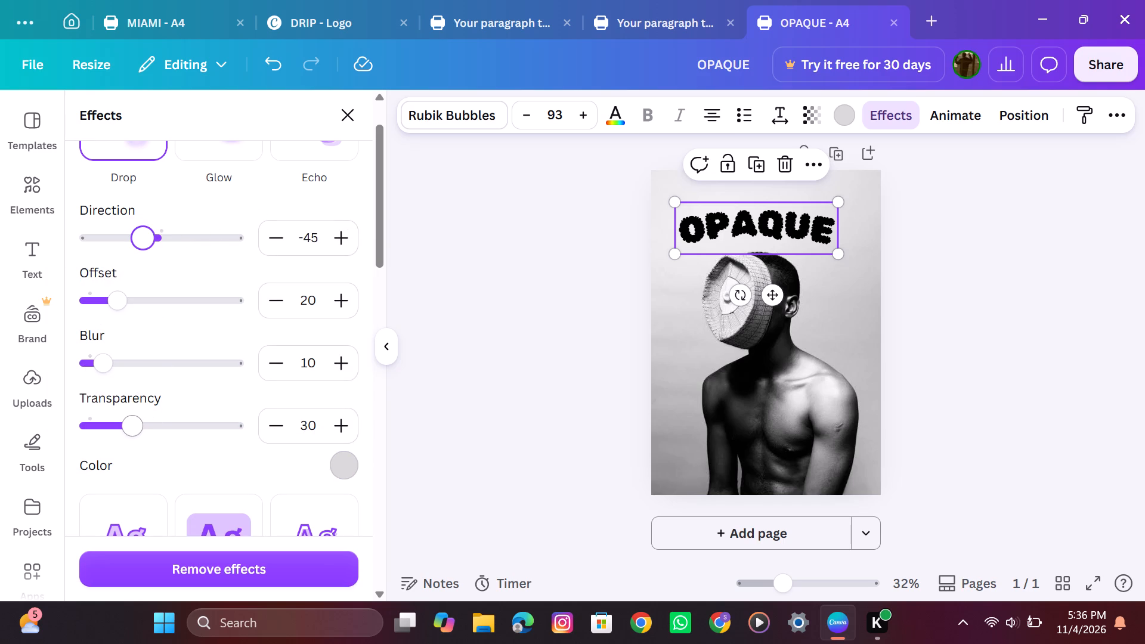
Set the transparency of the title's drop shadow to 92.
left_click_drag(134, 420, 98, 435)
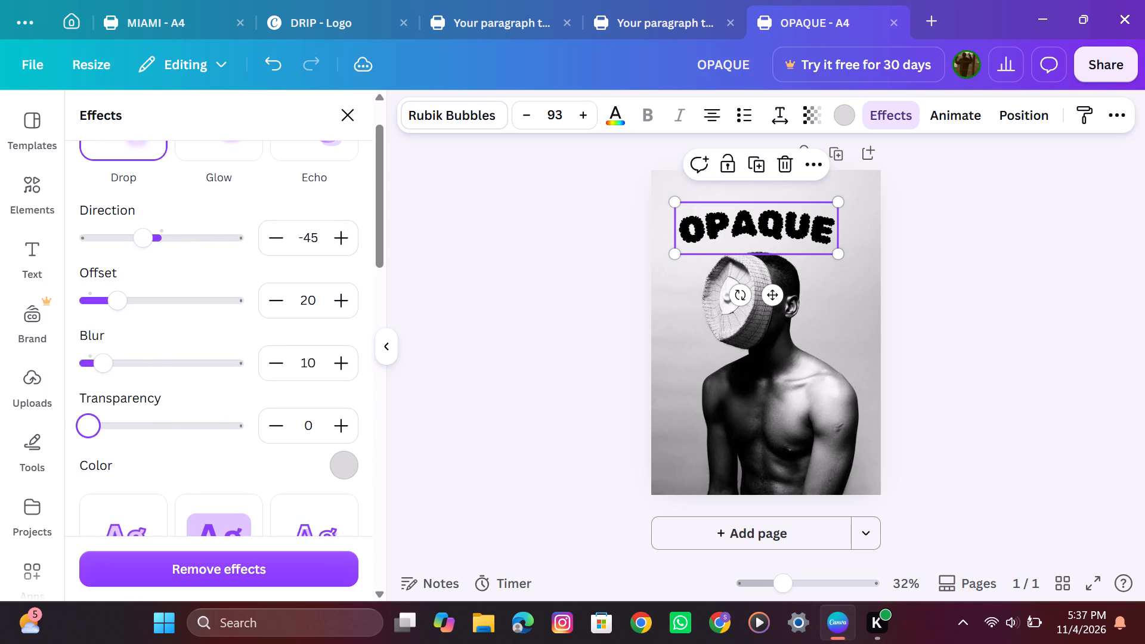
left_click_drag(98, 435, 115, 449)
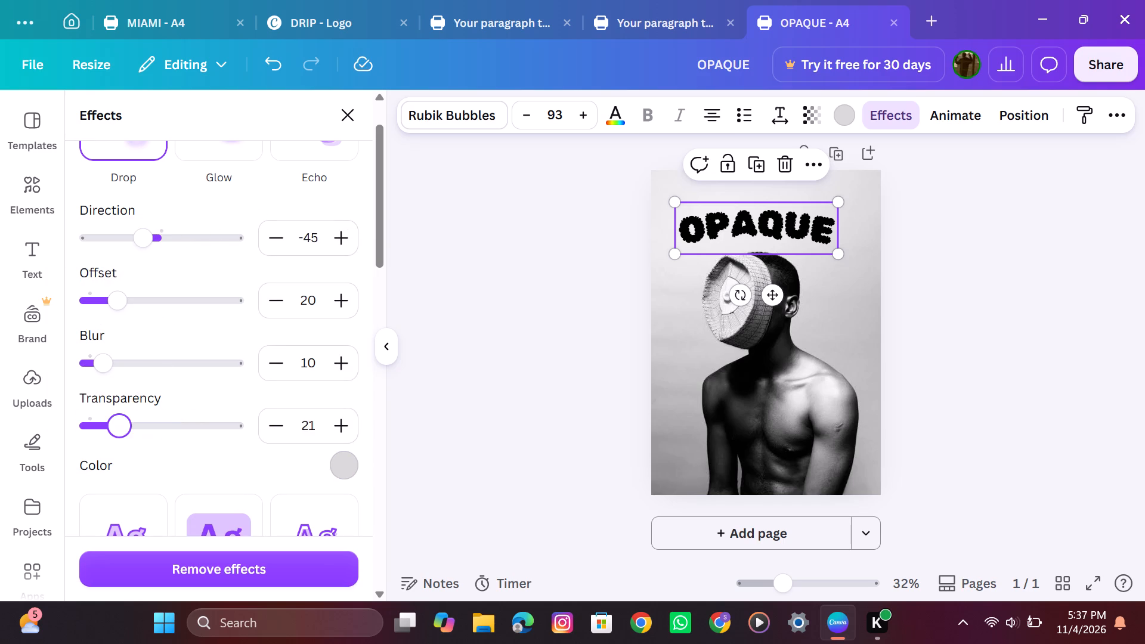
left_click_drag(115, 449, 222, 464)
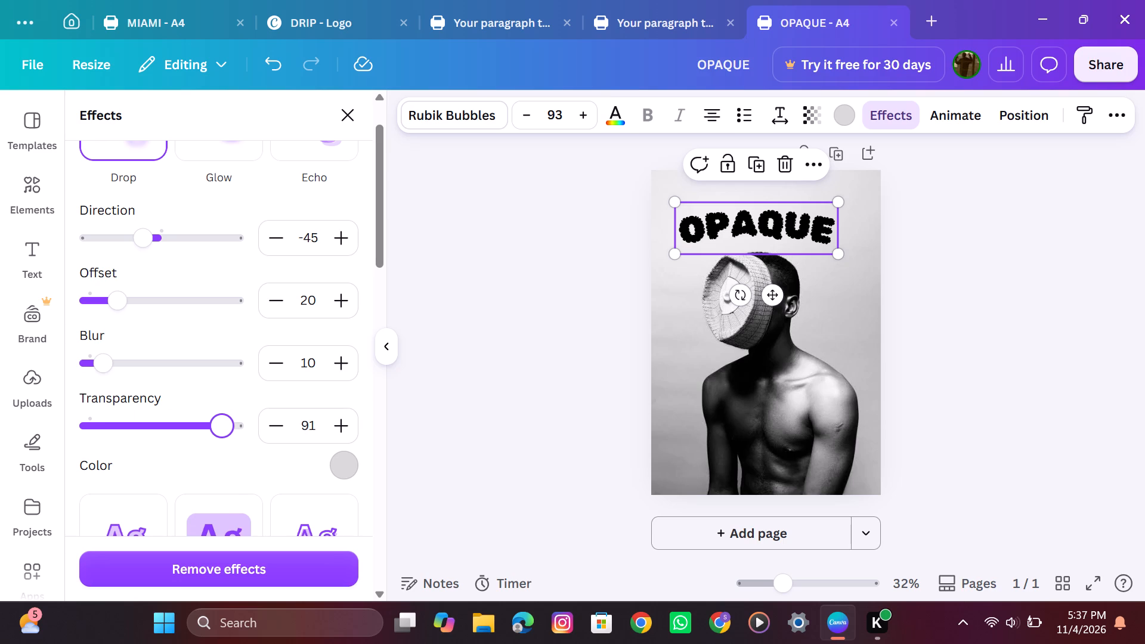
left_click_drag(222, 464, 225, 462)
Try different directions for the title's drop shadow, settling on -44.
left_click_drag(144, 238, 87, 255)
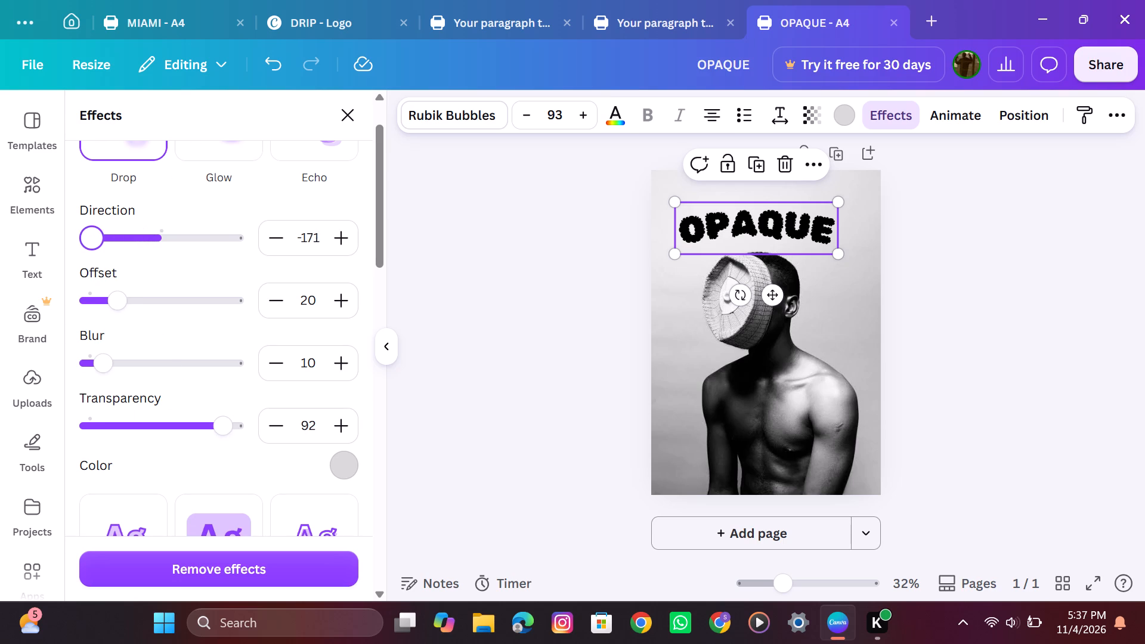
left_click_drag(87, 255, 297, 284)
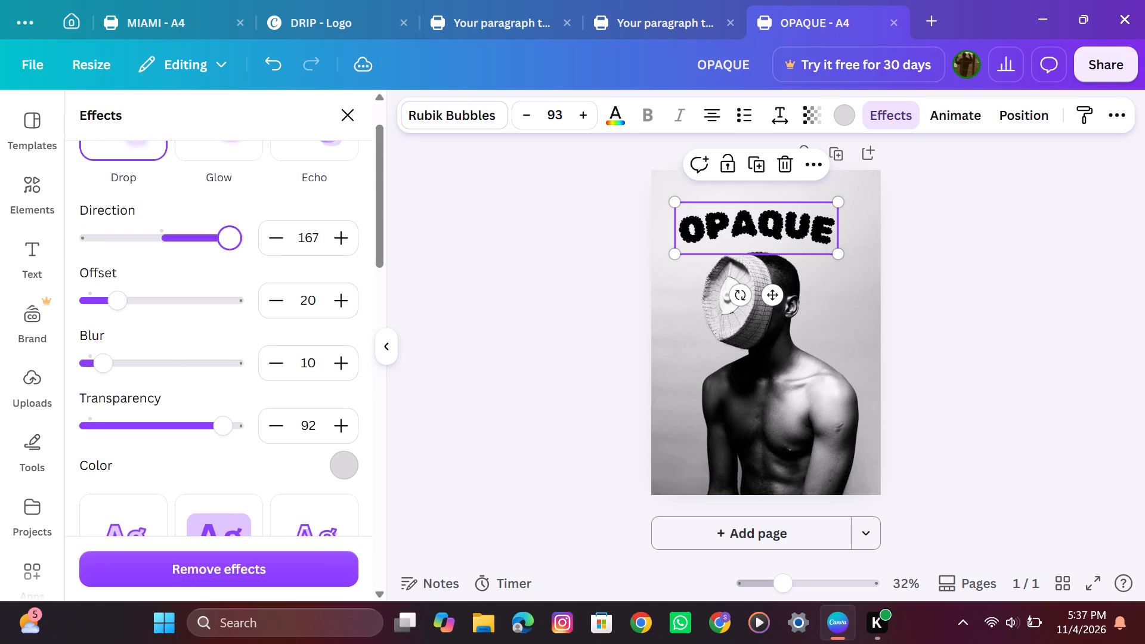
left_click_drag(297, 284, 143, 300)
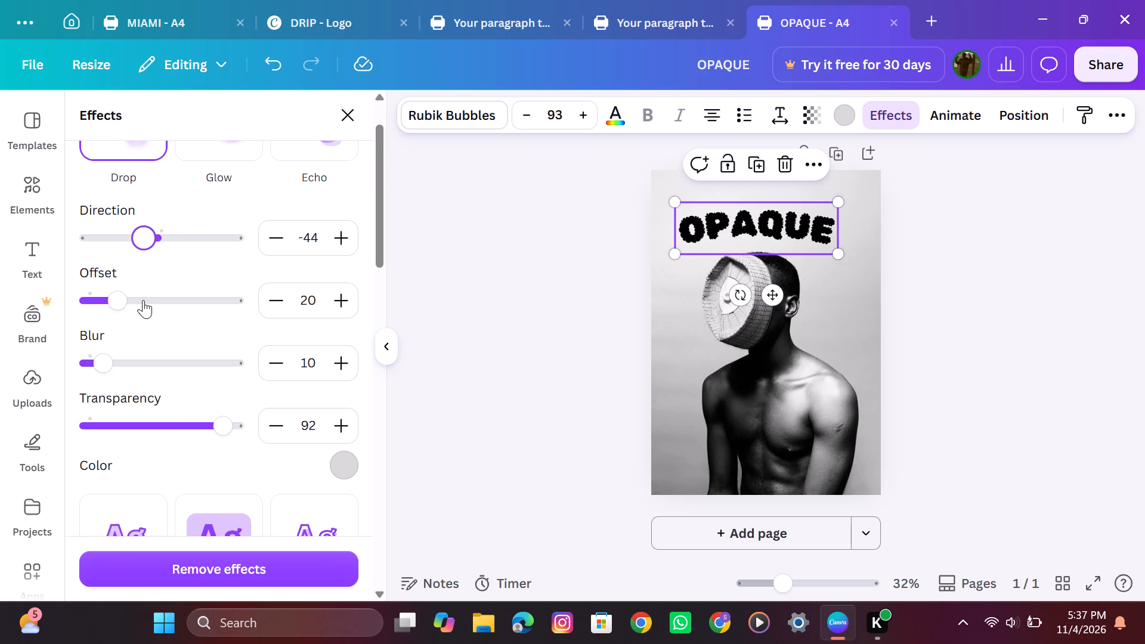
Try light turquoise and cyan for the title's drop shadow, settling on the bright red default colour.
left_click(346, 465)
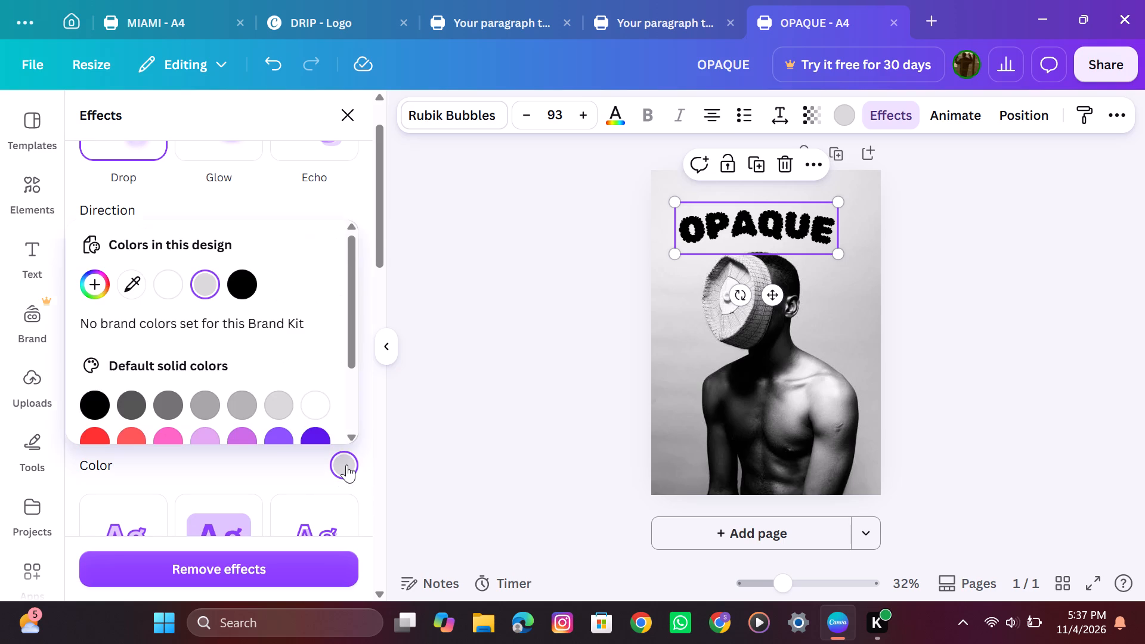
scroll(160, 410, "down", 1)
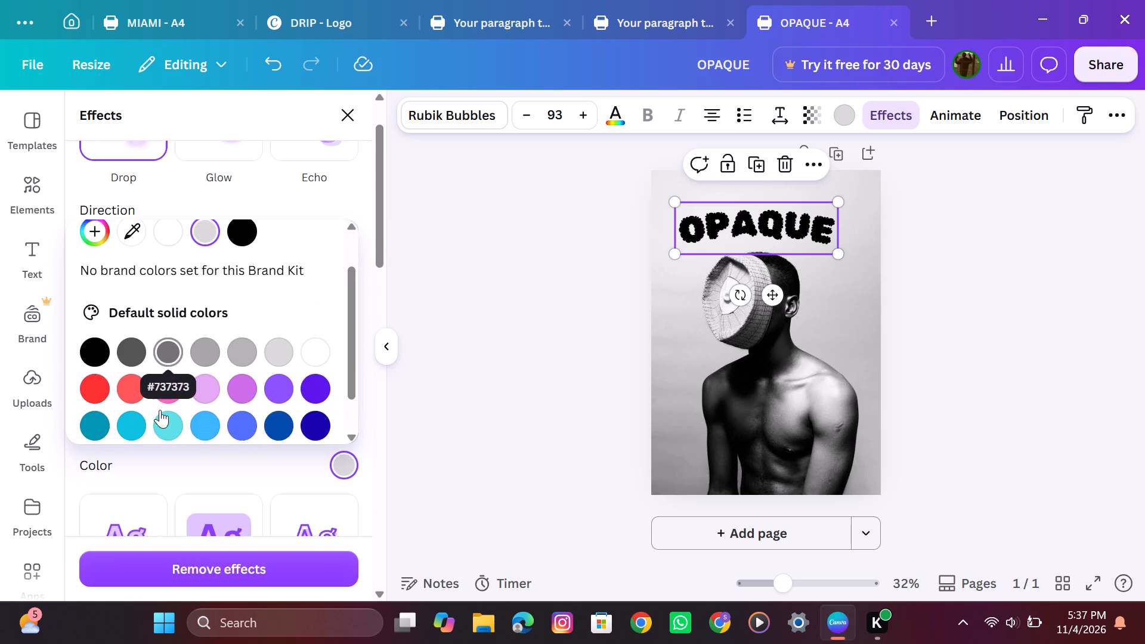
scroll(160, 410, "down", 1)
left_click(165, 404)
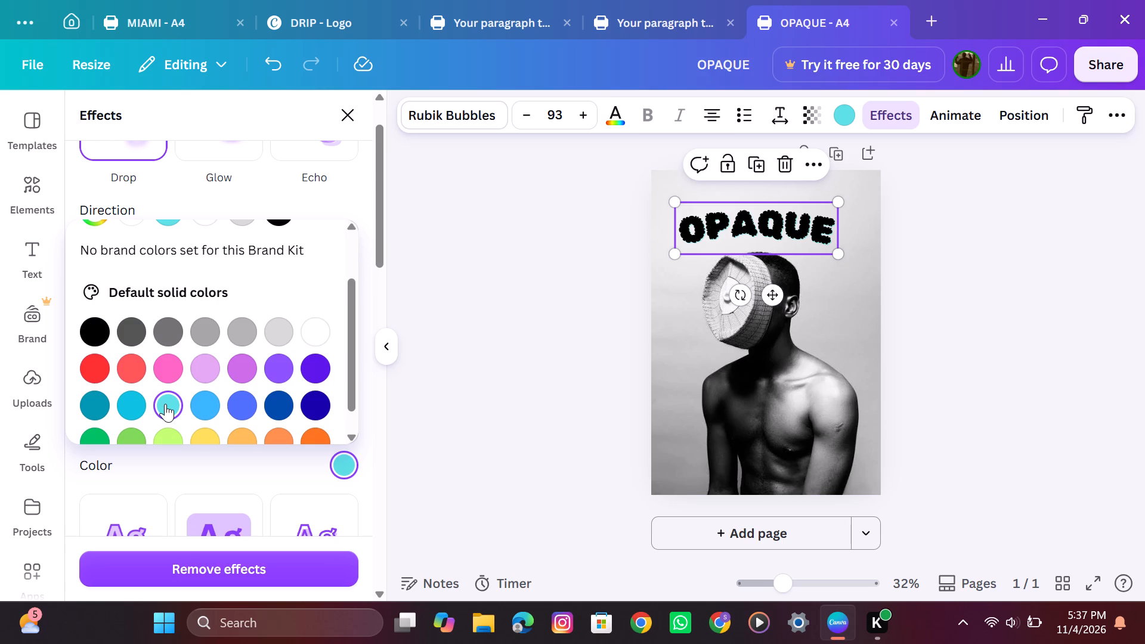
left_click(123, 404)
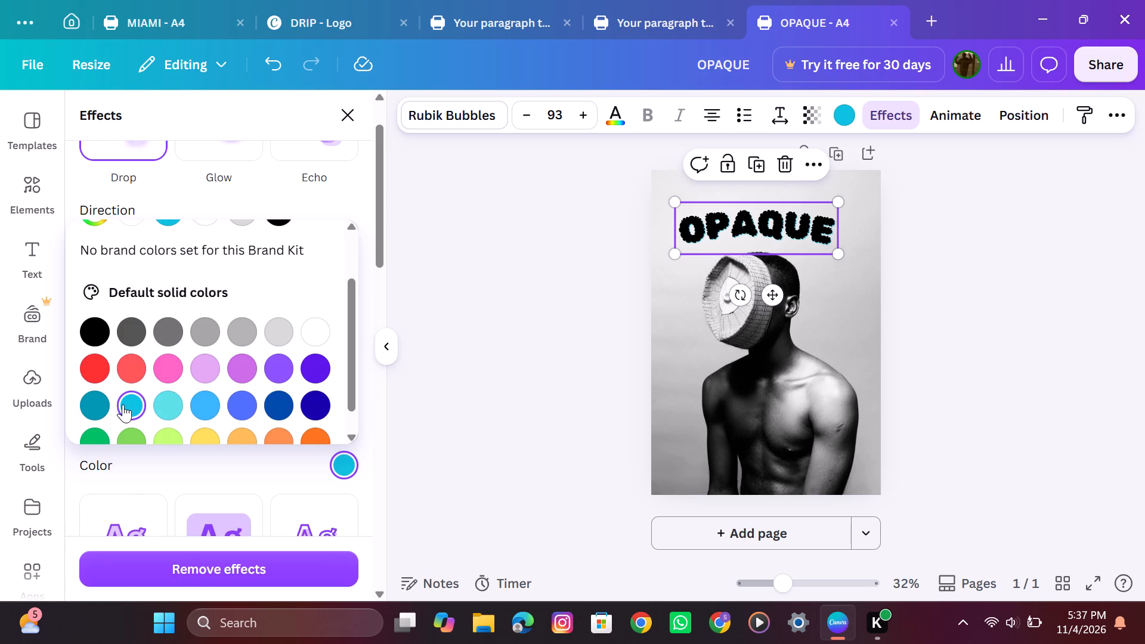
left_click(98, 376)
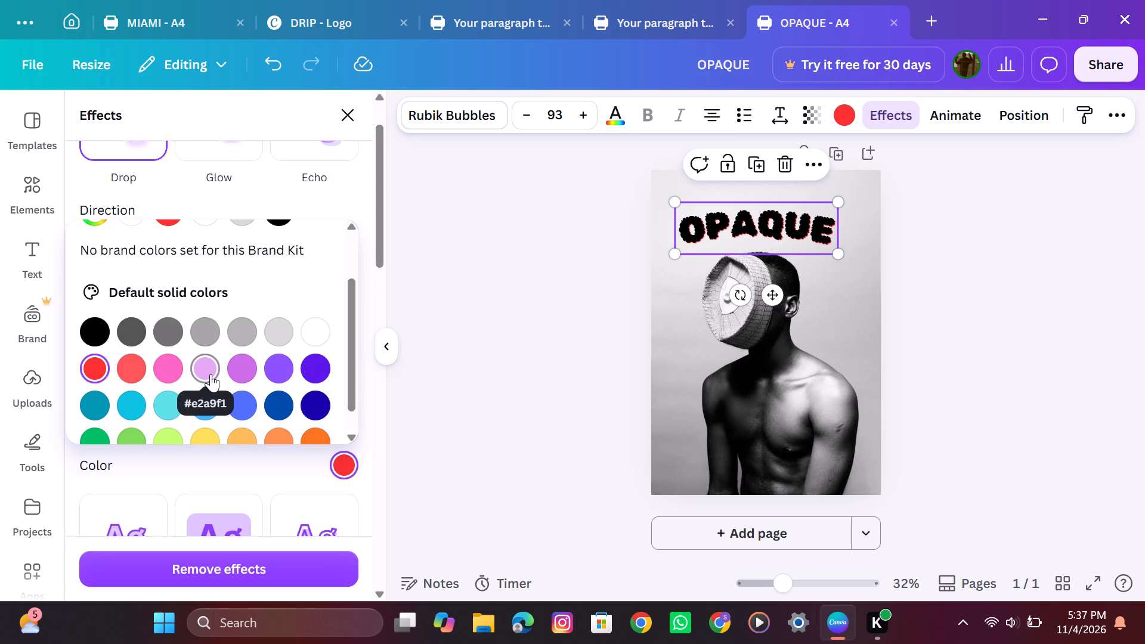
left_click(507, 277)
left_click(507, 277)
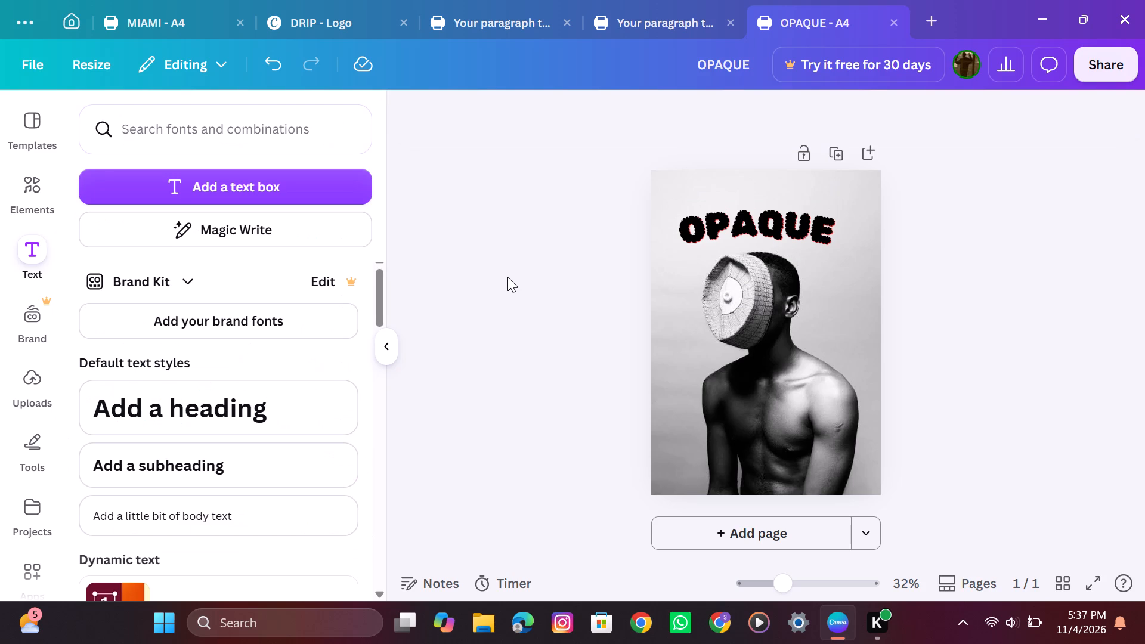
Reposition the OPAQUE title so it is horizontally centred on the page, just above the man's head.
left_click_drag(716, 236, 718, 236)
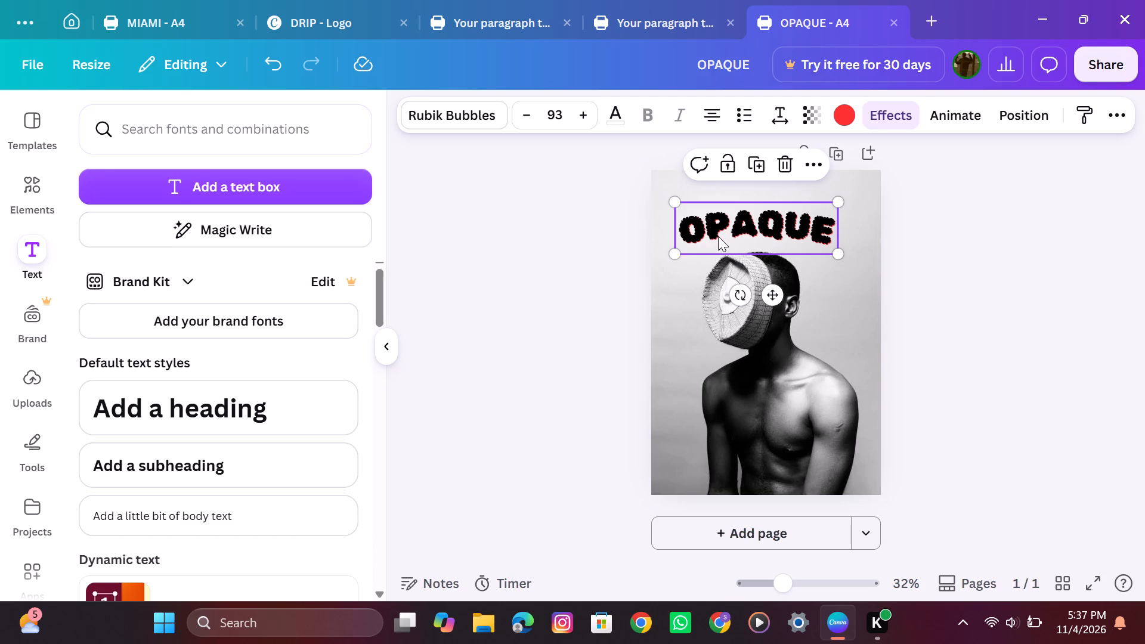
left_click_drag(718, 236, 722, 230)
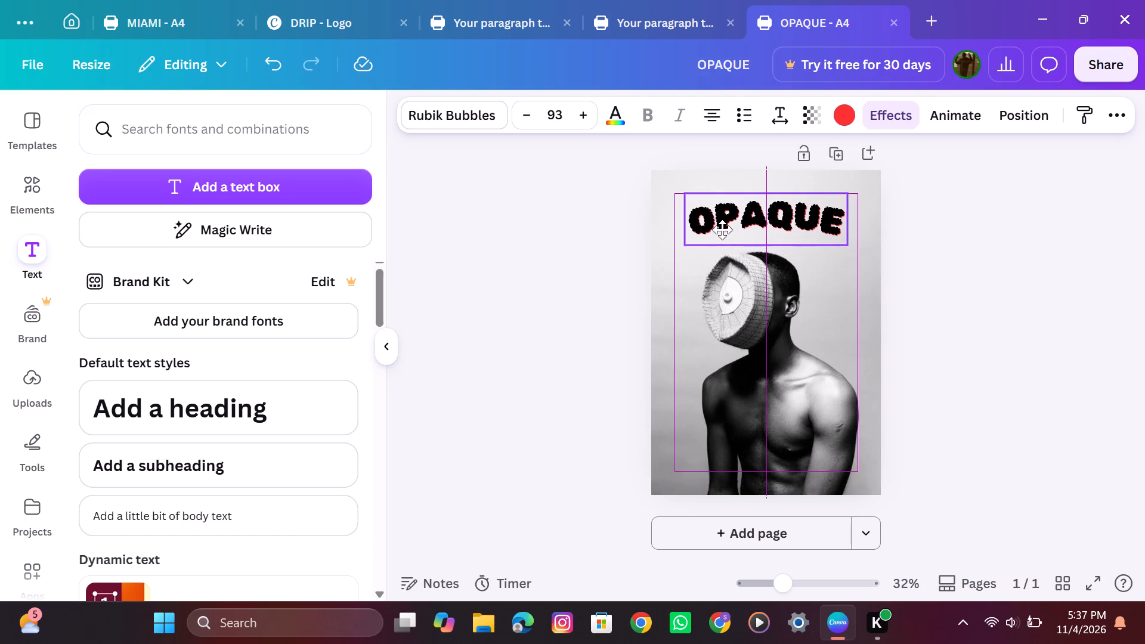
left_click_drag(722, 230, 719, 241)
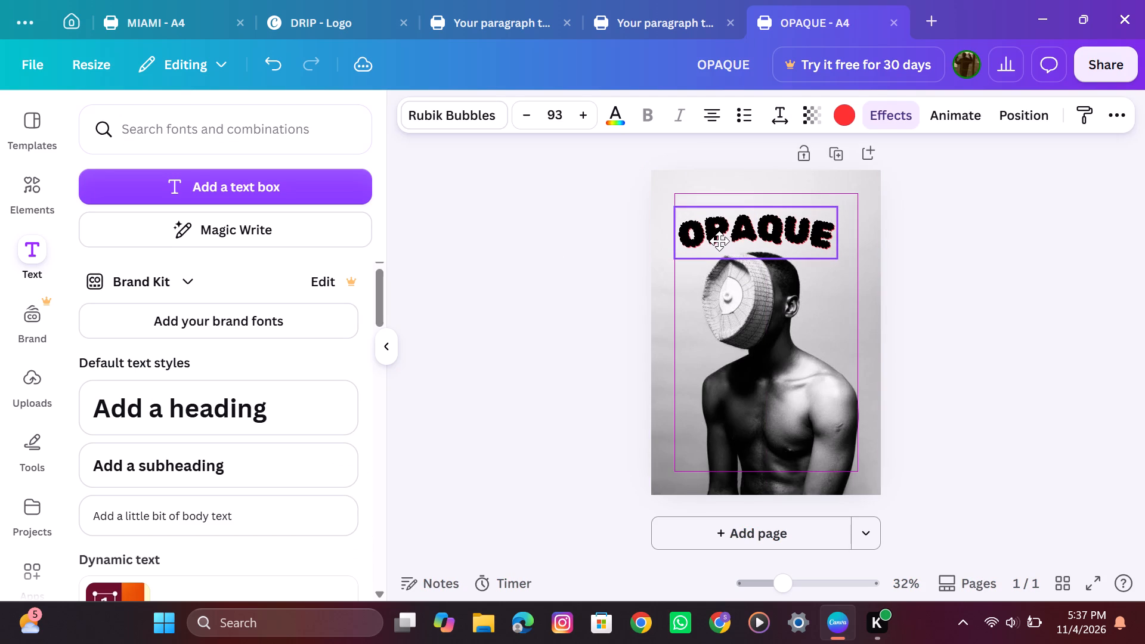
left_click_drag(719, 241, 723, 253)
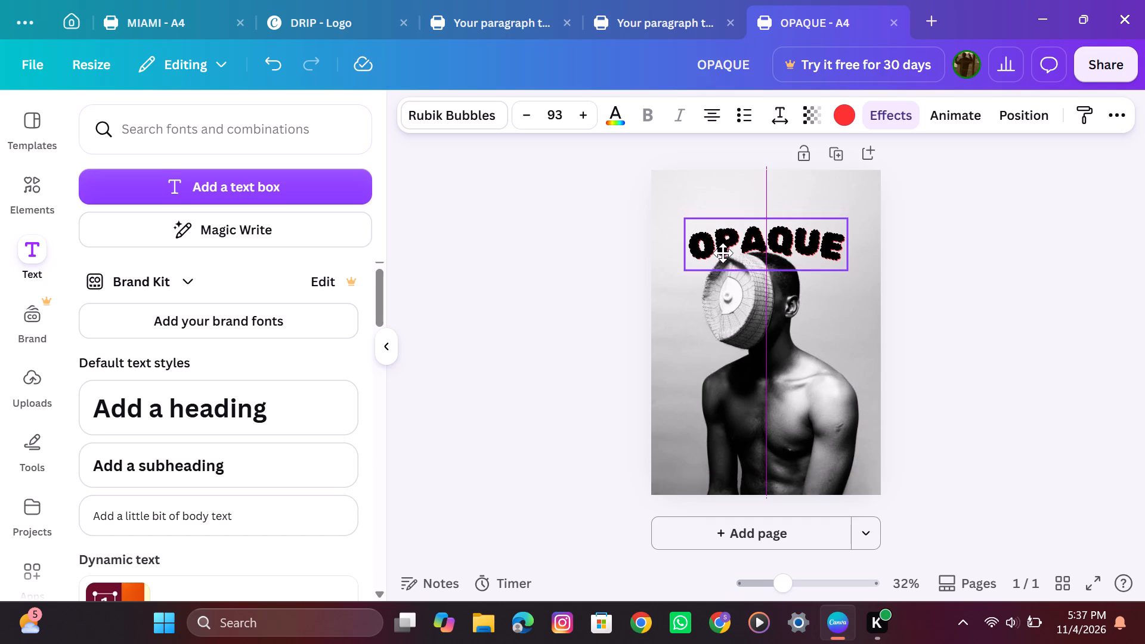
left_click_drag(723, 253, 719, 233)
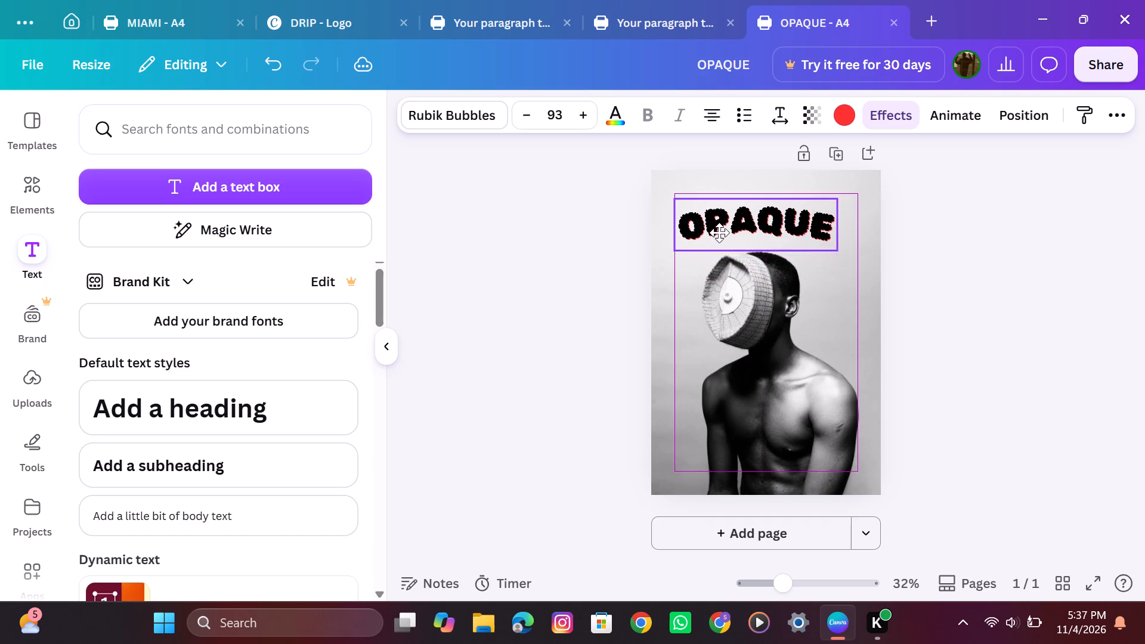
left_click_drag(719, 233, 723, 233)
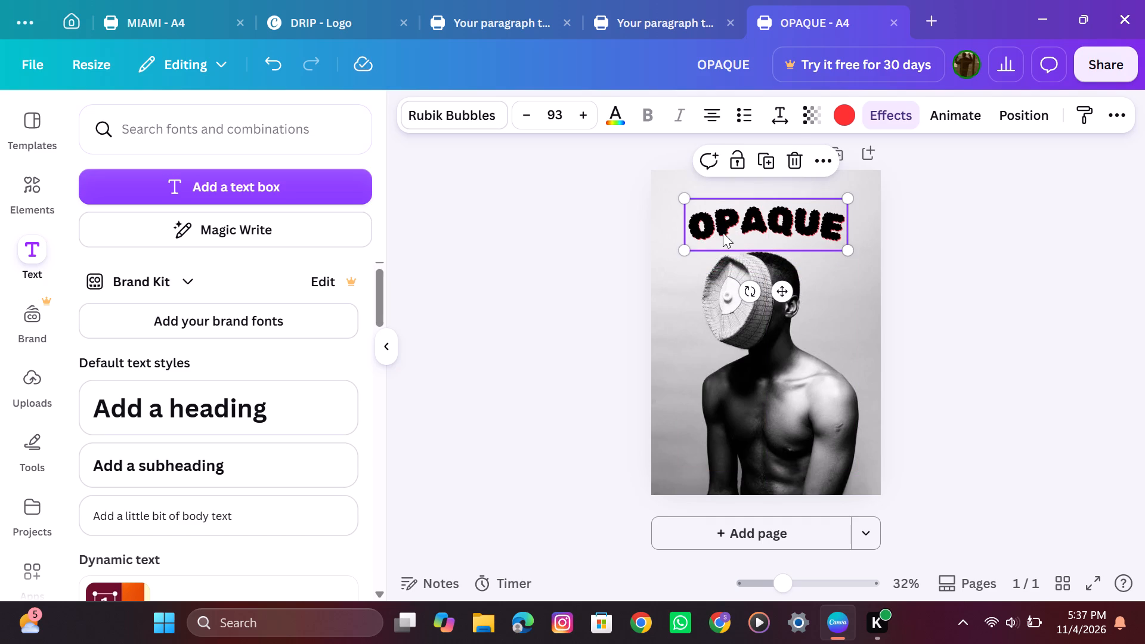
left_click(604, 256)
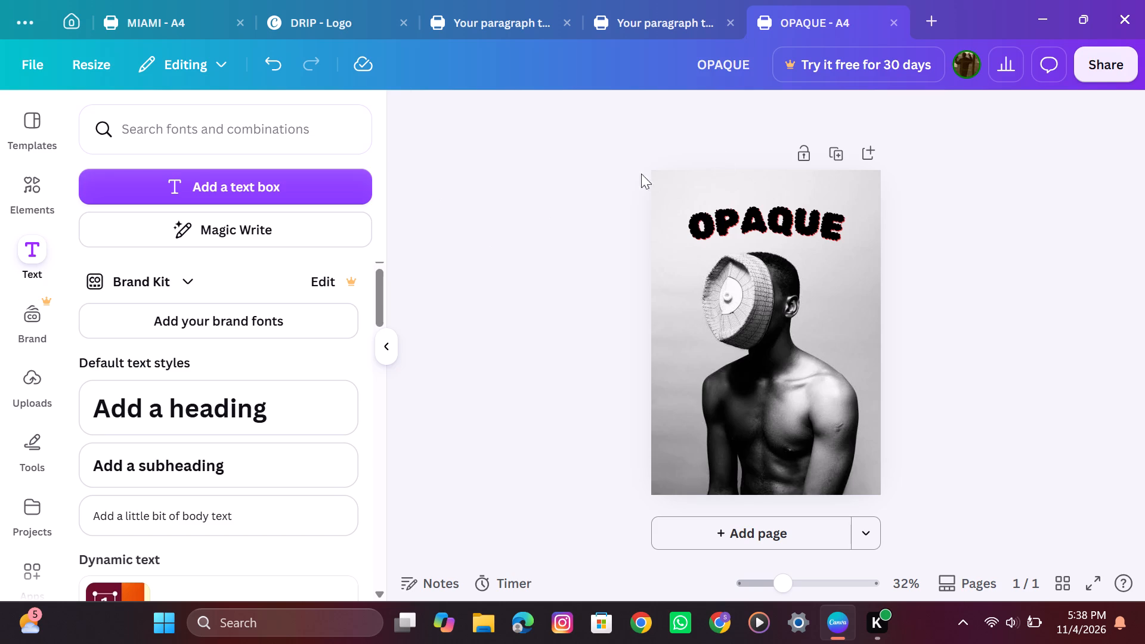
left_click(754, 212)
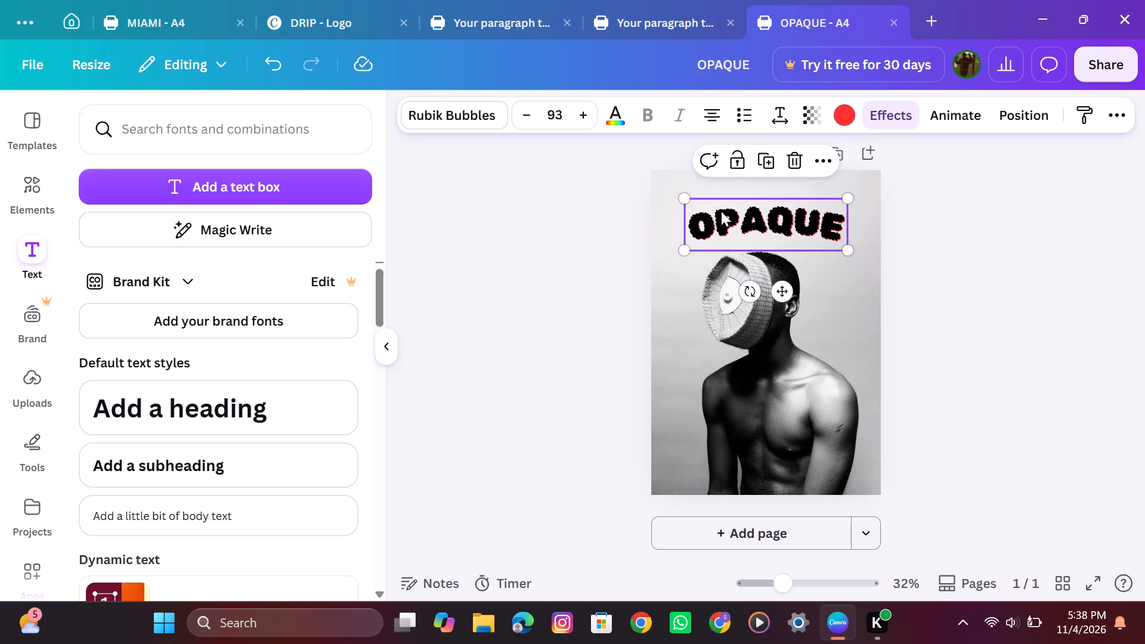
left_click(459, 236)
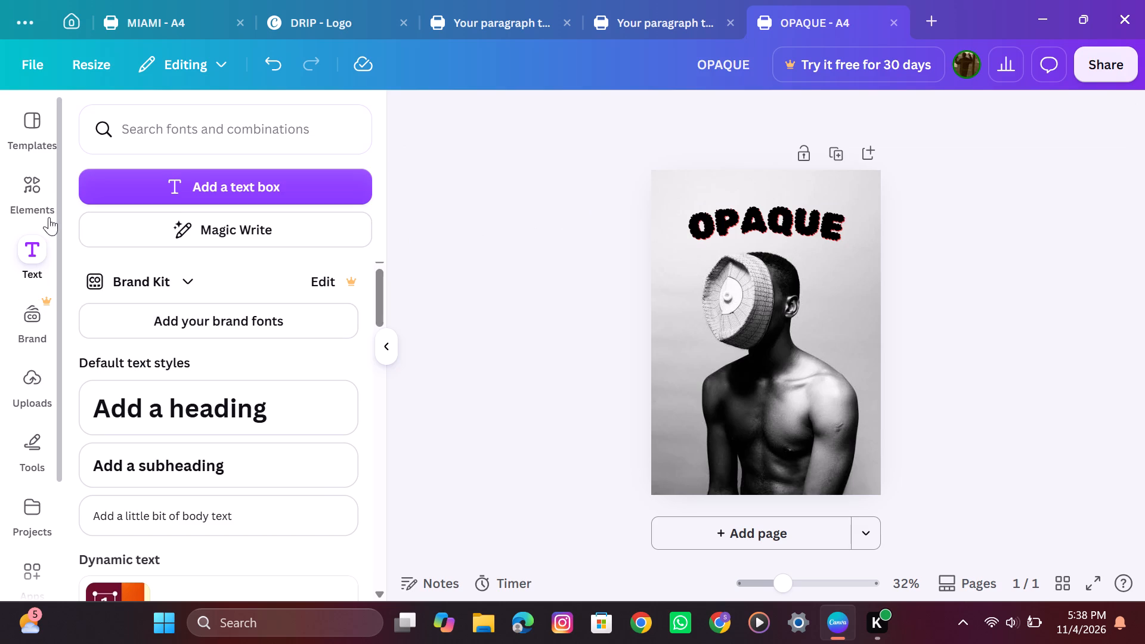
Look through the element categories and open the Graphics collection.
left_click(31, 197)
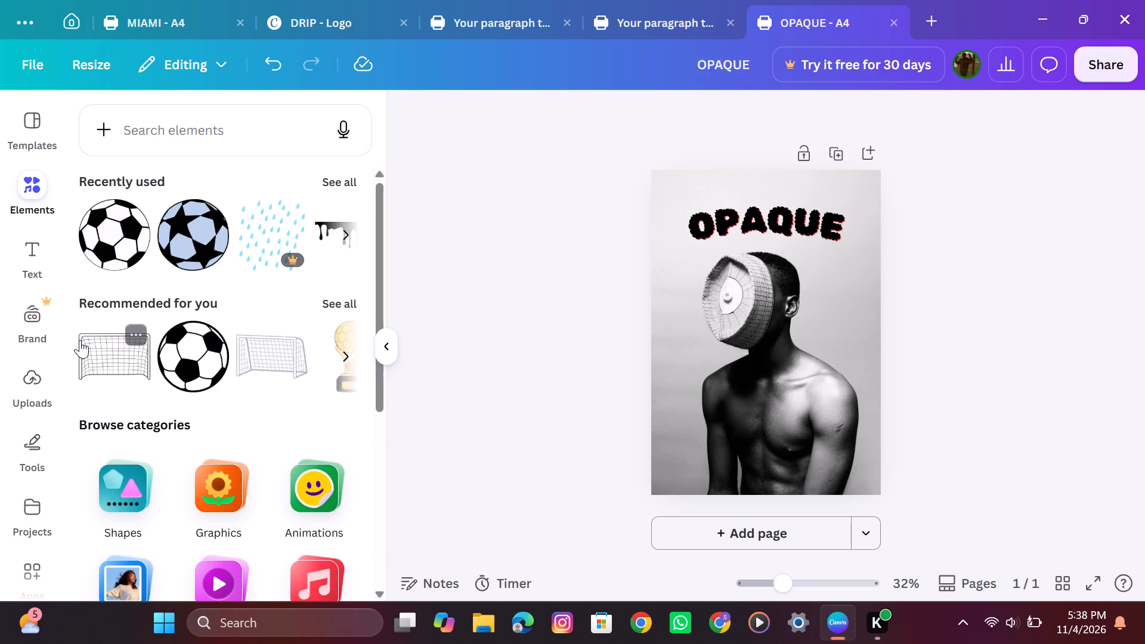
scroll(129, 354, "down", 2)
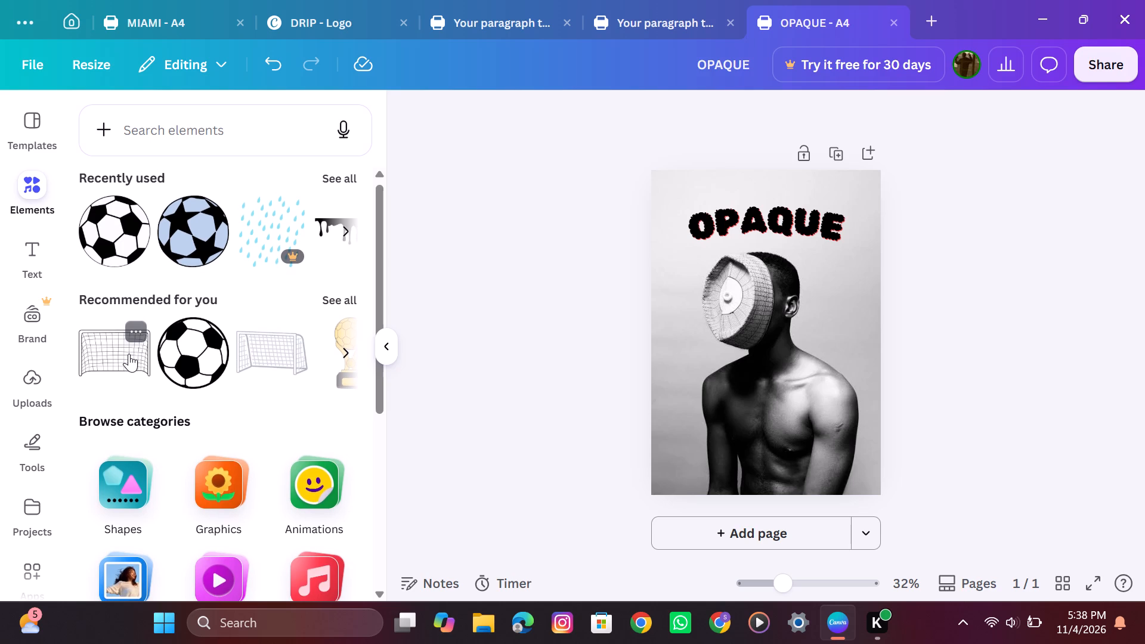
scroll(129, 354, "down", 1)
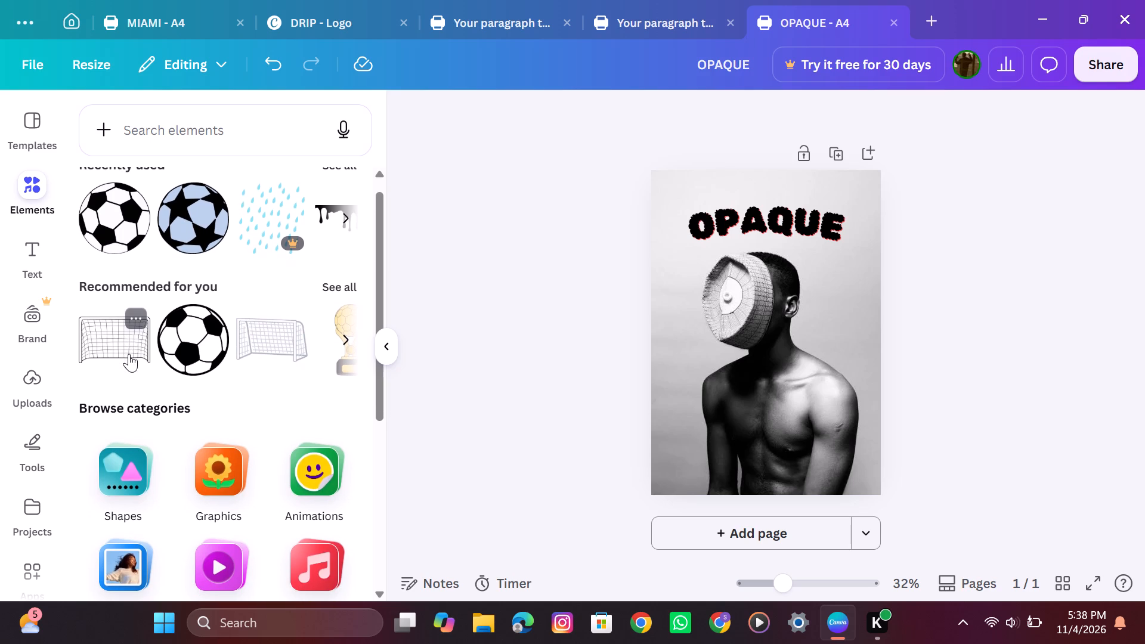
scroll(129, 354, "down", 2)
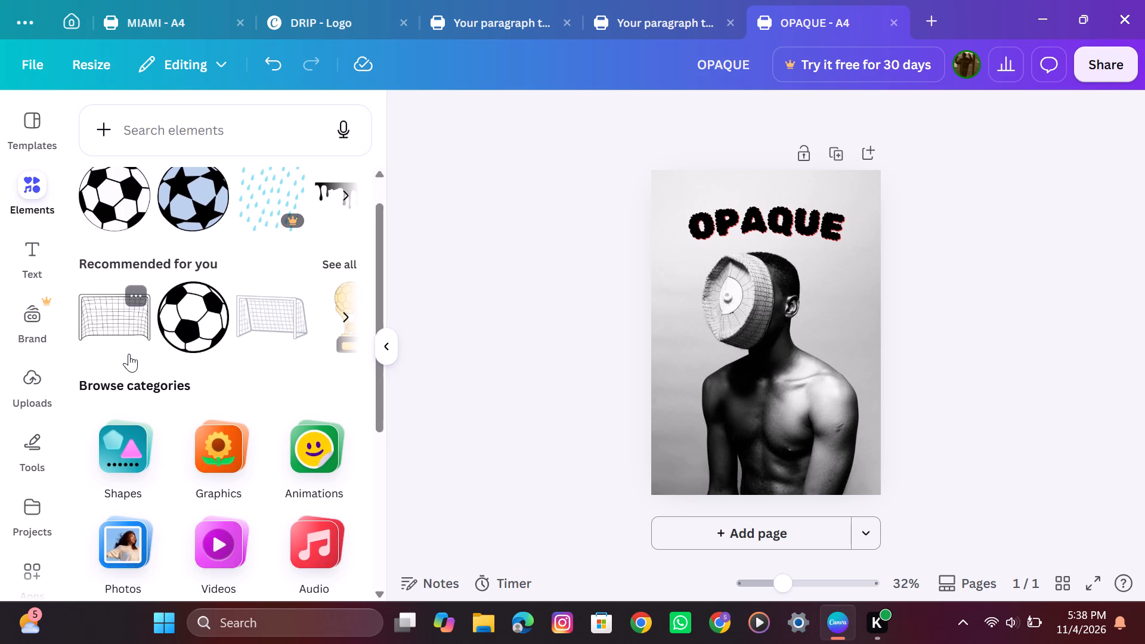
scroll(129, 354, "down", 1)
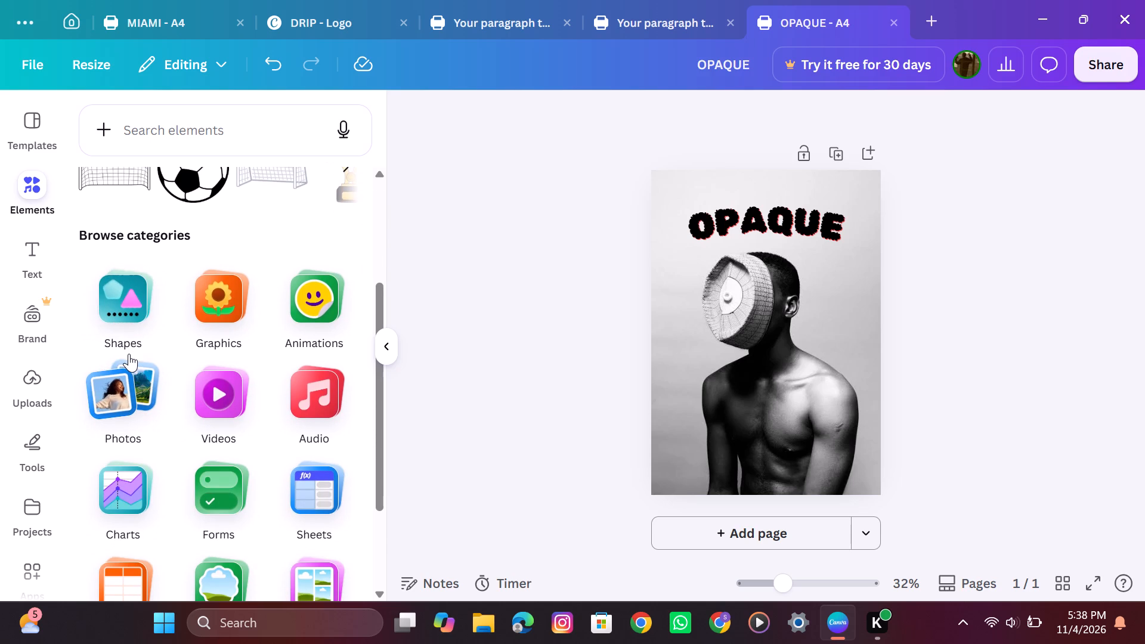
scroll(129, 354, "down", 3)
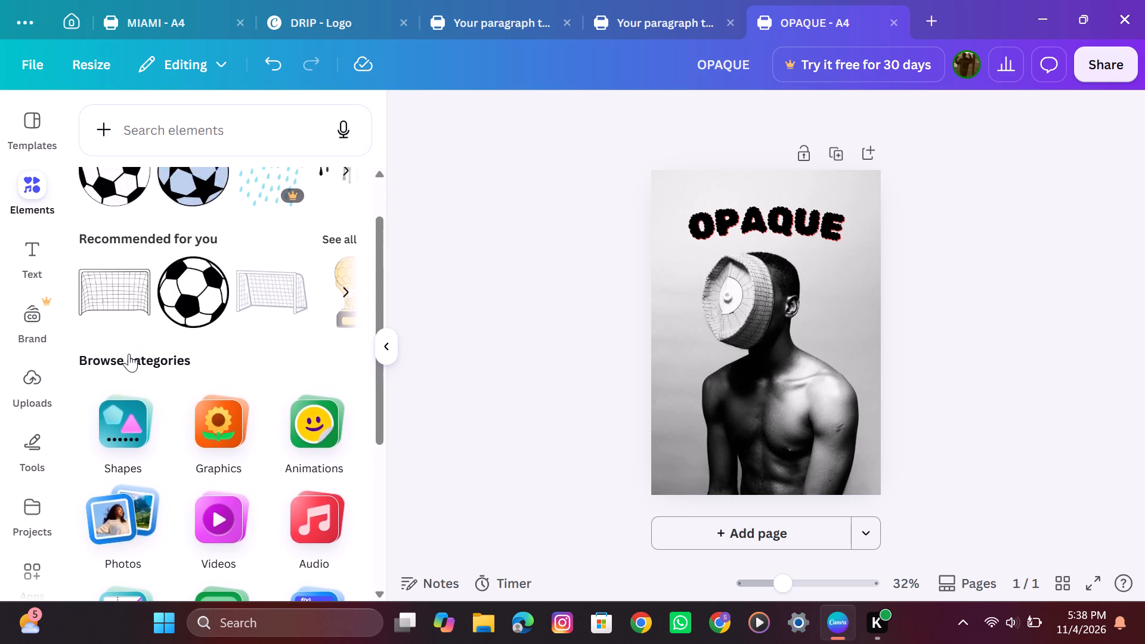
scroll(129, 354, "down", 1)
scroll(129, 354, "up", 1)
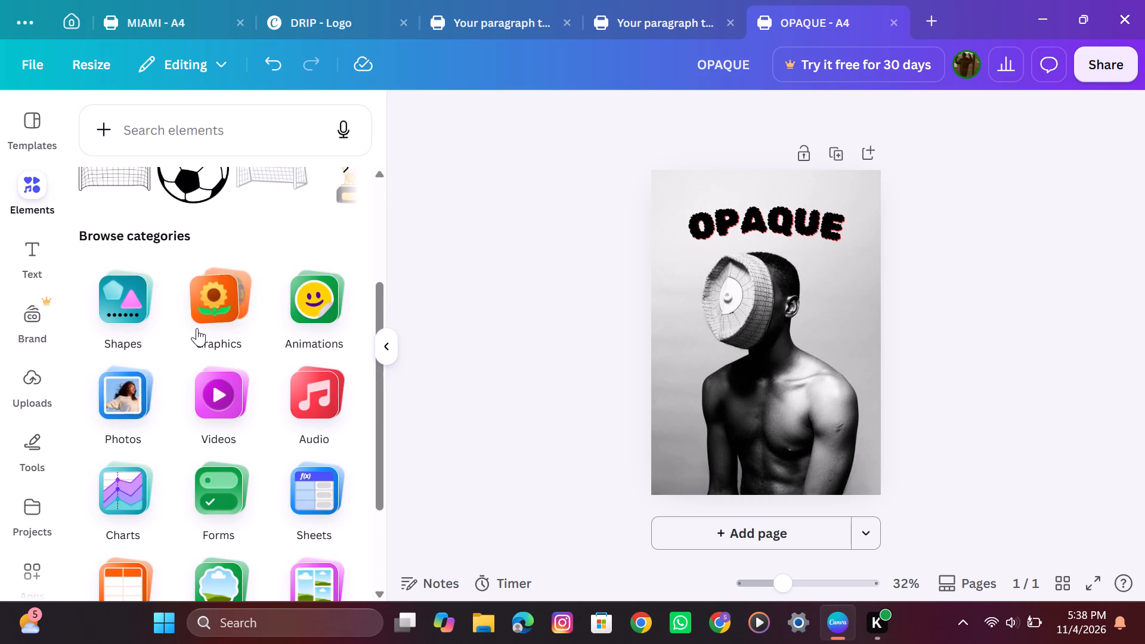
left_click(200, 324)
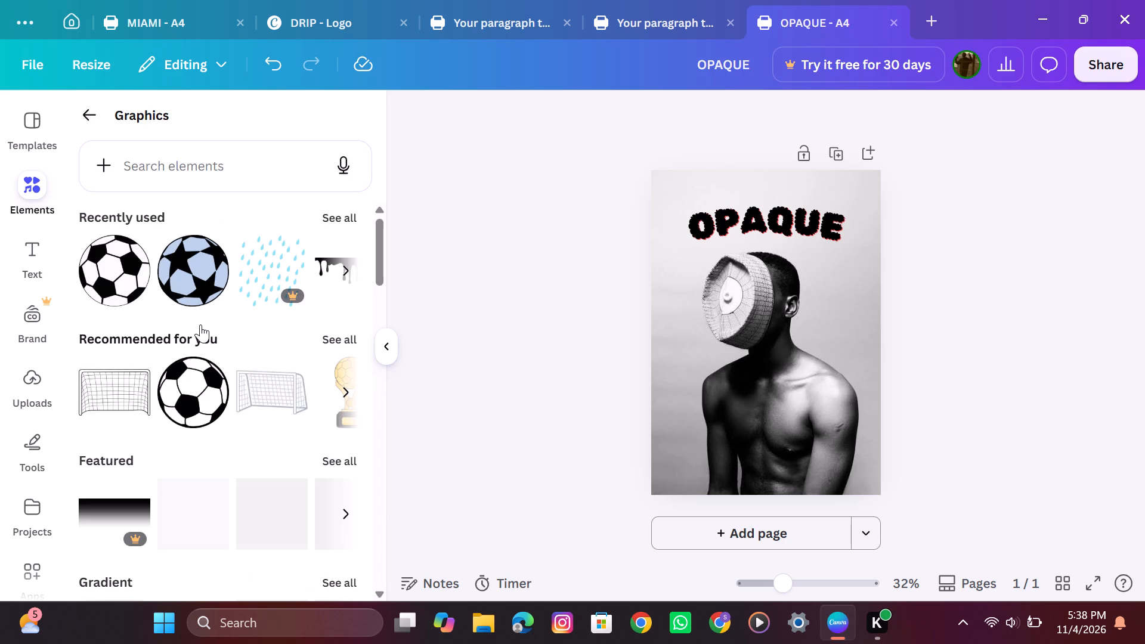
Browse the Graphics collection's categories, from Featured through Icons and Organic Rainbows to Simple Drawn Objects, for a graphic suiting the poster.
scroll(200, 324, "down", 3)
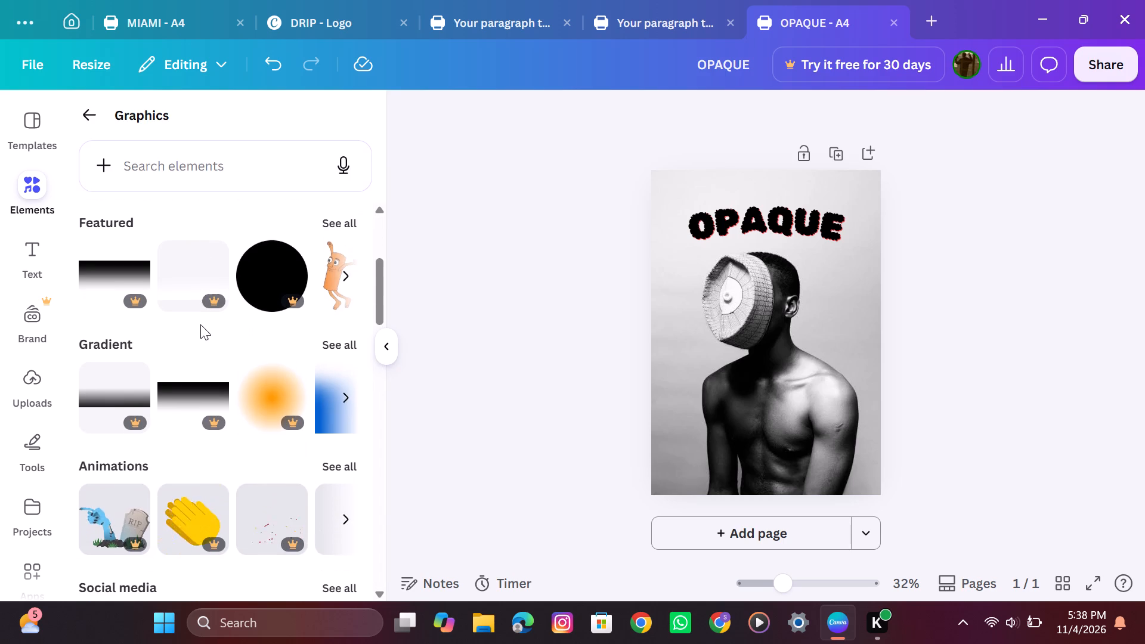
scroll(200, 324, "down", 1)
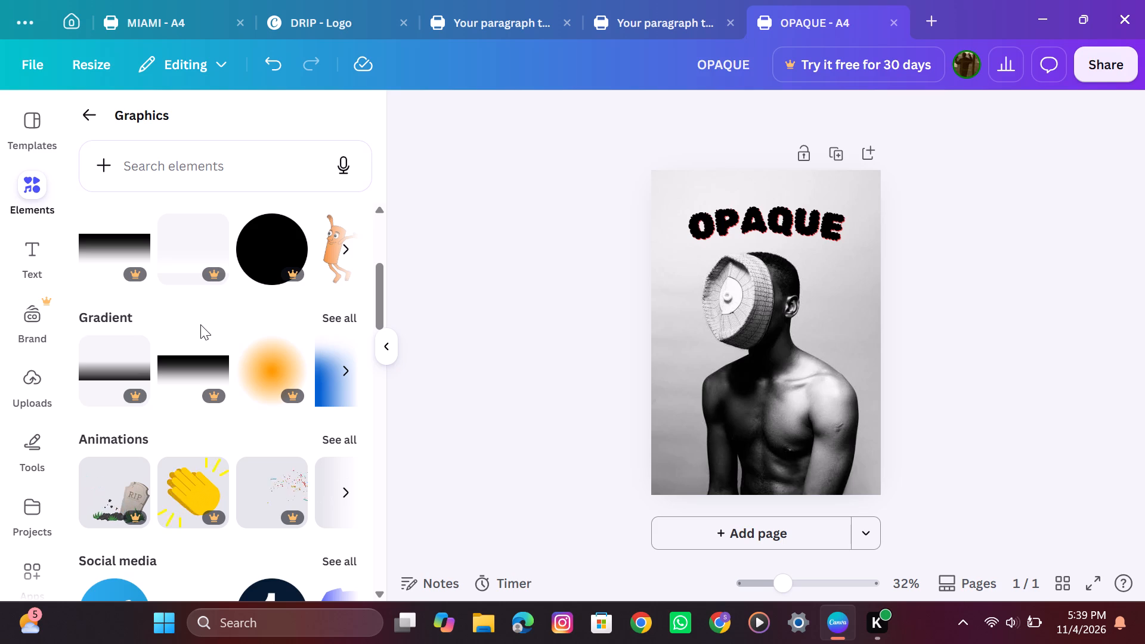
scroll(200, 324, "down", 1)
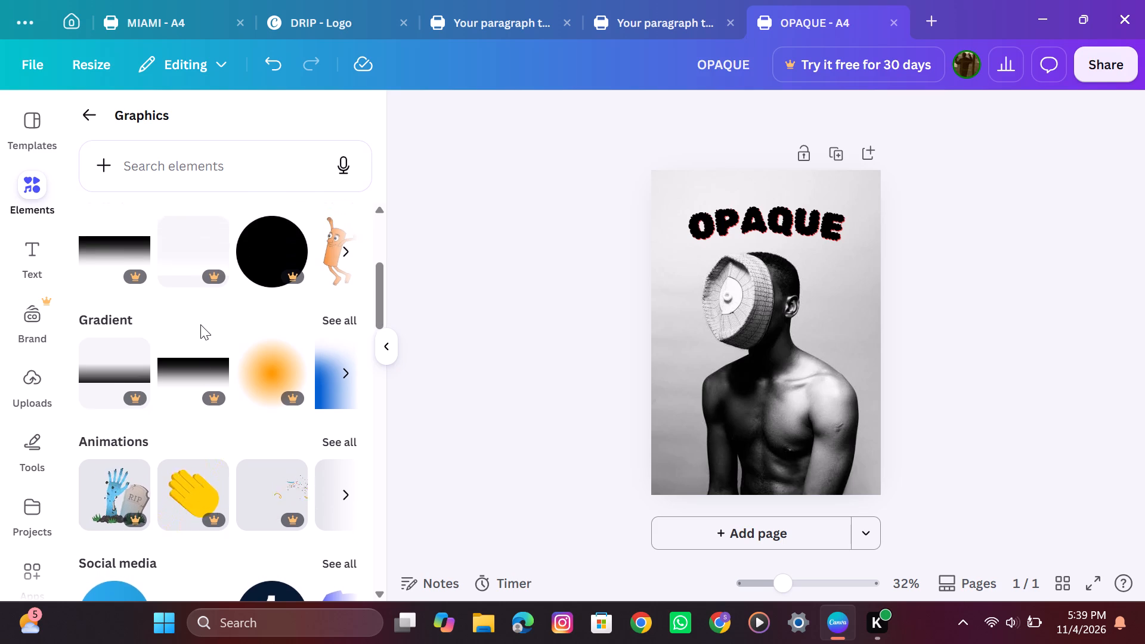
scroll(200, 324, "down", 2)
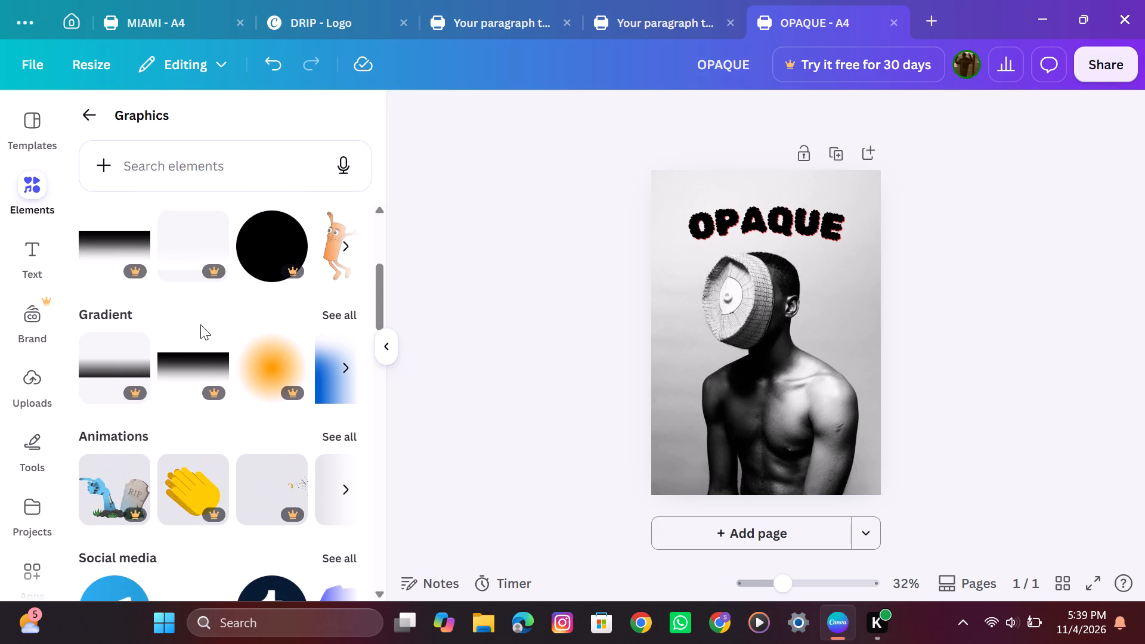
scroll(200, 324, "down", 2)
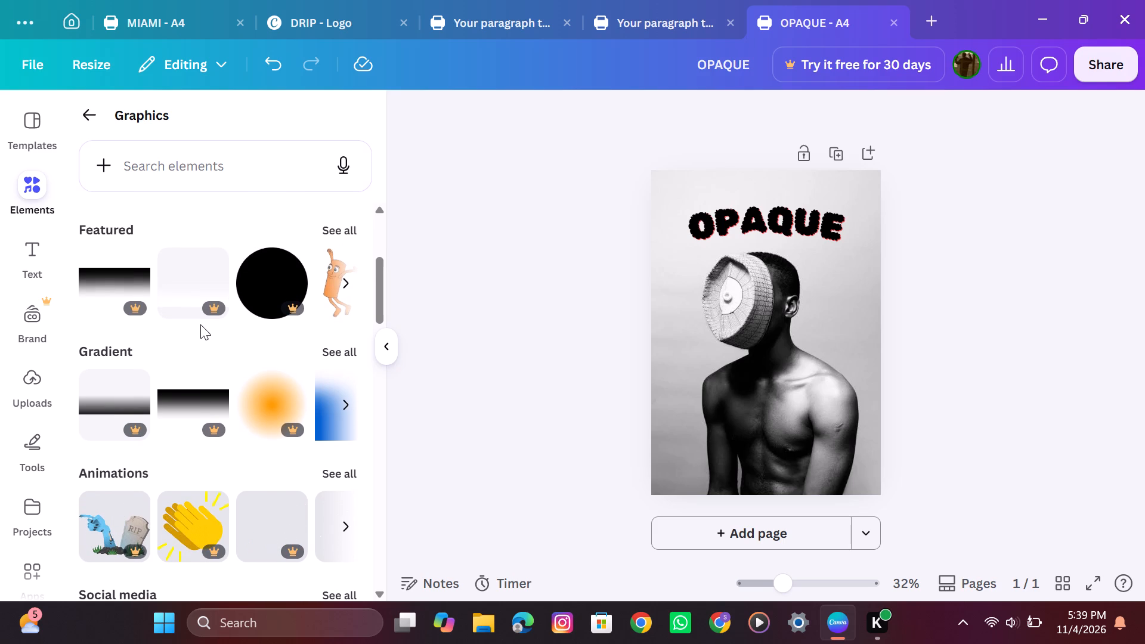
scroll(200, 324, "down", 1)
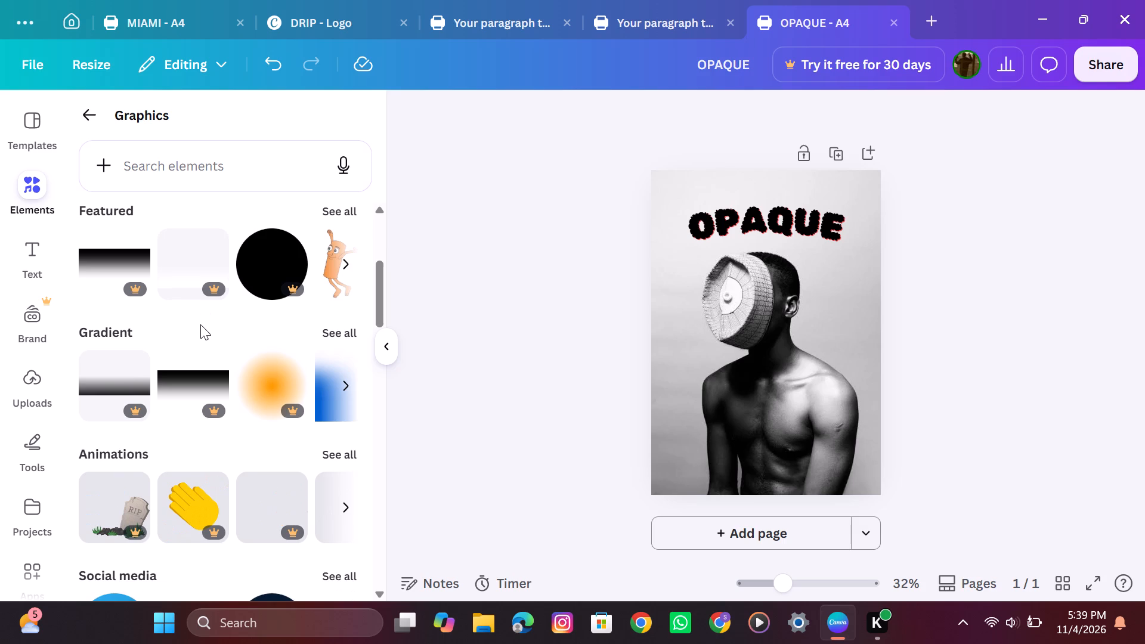
scroll(200, 324, "down", 1)
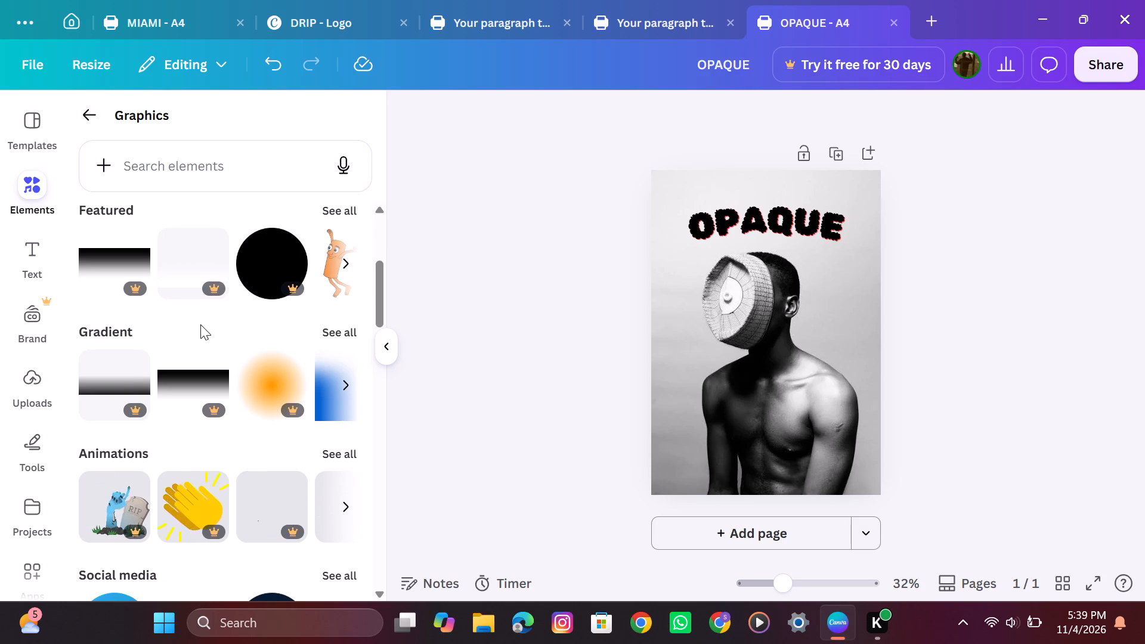
scroll(200, 324, "down", 1)
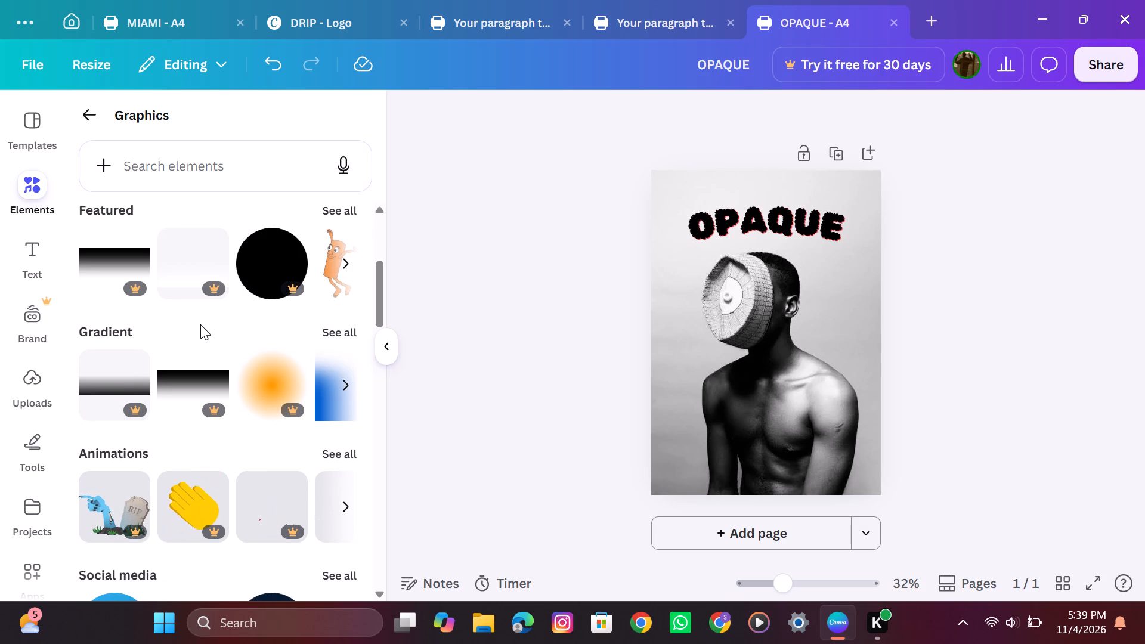
scroll(200, 324, "down", 1)
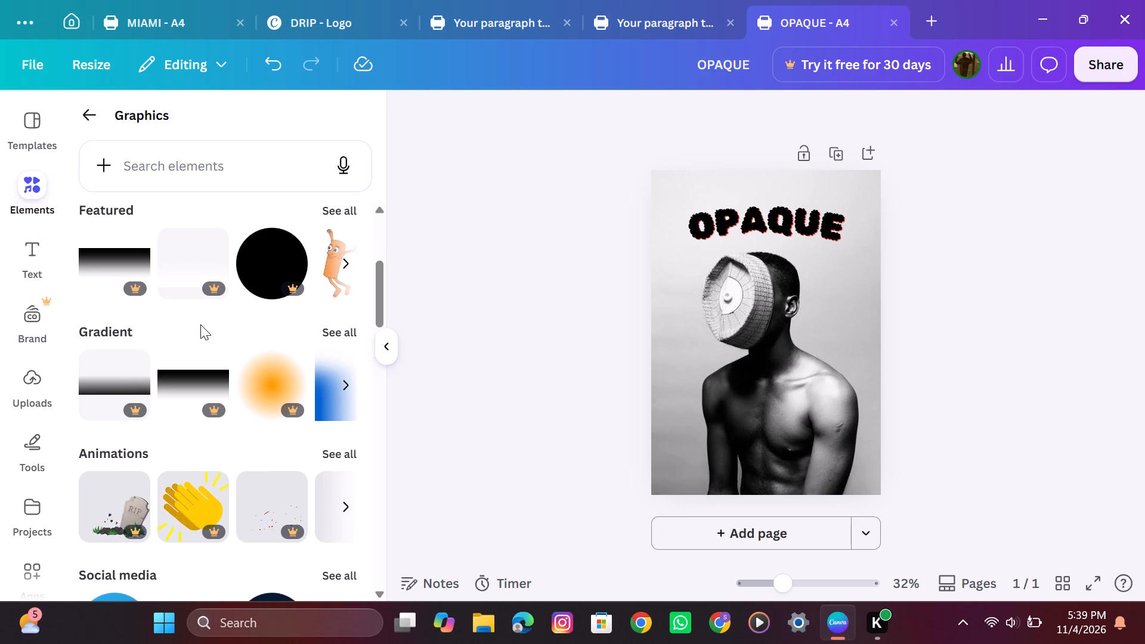
scroll(200, 324, "down", 1)
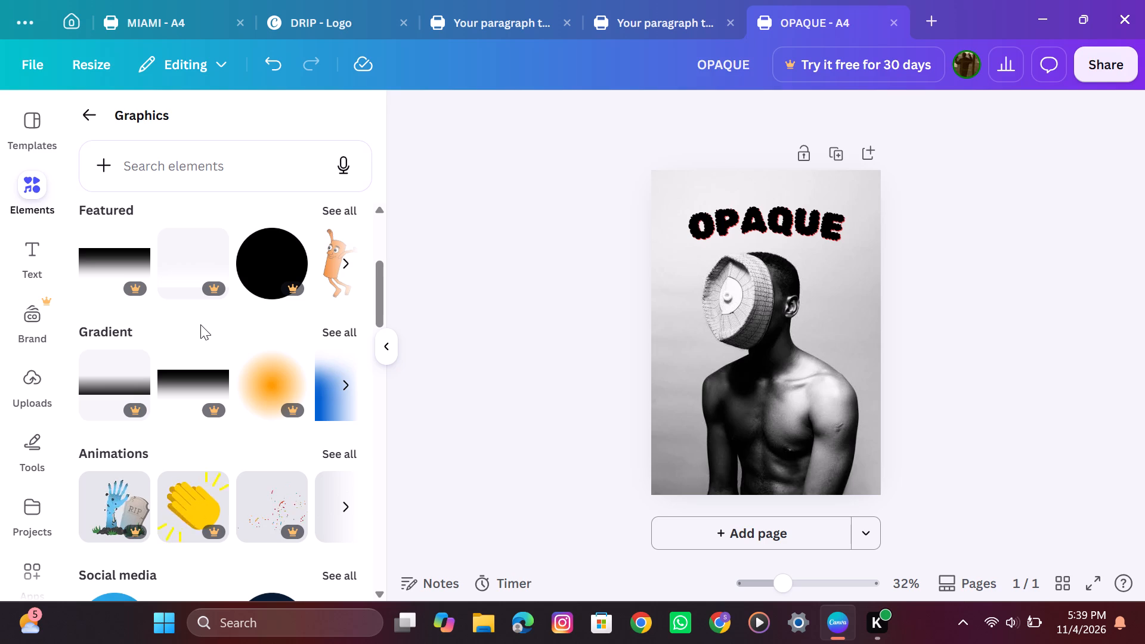
scroll(200, 324, "down", 1)
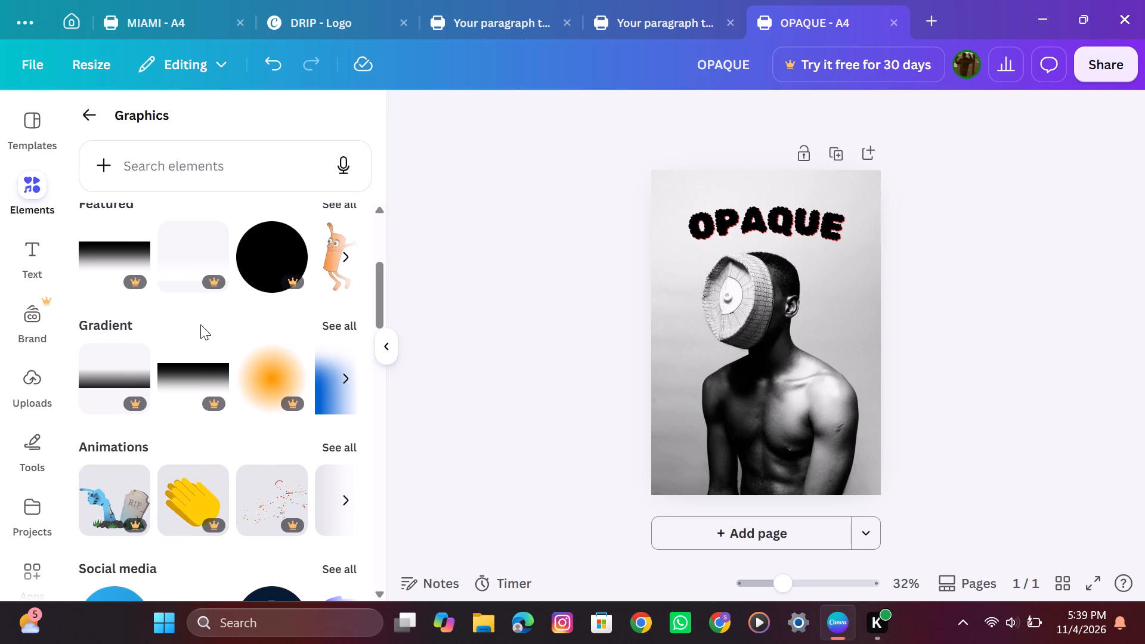
scroll(200, 324, "down", 1)
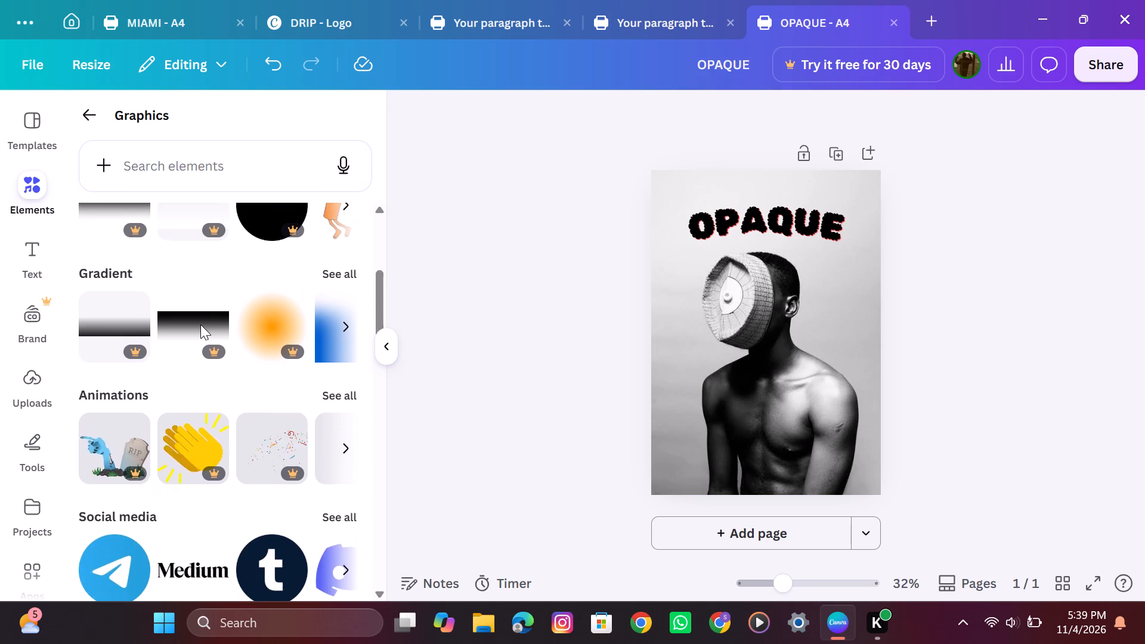
scroll(200, 324, "down", 2)
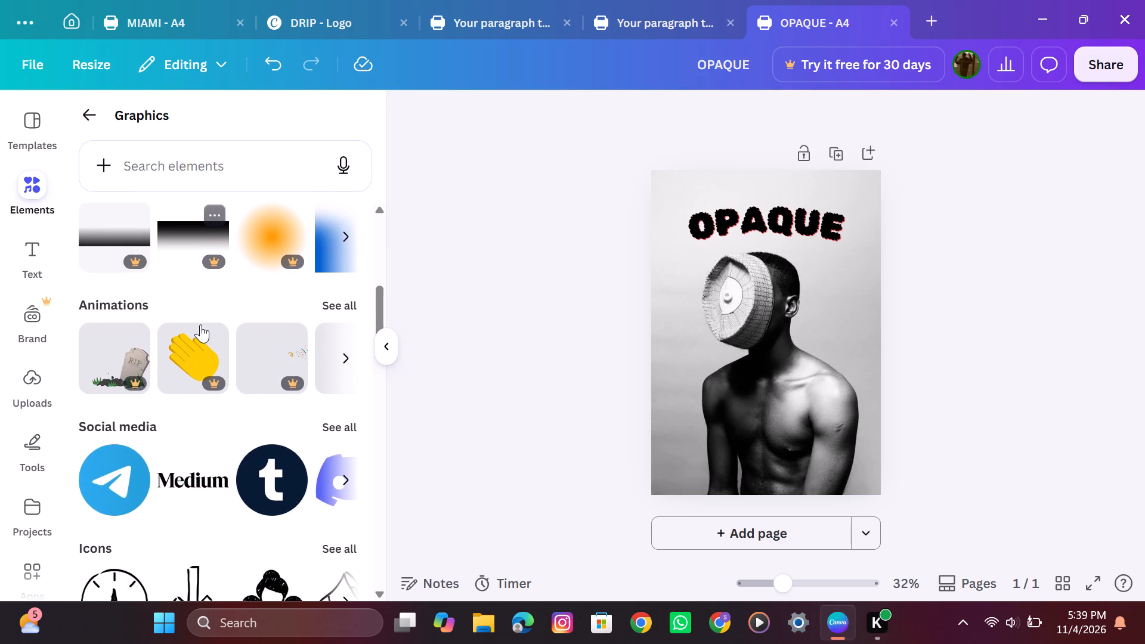
scroll(200, 324, "down", 3)
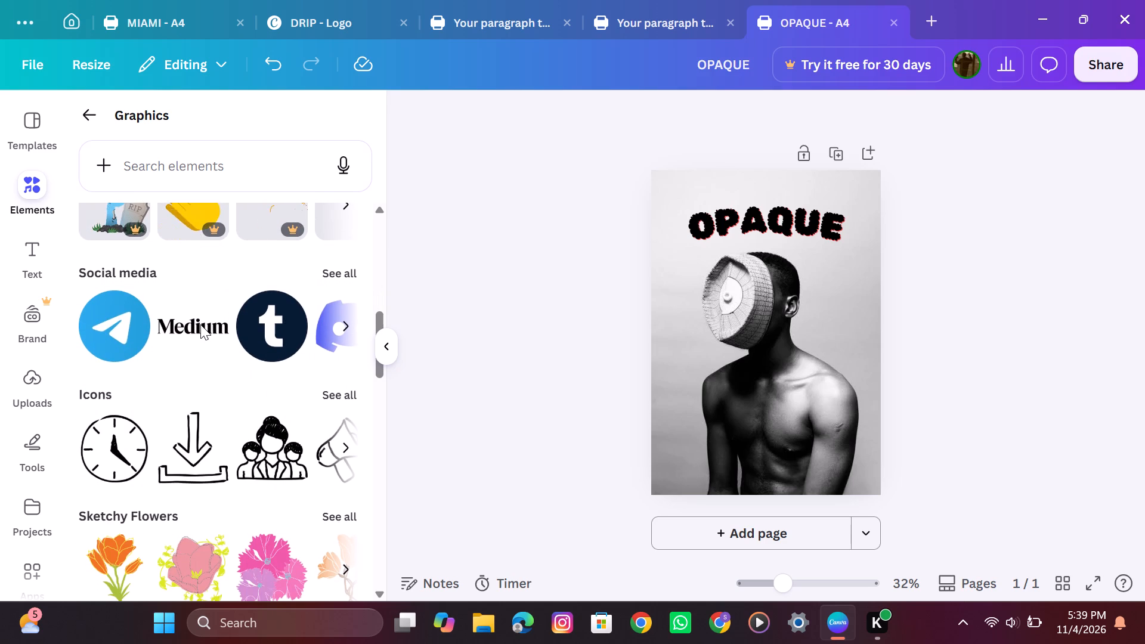
scroll(200, 324, "down", 1)
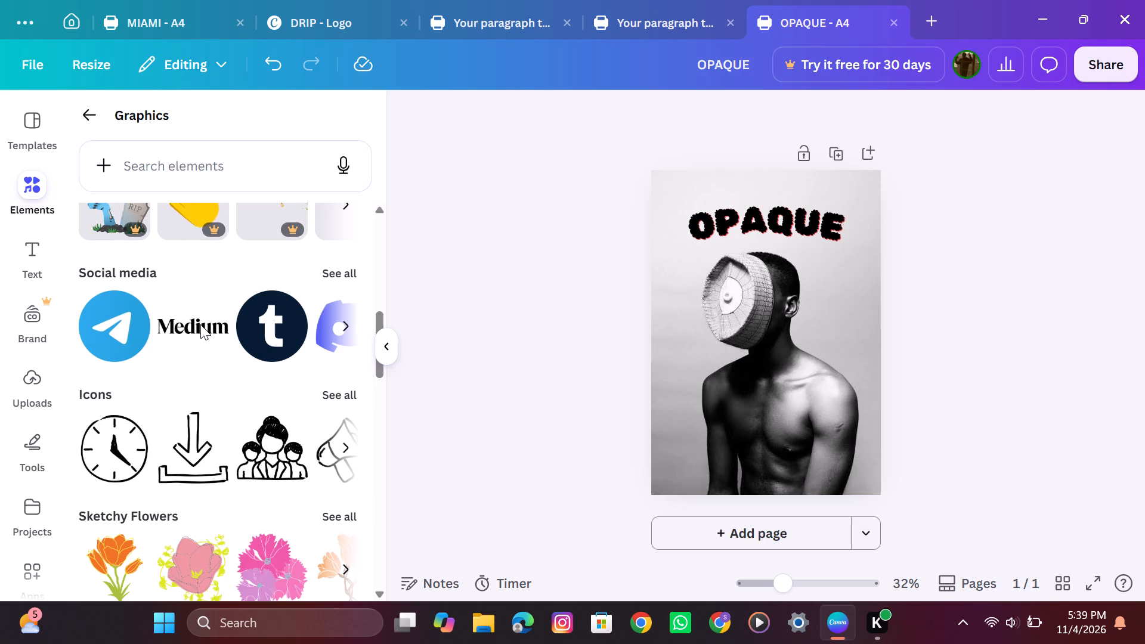
scroll(200, 324, "down", 2)
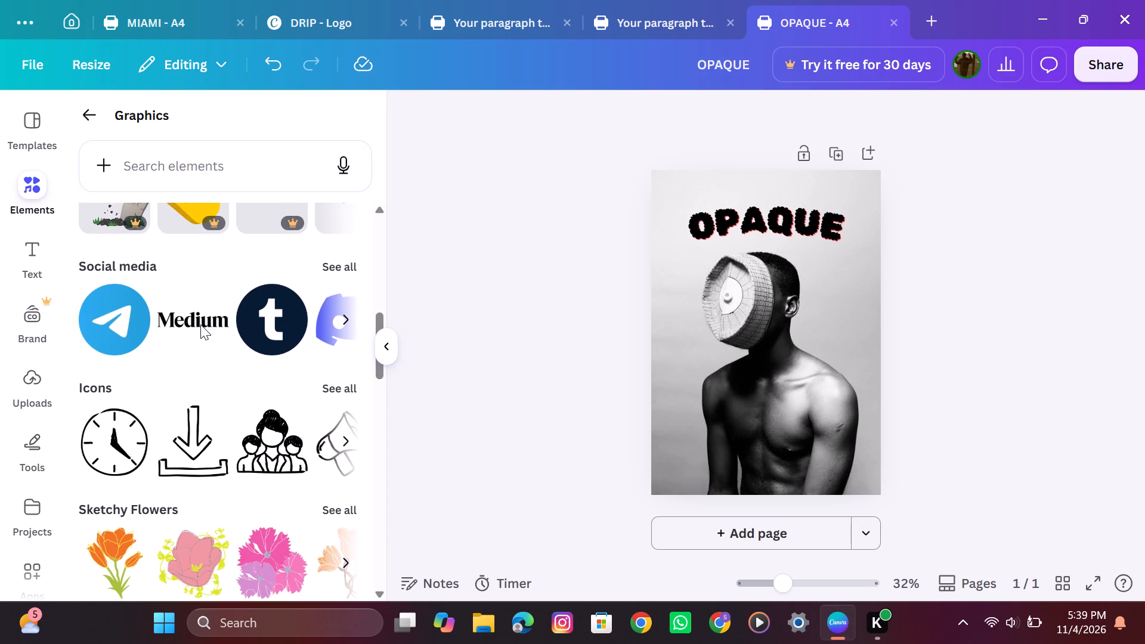
scroll(200, 324, "down", 1)
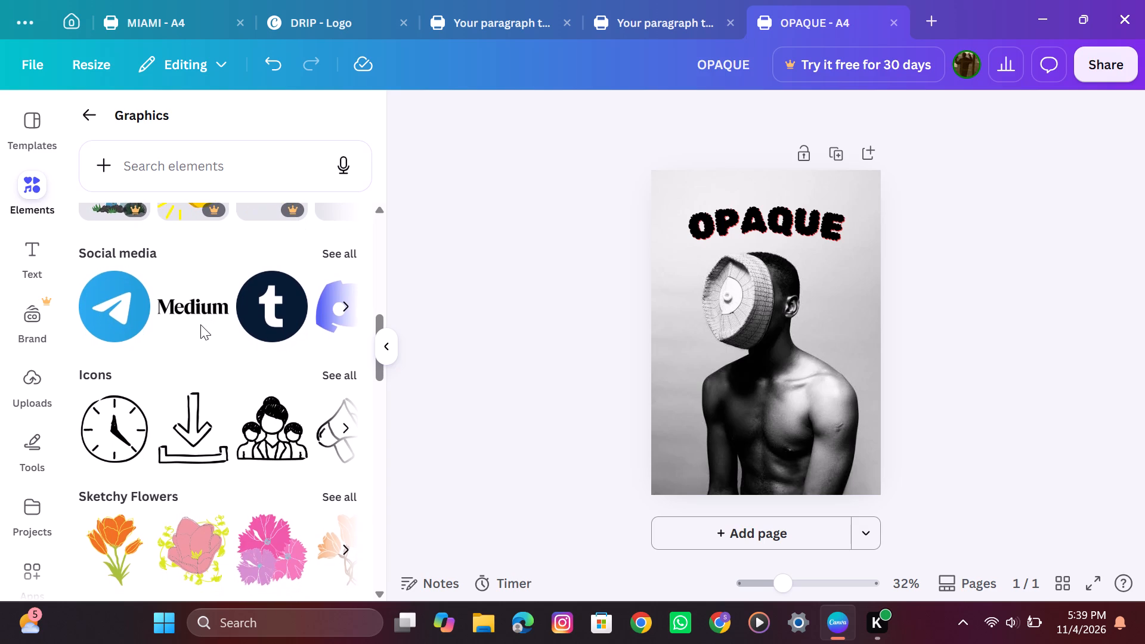
scroll(200, 324, "down", 3)
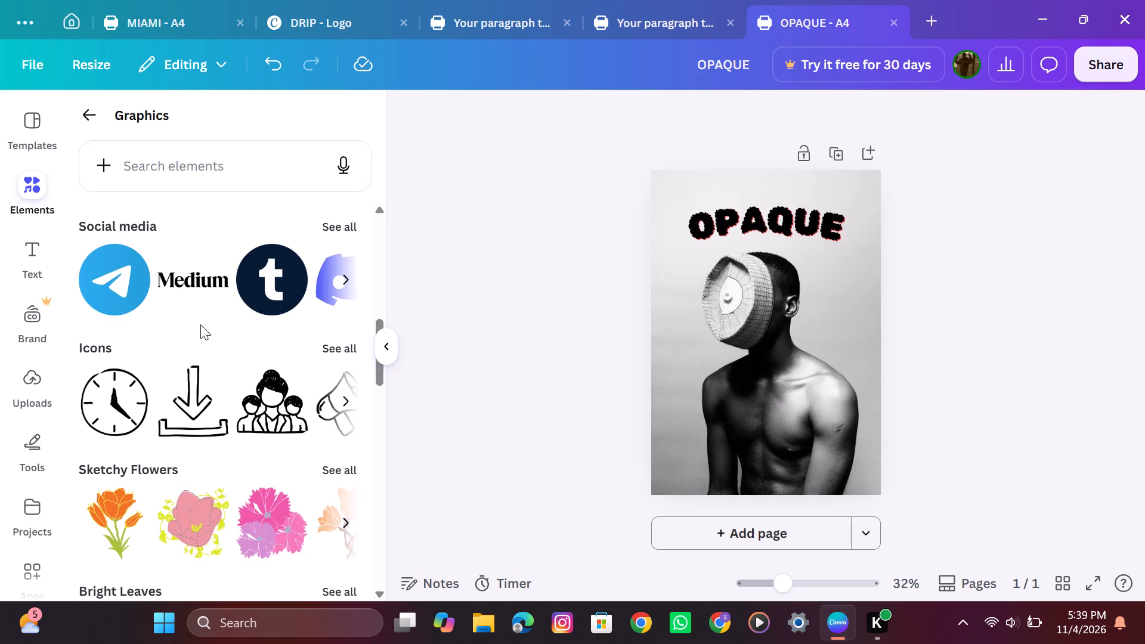
scroll(200, 324, "down", 1)
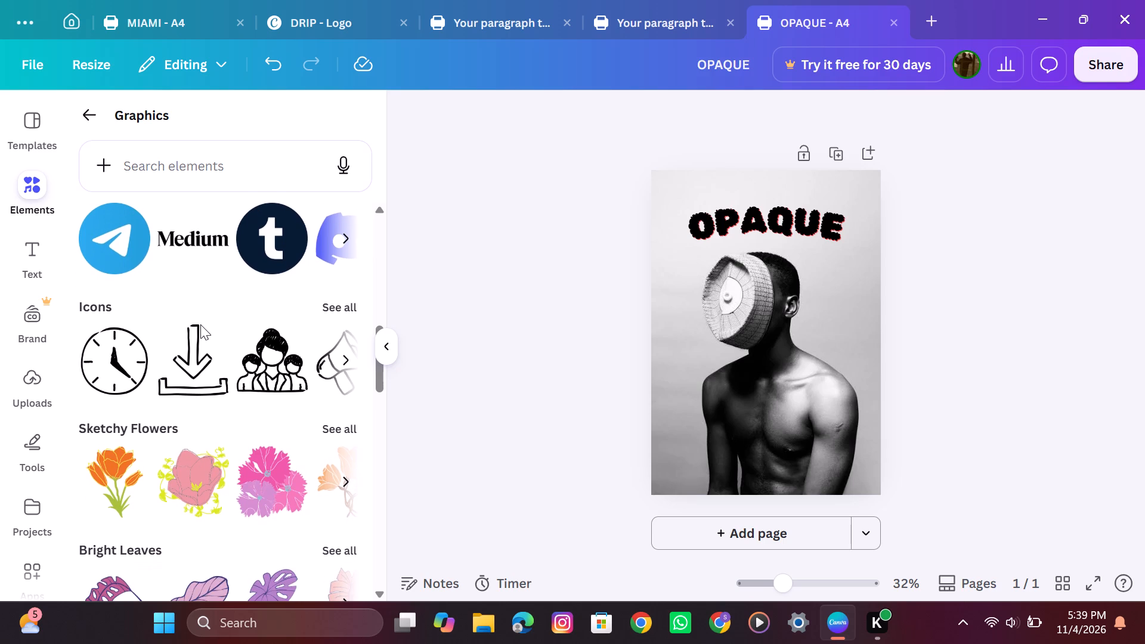
scroll(200, 324, "down", 1)
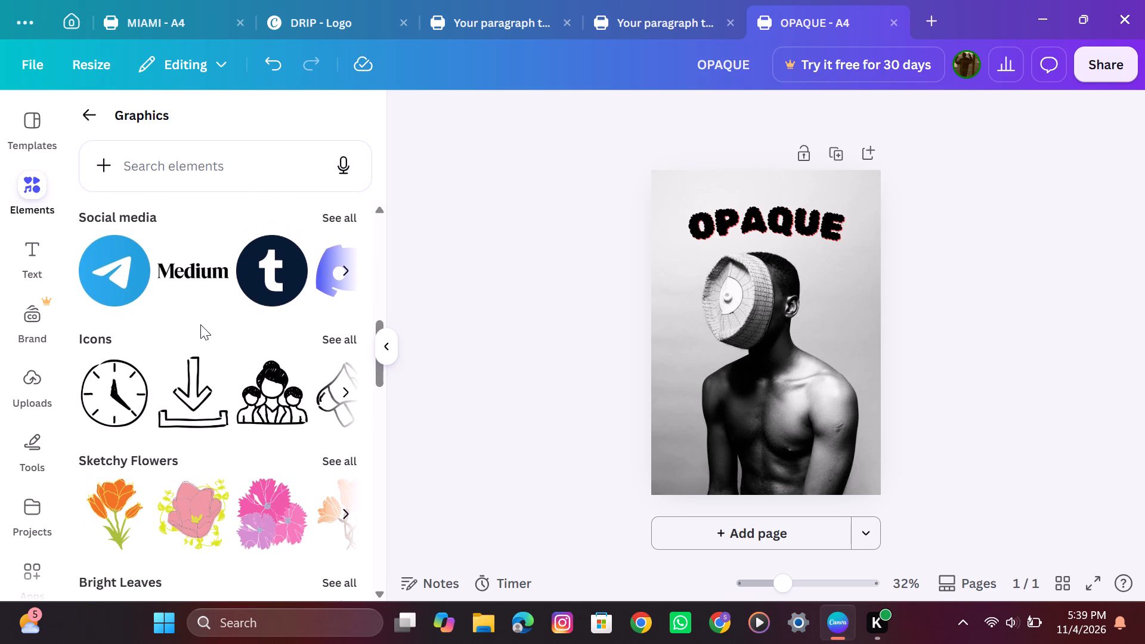
scroll(200, 324, "down", 1)
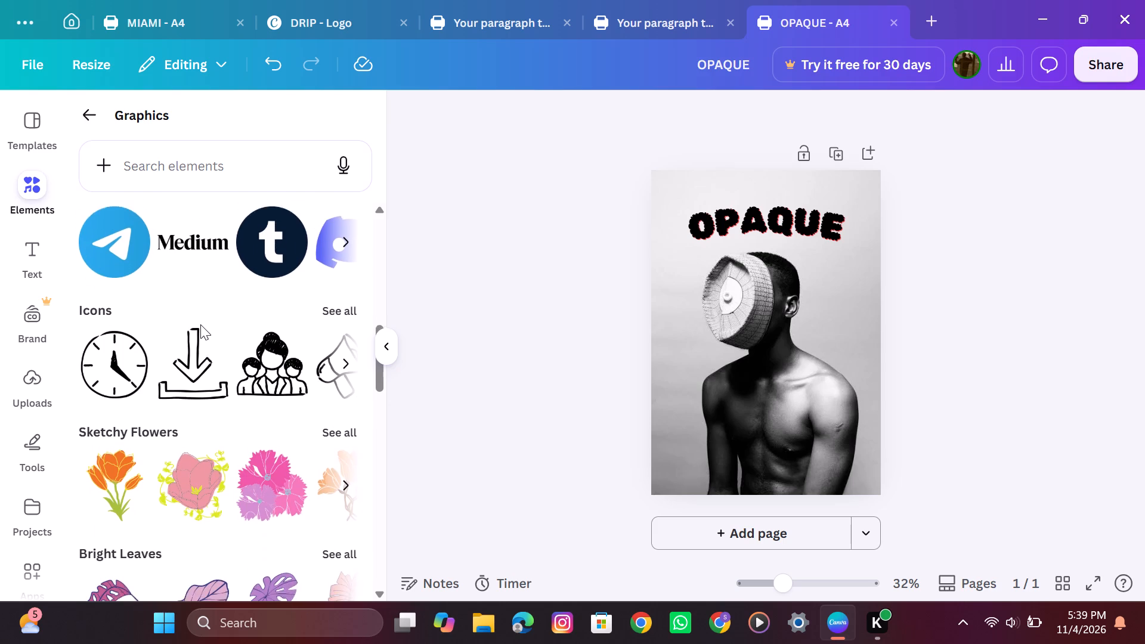
scroll(200, 324, "down", 2)
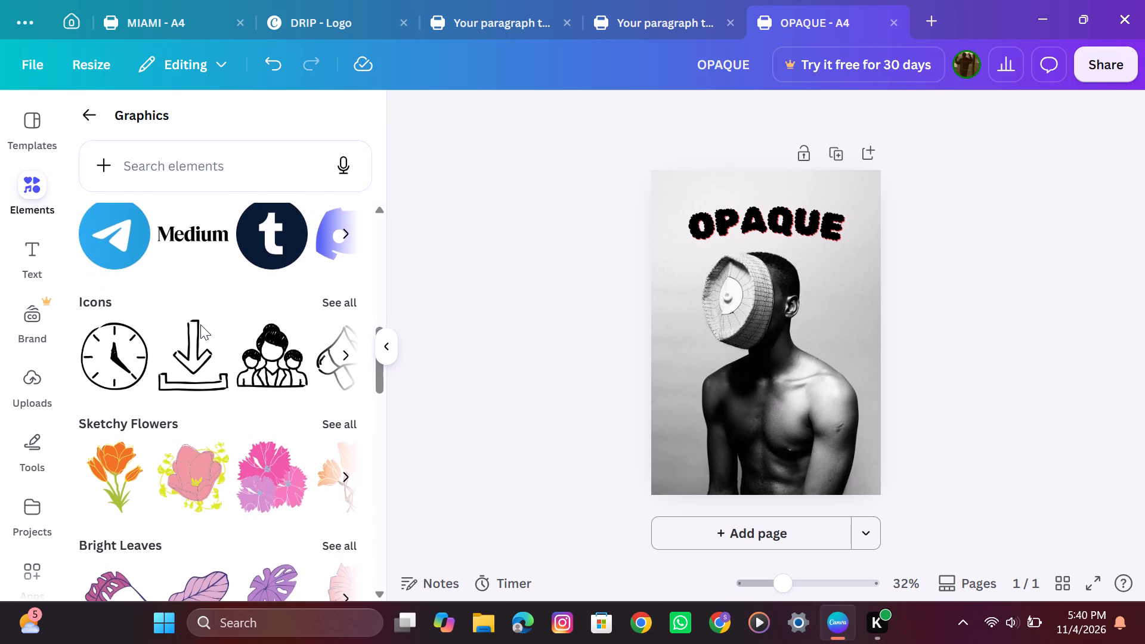
scroll(200, 324, "down", 2)
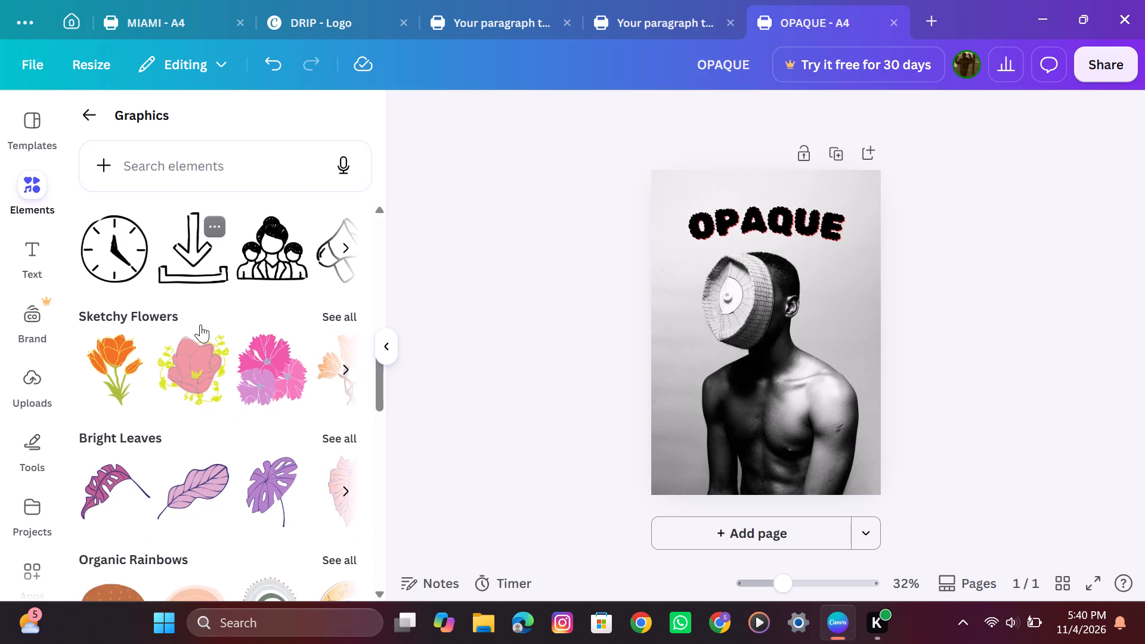
scroll(200, 324, "down", 1)
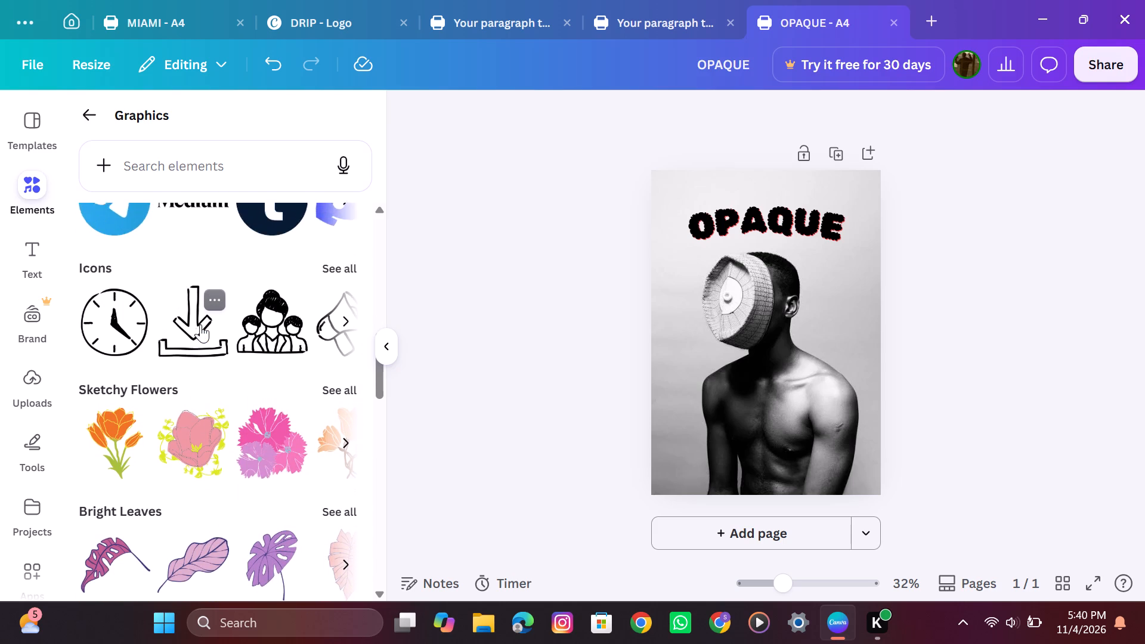
scroll(200, 324, "down", 1)
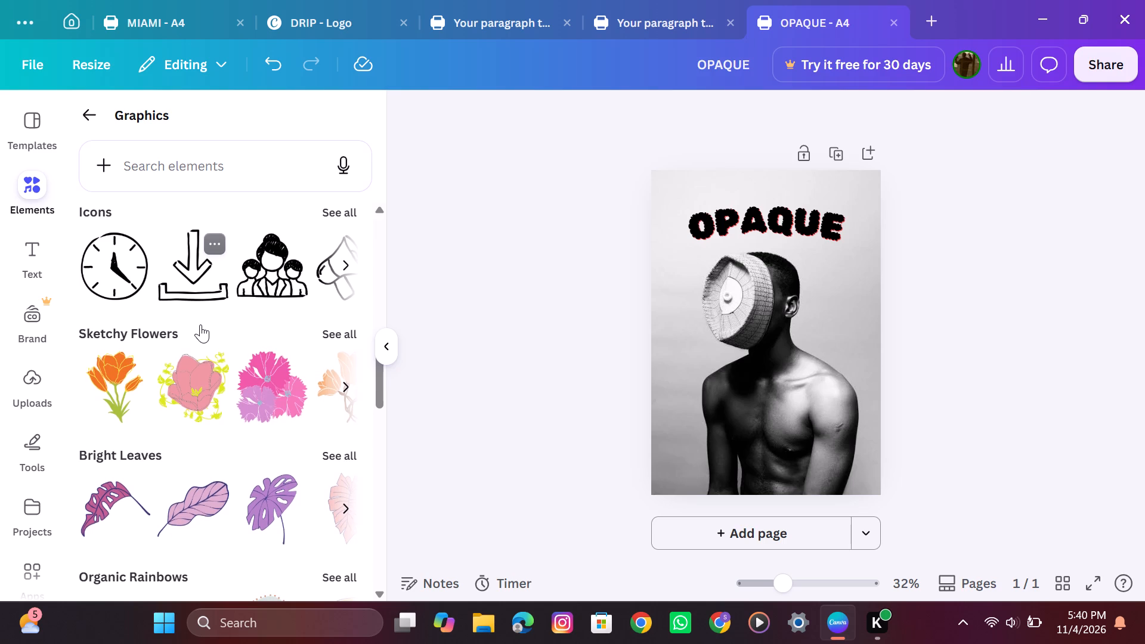
scroll(200, 324, "down", 2)
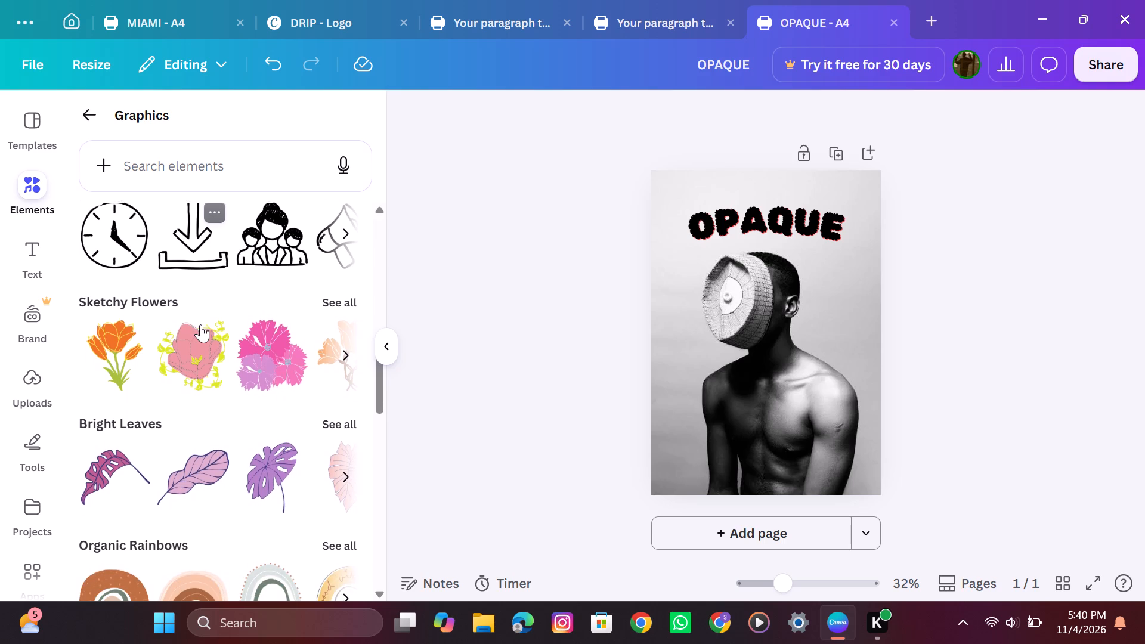
scroll(200, 324, "down", 2)
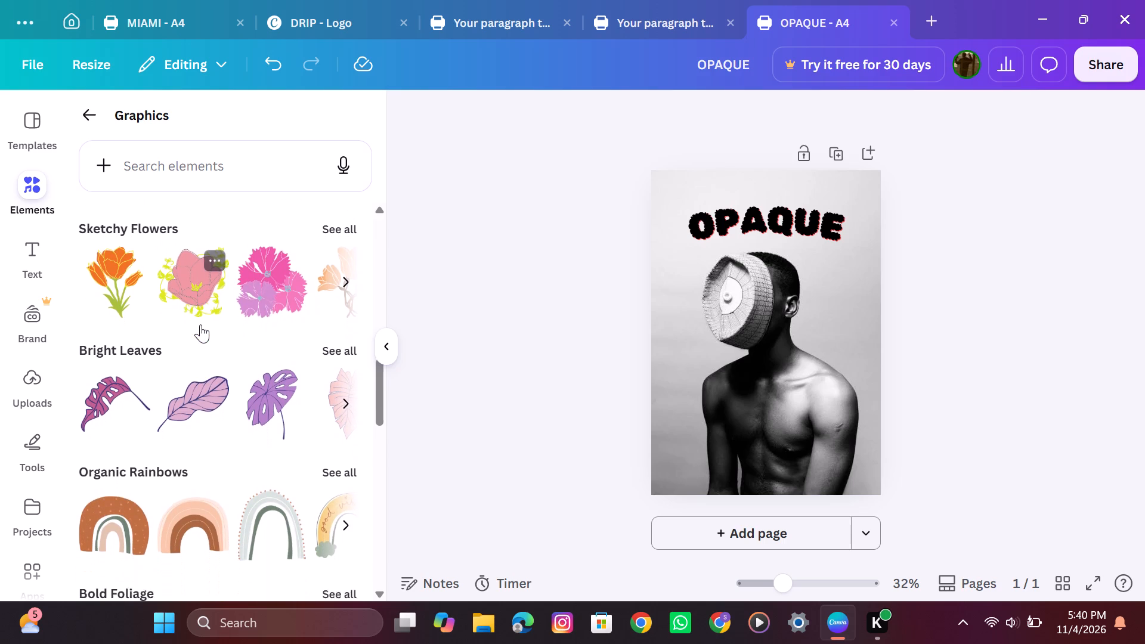
scroll(200, 324, "down", 3)
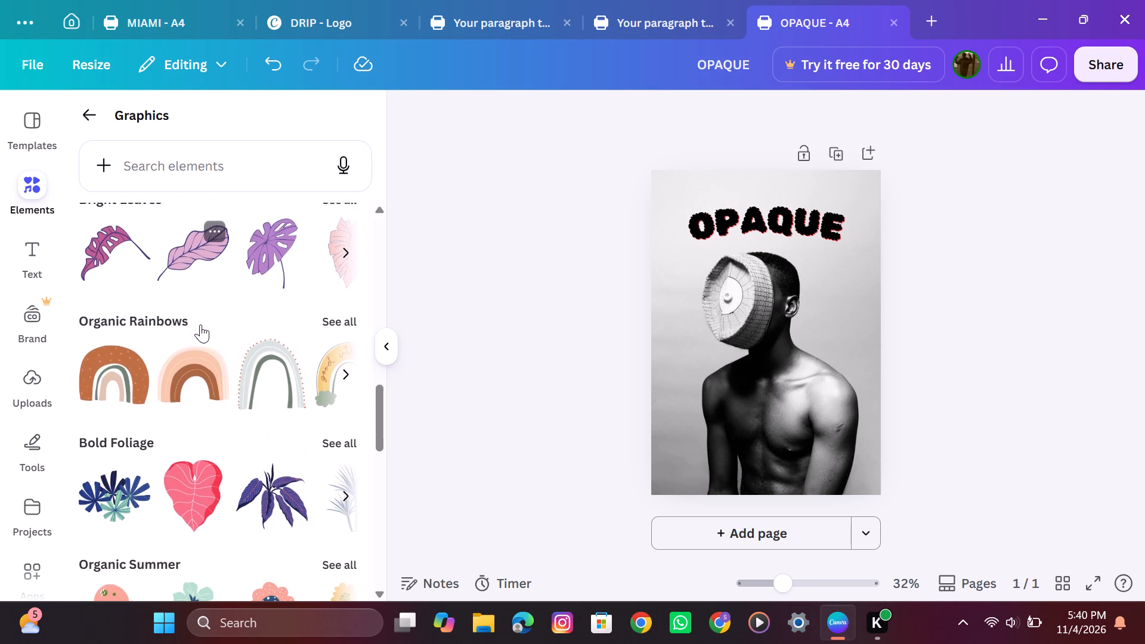
scroll(200, 324, "down", 2)
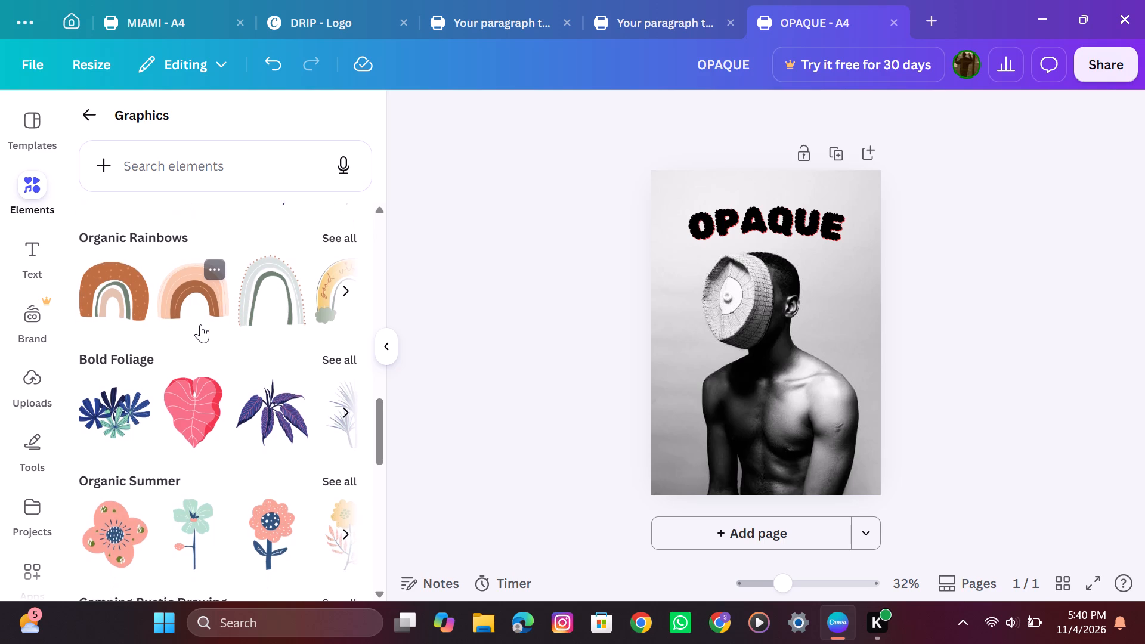
scroll(200, 324, "down", 1)
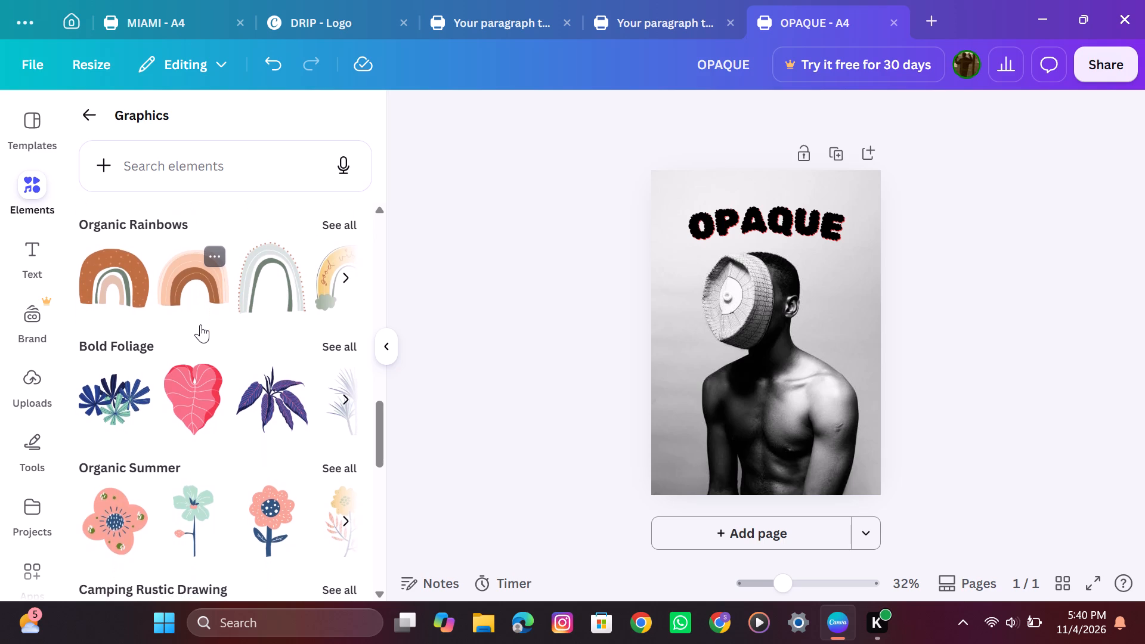
scroll(200, 324, "down", 2)
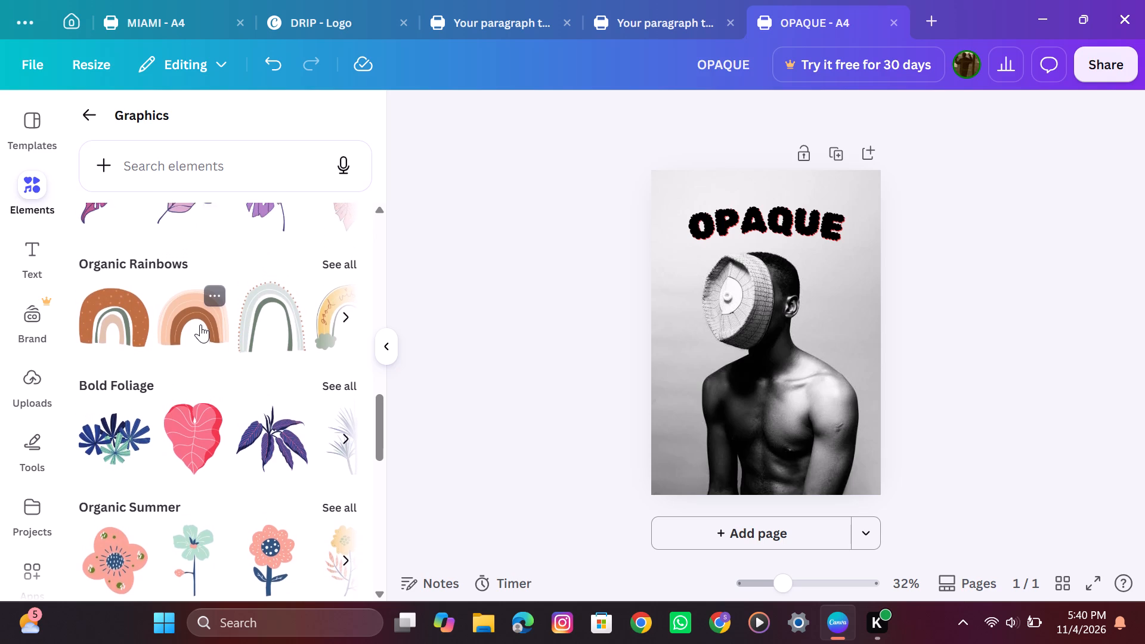
scroll(200, 324, "down", 1)
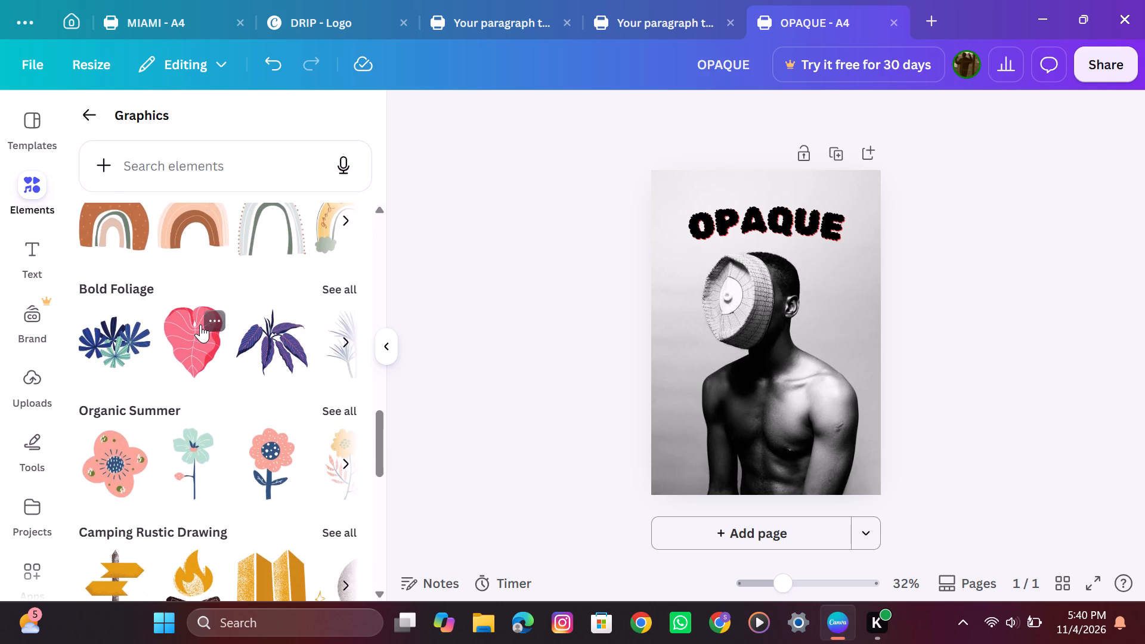
scroll(200, 324, "down", 1)
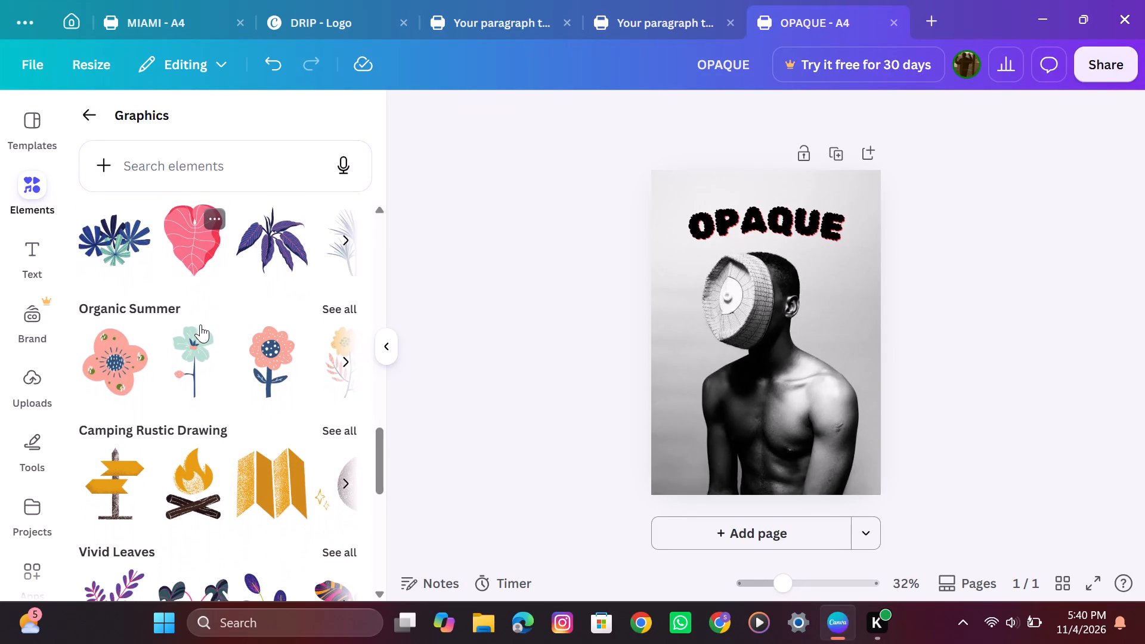
scroll(200, 324, "down", 4)
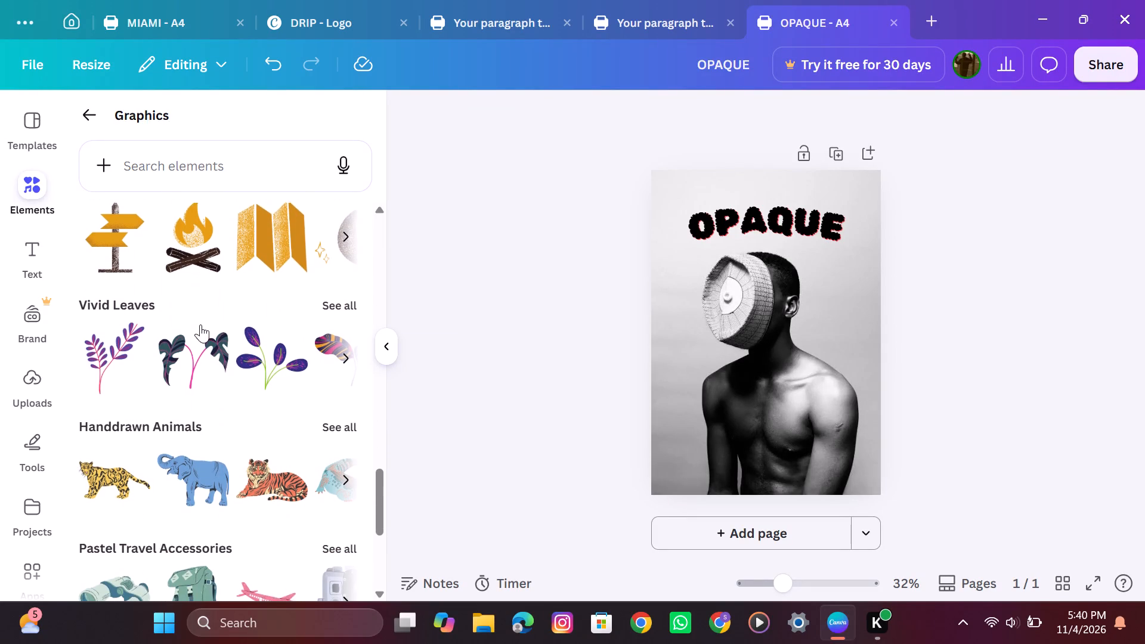
scroll(200, 324, "down", 2)
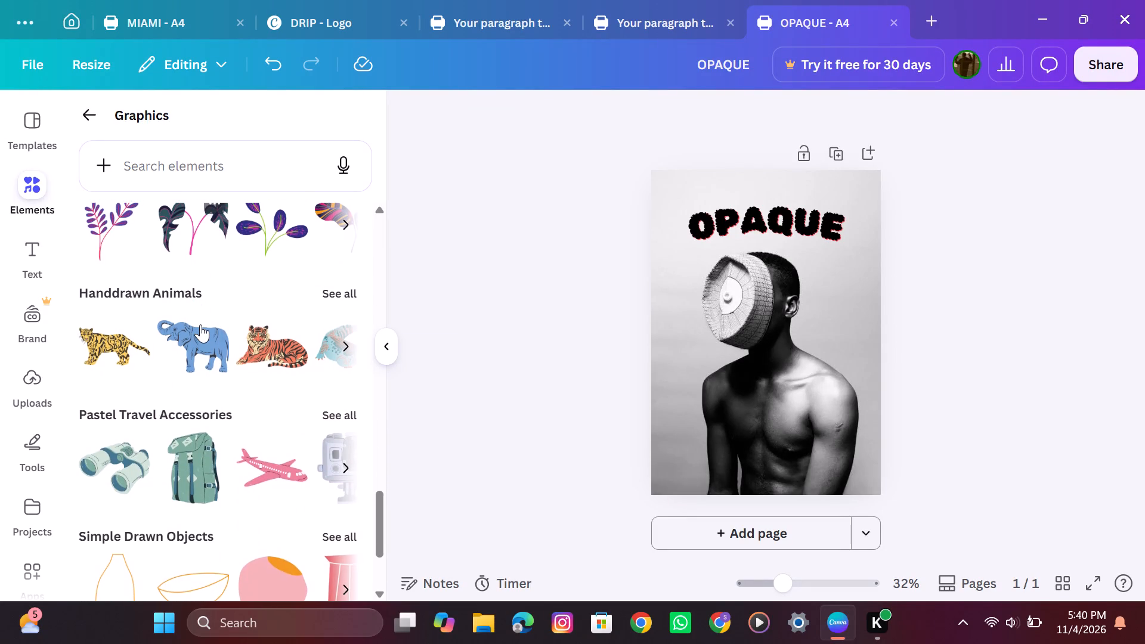
Browse the last Graphics categories, from Handdrawn Animals to Organic Sketched Fruit, including more of the Pastel Travel Accessories, for a suitable graphic.
scroll(200, 324, "down", 2)
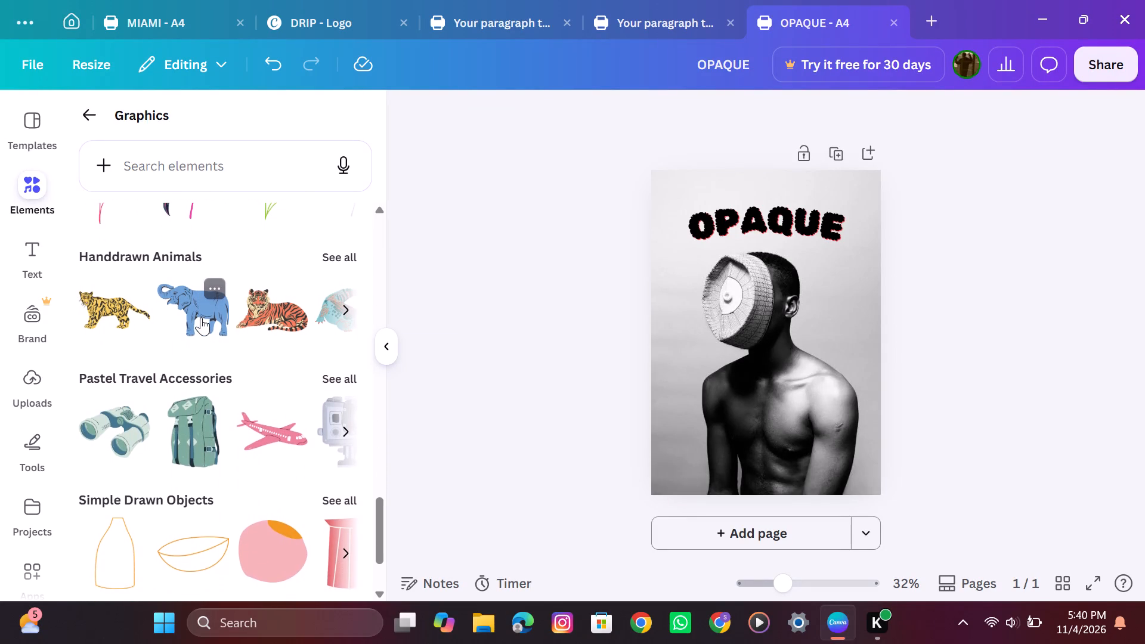
scroll(201, 317, "down", 2)
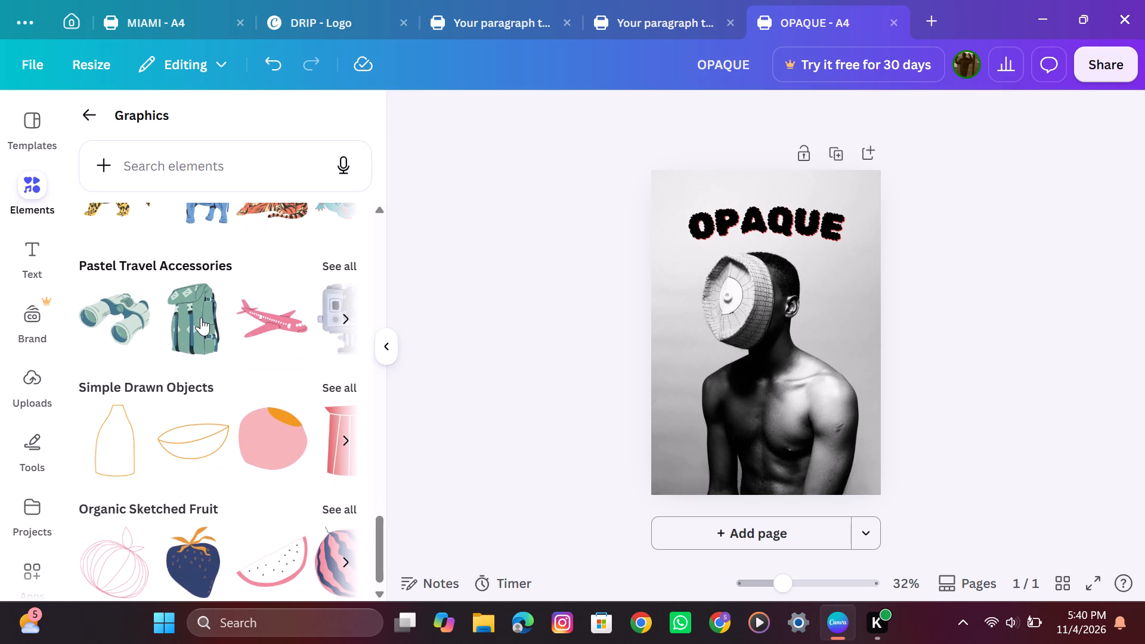
scroll(201, 317, "down", 2)
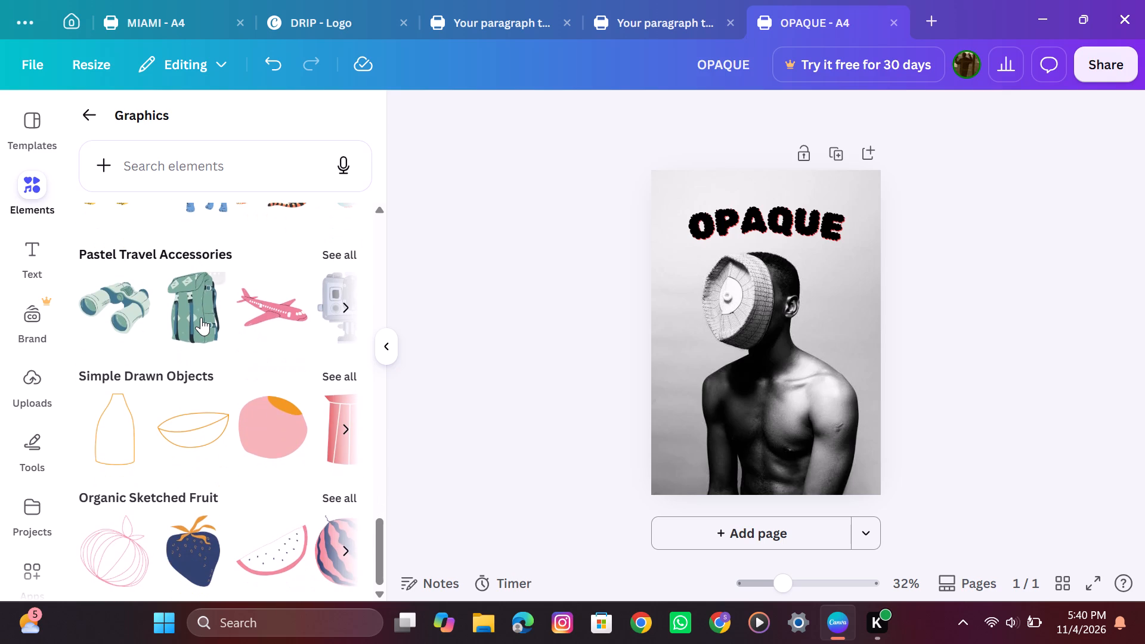
scroll(187, 439, "down", 2)
scroll(187, 439, "up", 1)
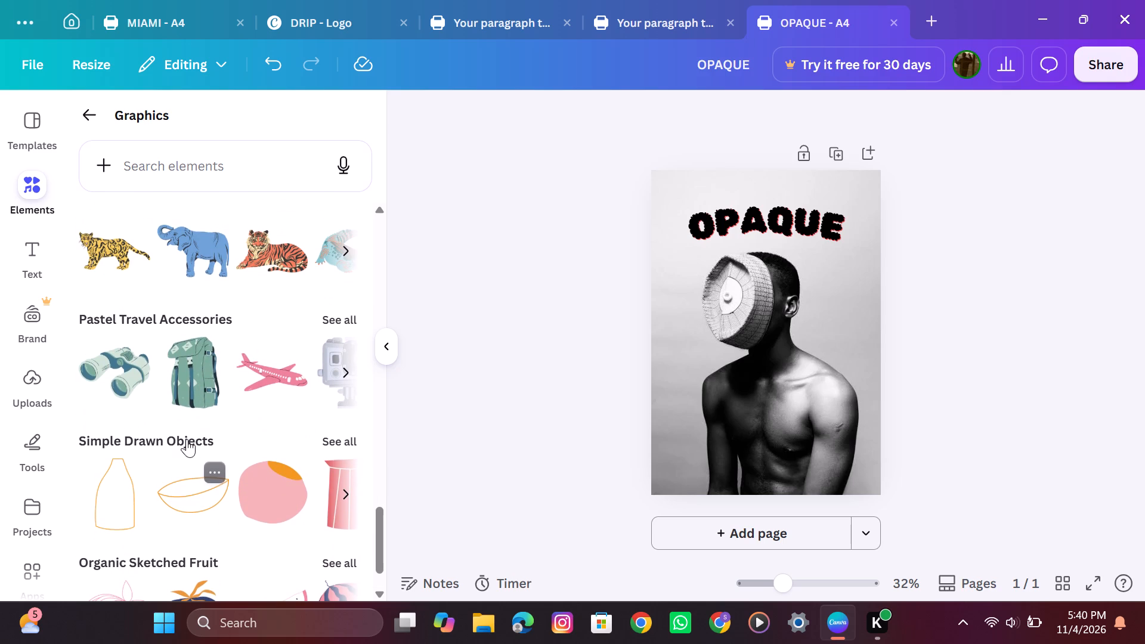
left_click(348, 376)
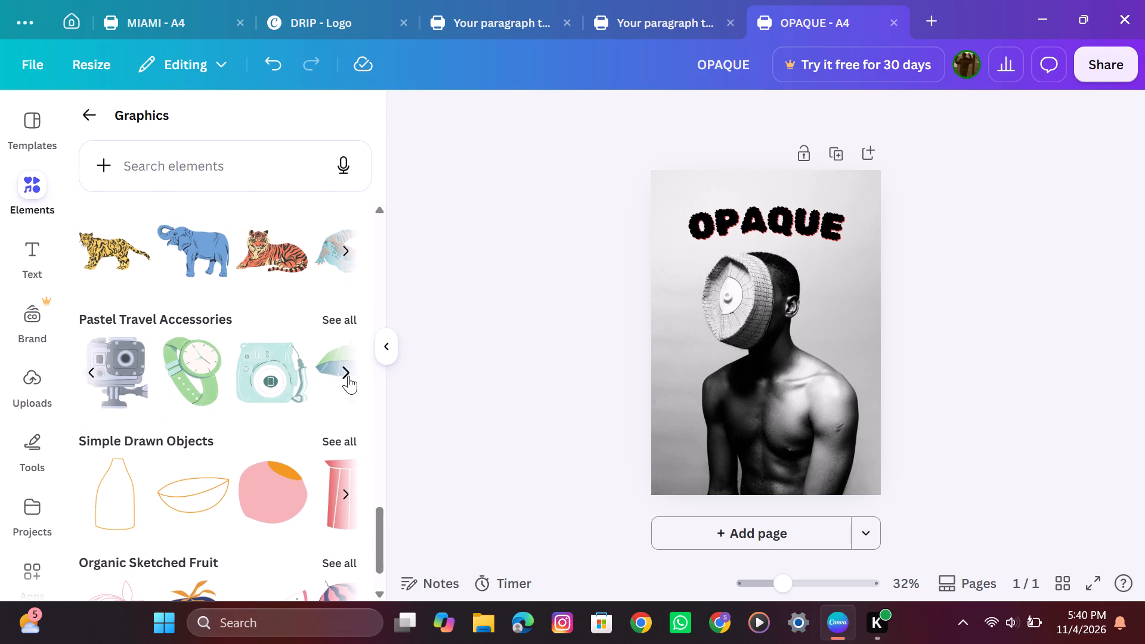
scroll(327, 456, "down", 1)
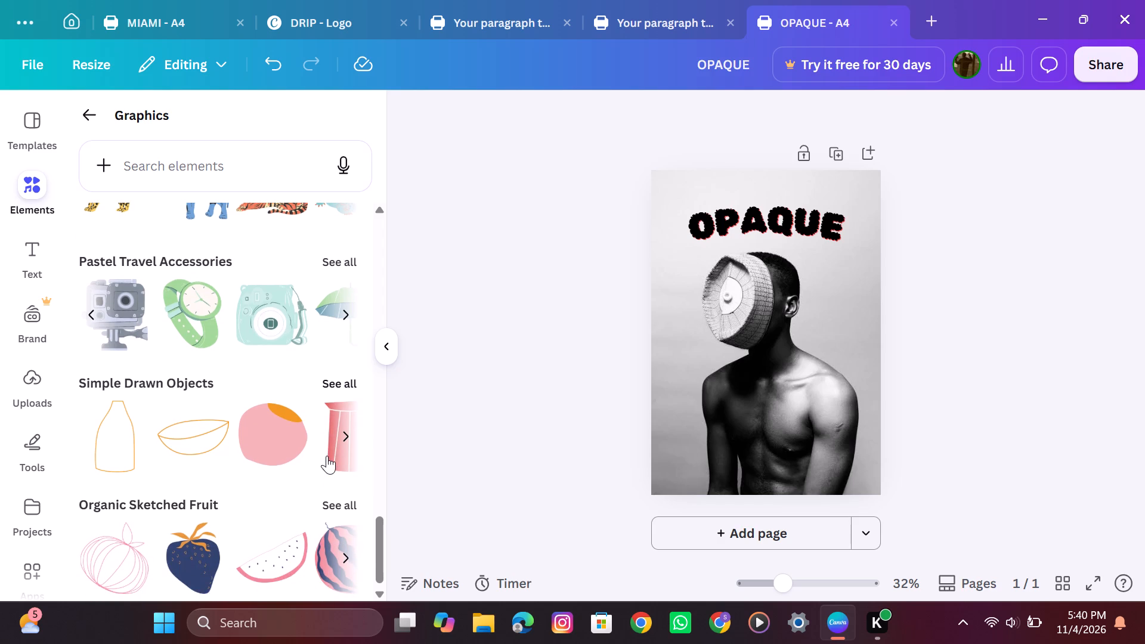
scroll(327, 456, "down", 4)
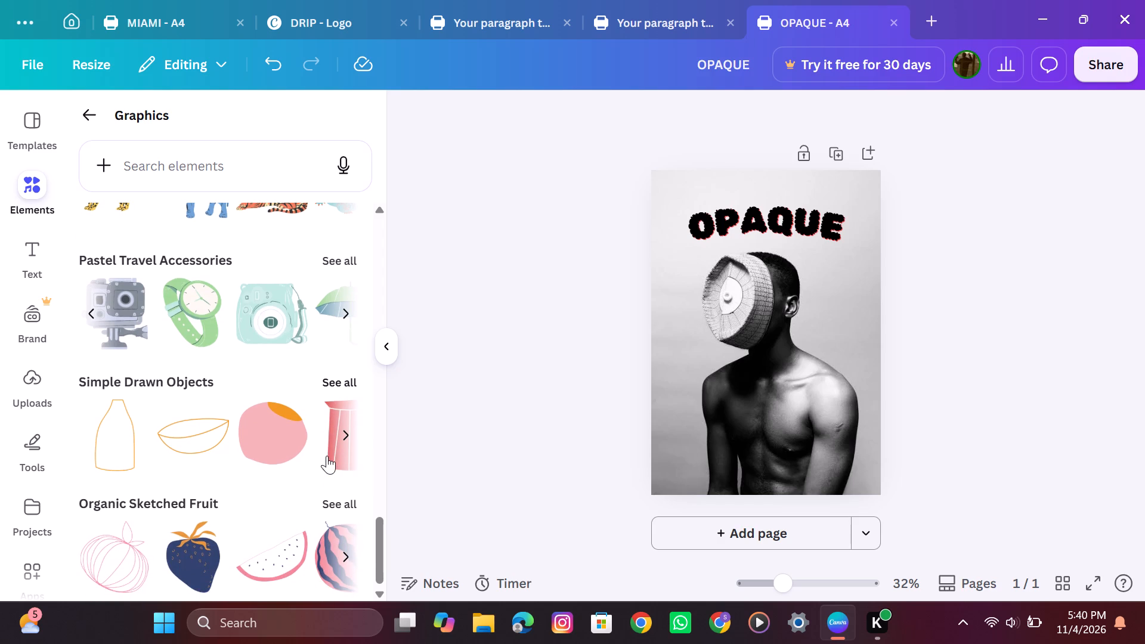
scroll(327, 456, "down", 4)
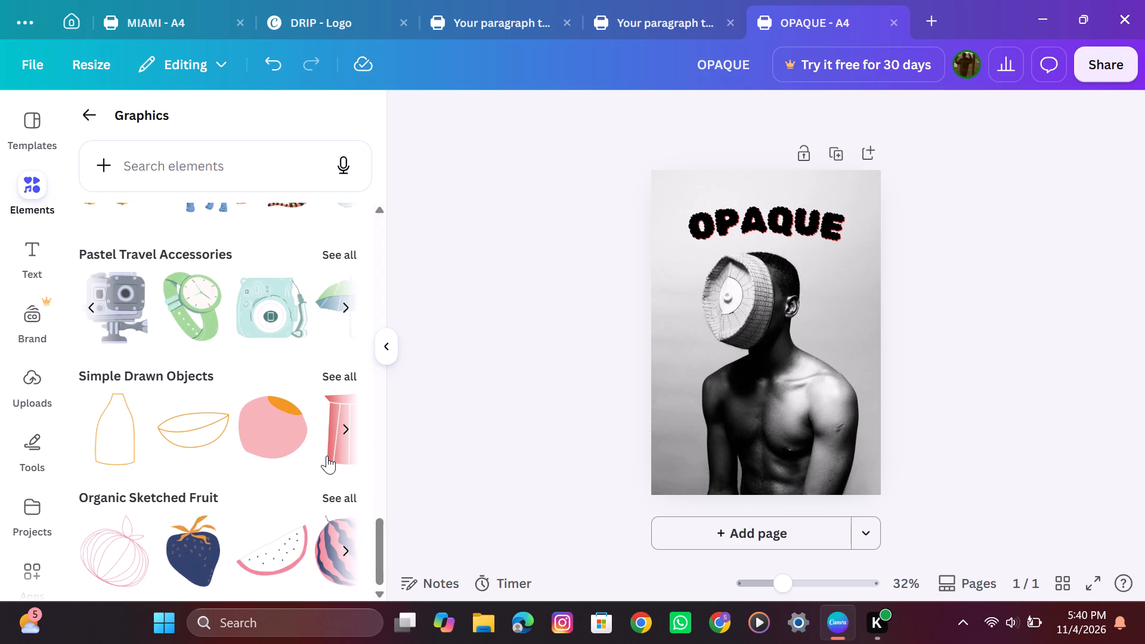
scroll(327, 456, "down", 4)
Look back through the Graphics categories from Handdrawn Animals up to Organic Rainbows for a graphic suiting the poster.
scroll(327, 456, "up", 4)
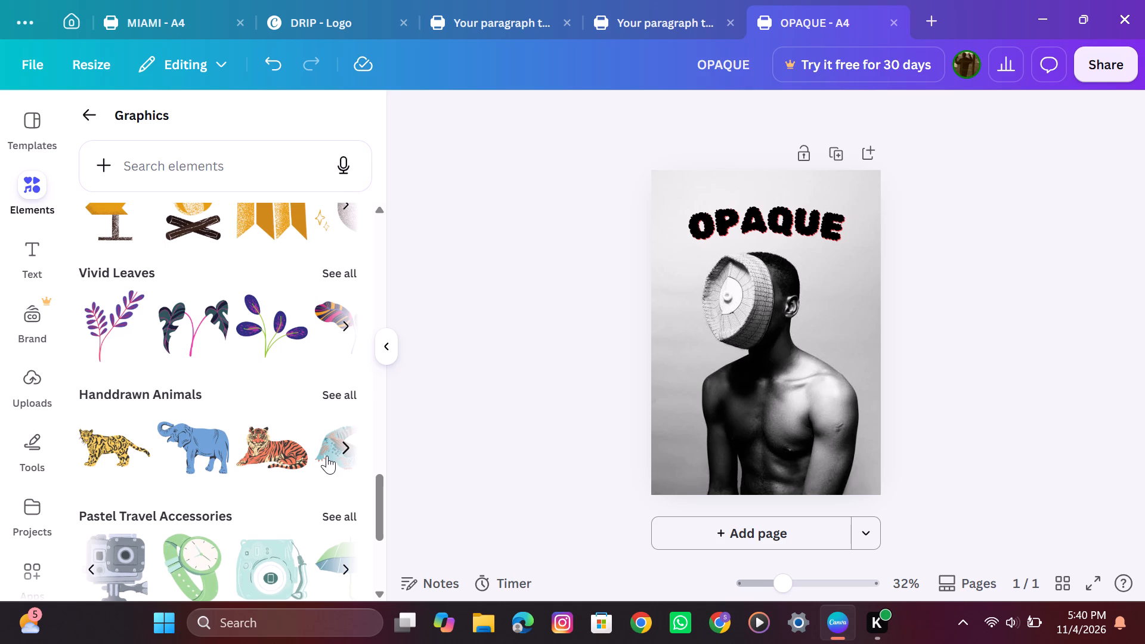
scroll(327, 456, "up", 1)
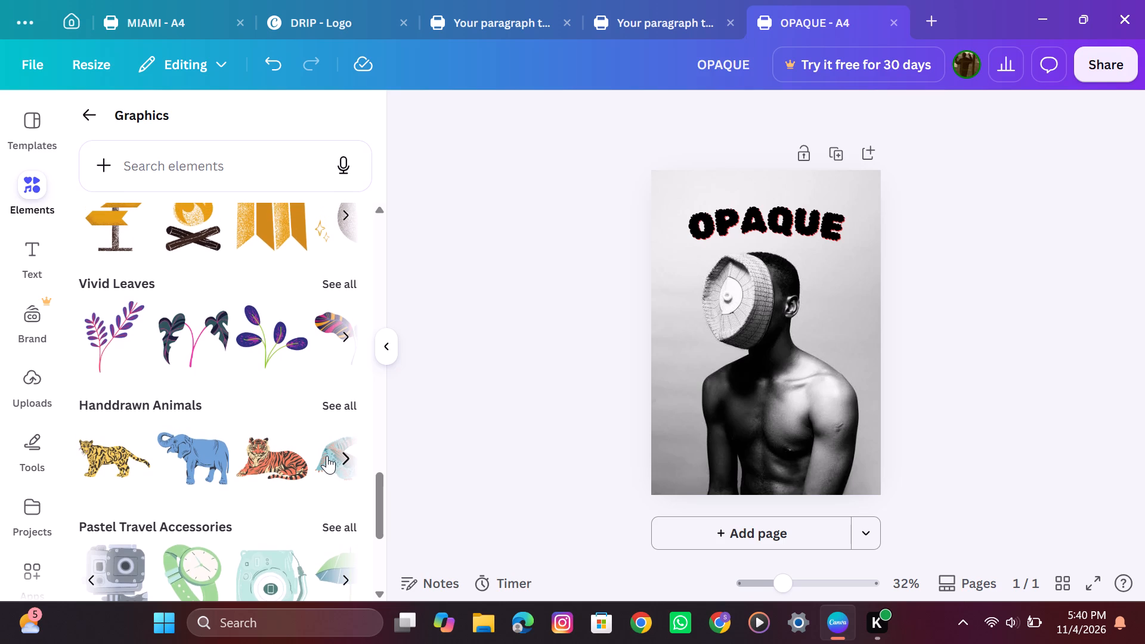
scroll(327, 456, "up", 1)
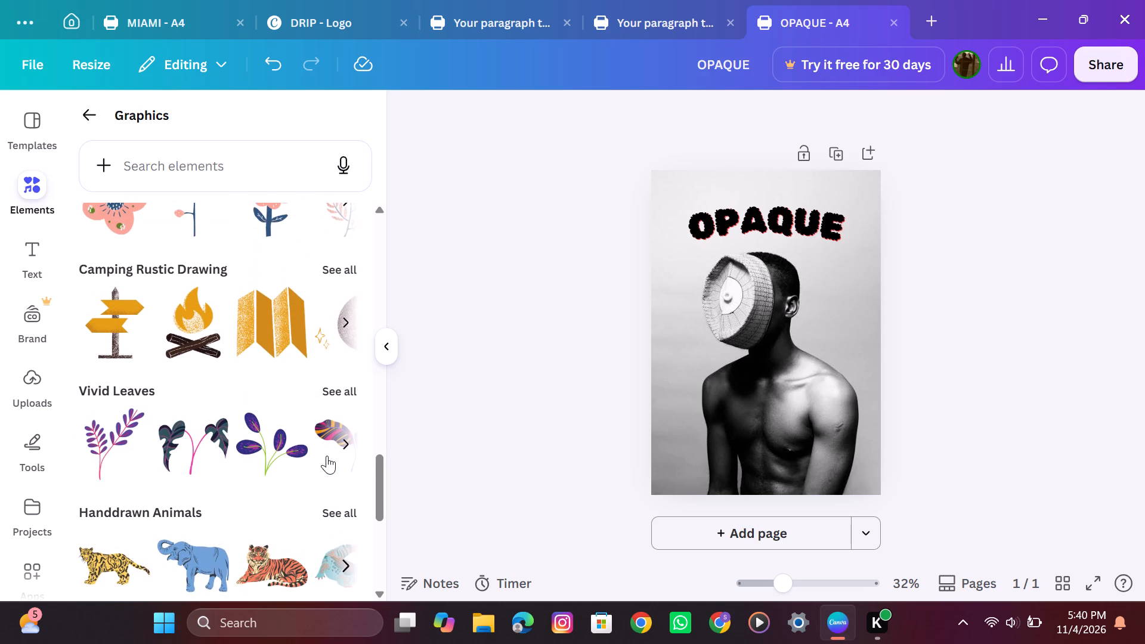
scroll(327, 456, "up", 3)
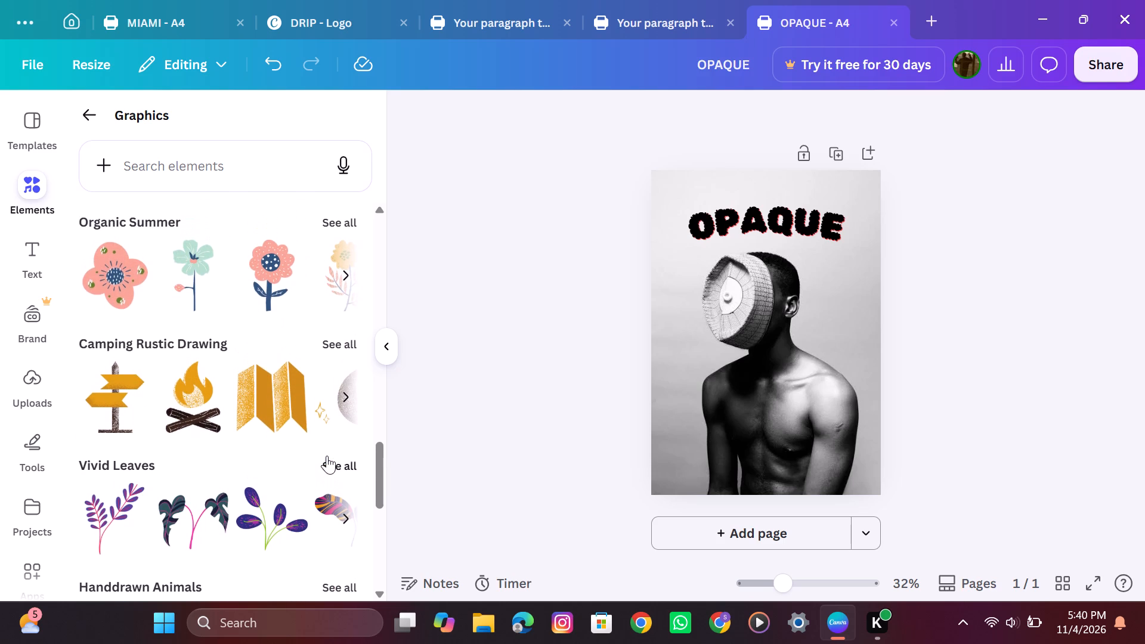
scroll(327, 456, "up", 2)
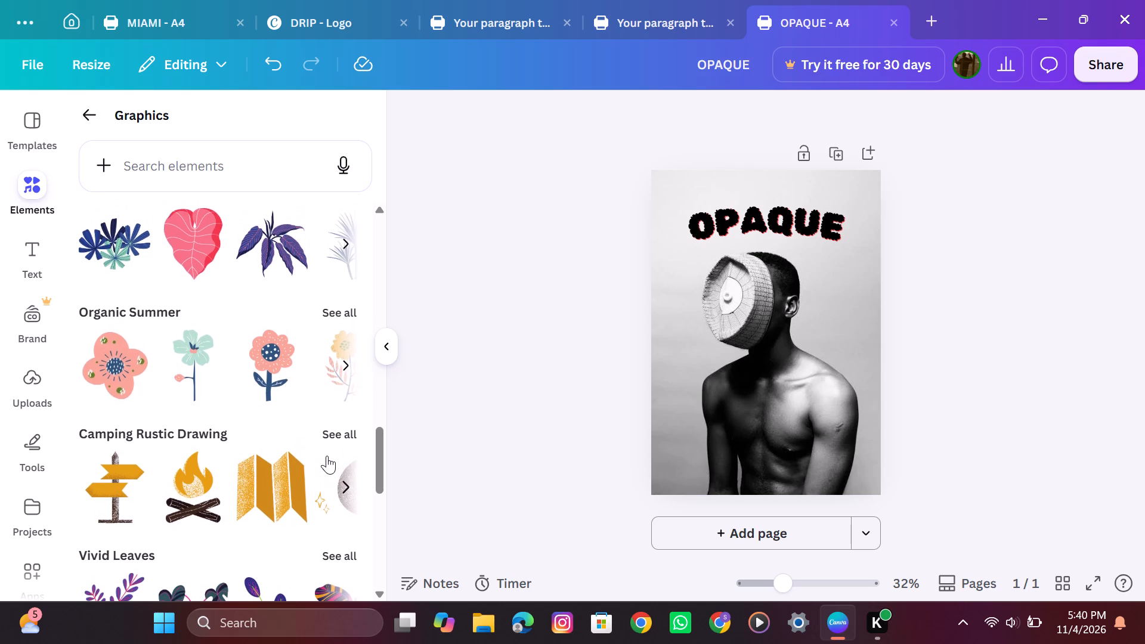
scroll(327, 456, "up", 2)
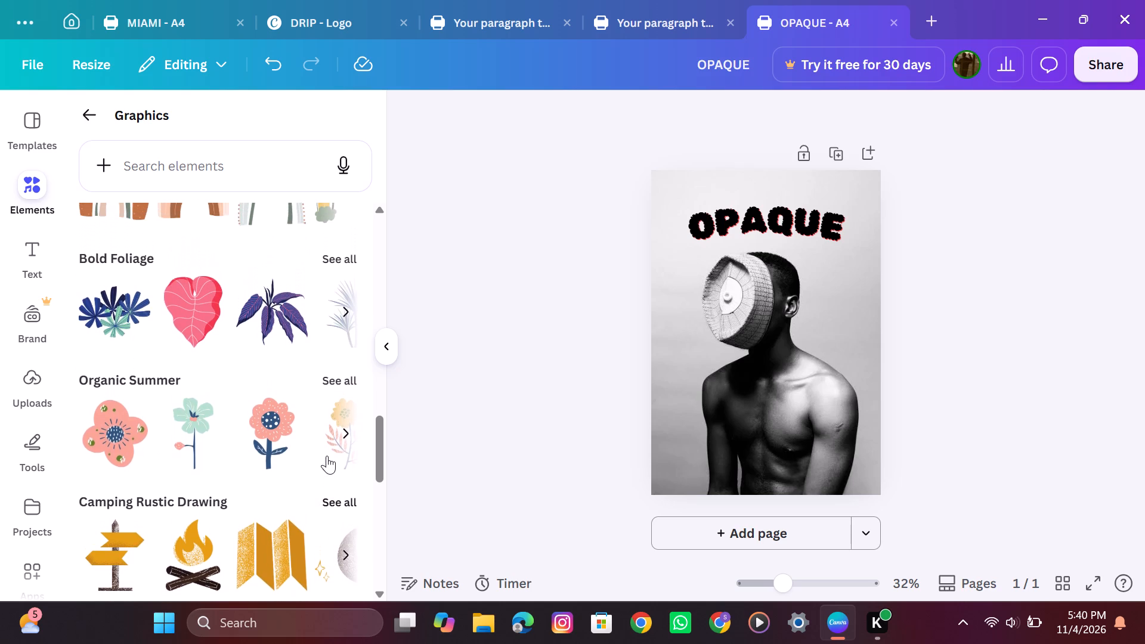
scroll(327, 456, "up", 1)
Review the Graphics categories again from Bold Foliage and Organic Summer through Vivid Leaves to Pastel Travel Accessories for a usable graphic.
scroll(327, 456, "down", 1)
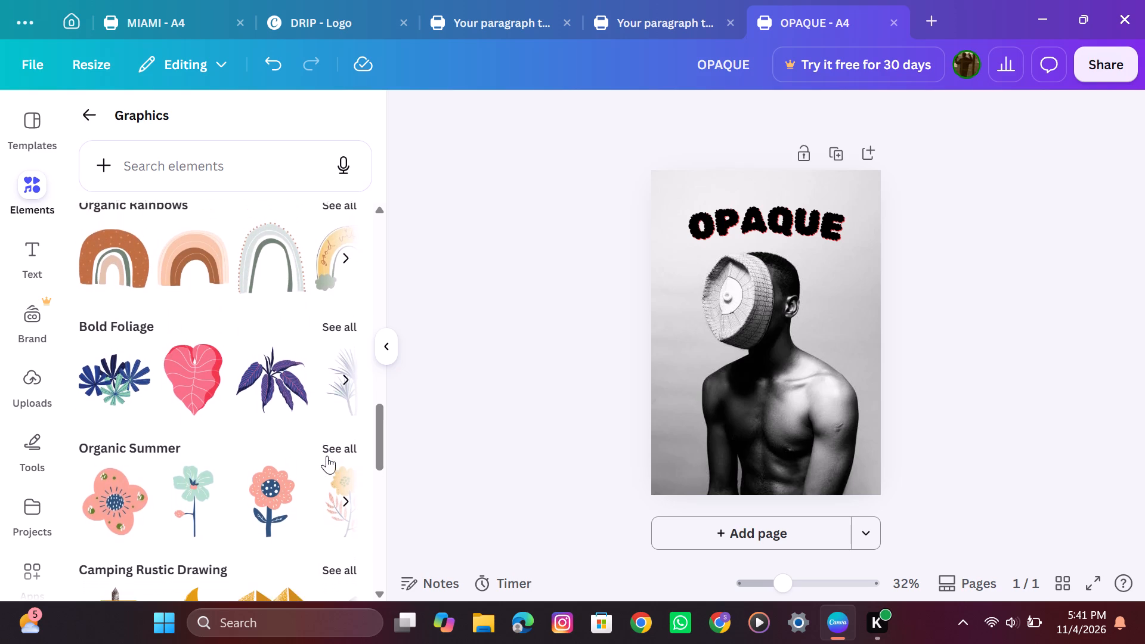
scroll(327, 456, "down", 1)
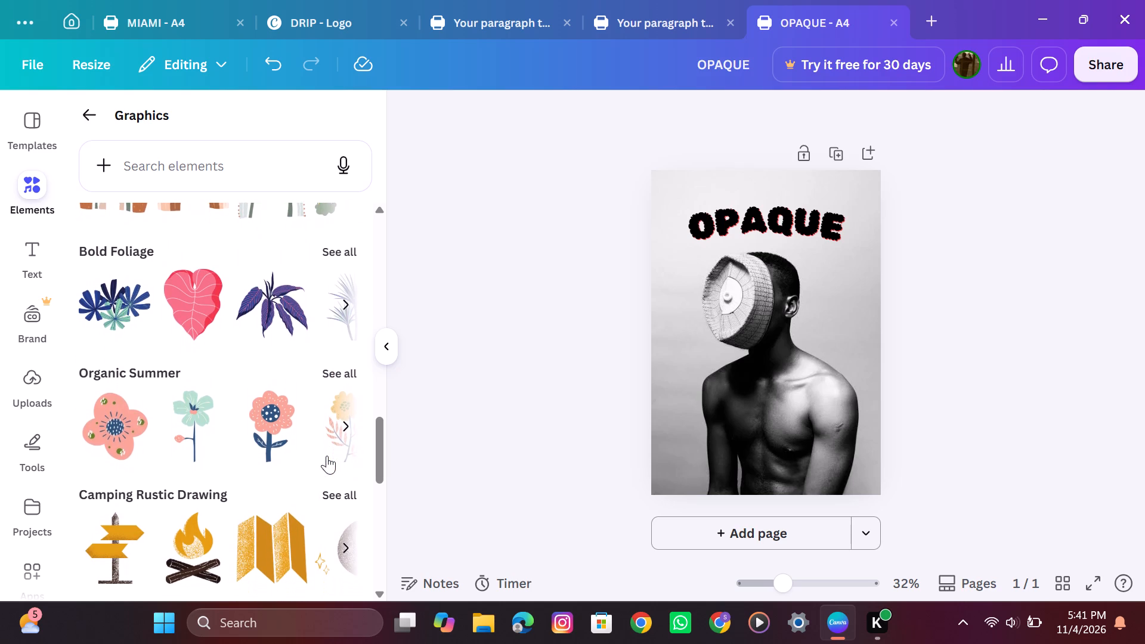
scroll(327, 456, "down", 1)
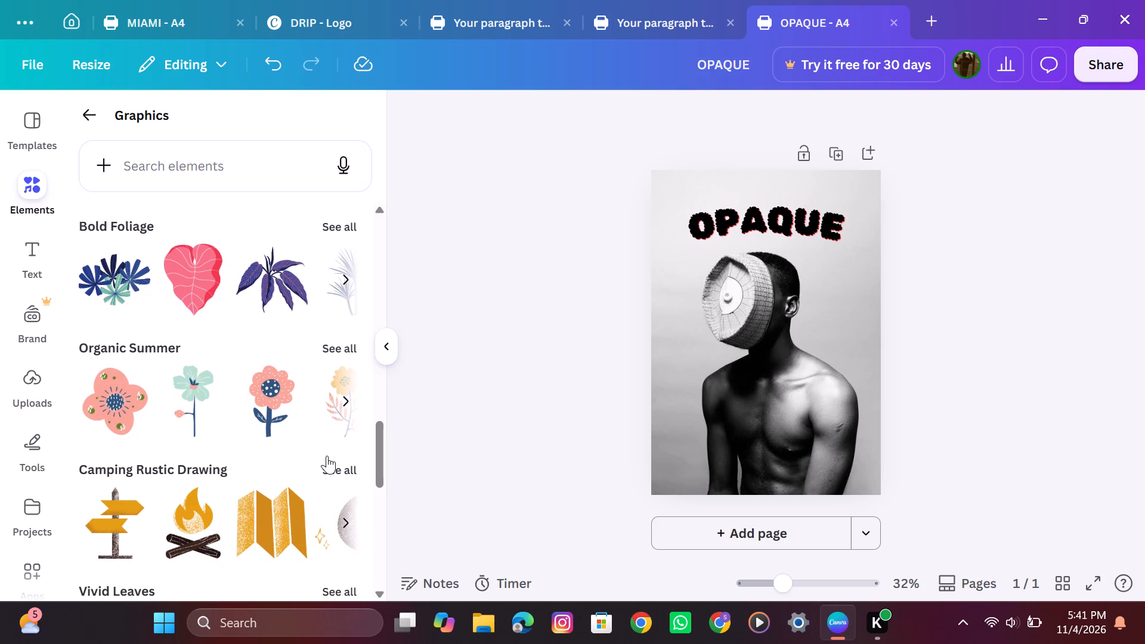
scroll(327, 456, "down", 1)
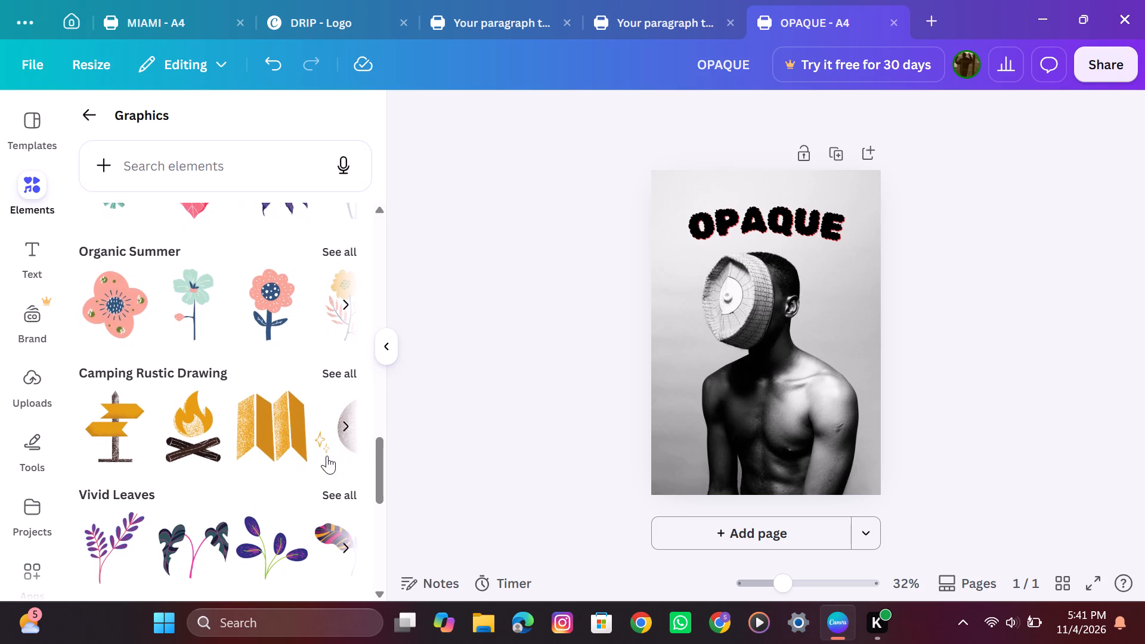
scroll(327, 456, "down", 2)
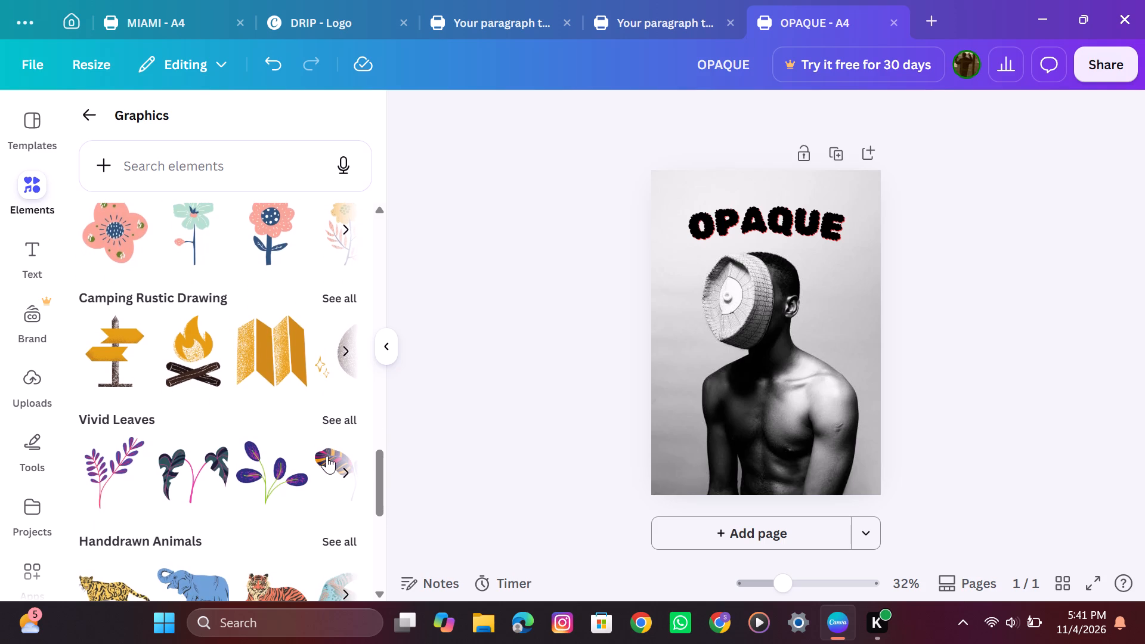
scroll(327, 456, "down", 1)
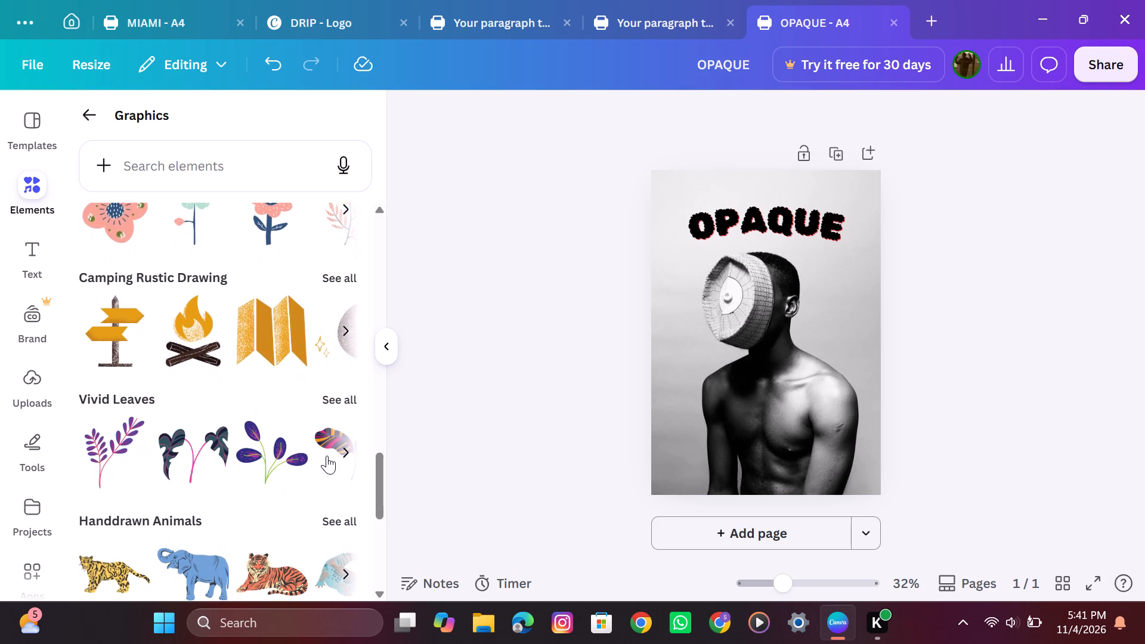
scroll(327, 456, "down", 2)
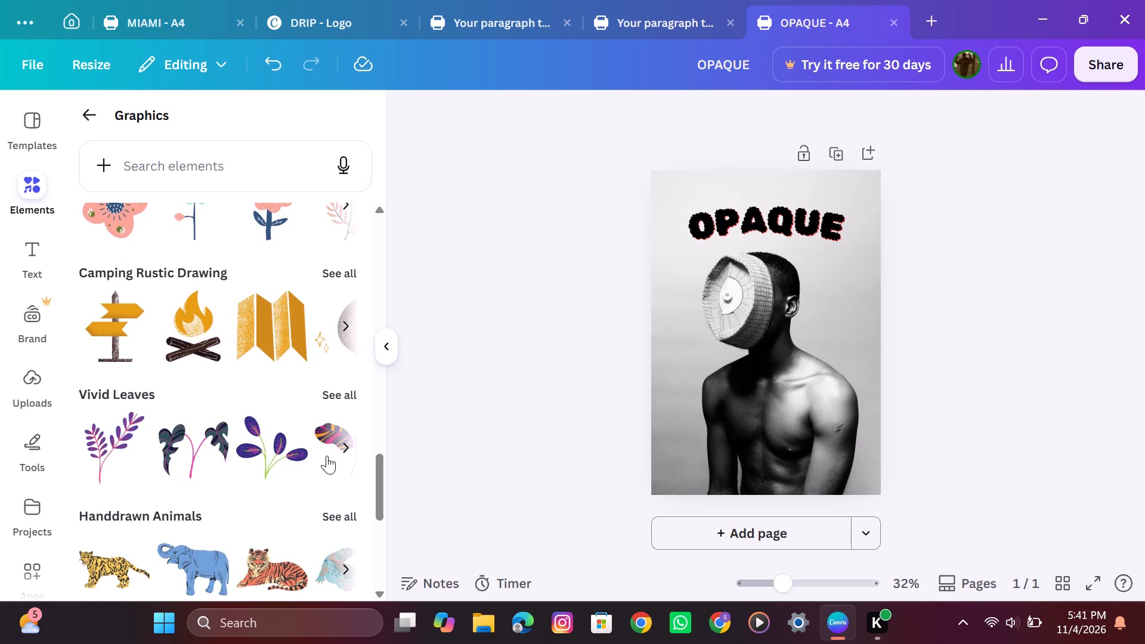
scroll(327, 456, "down", 2)
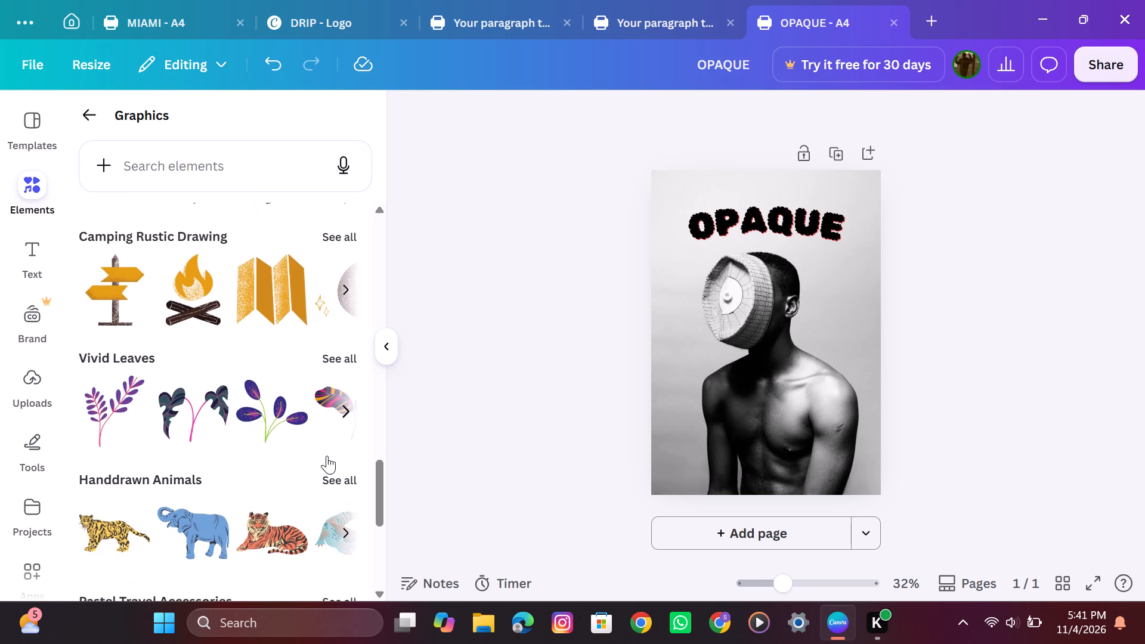
scroll(327, 456, "down", 2)
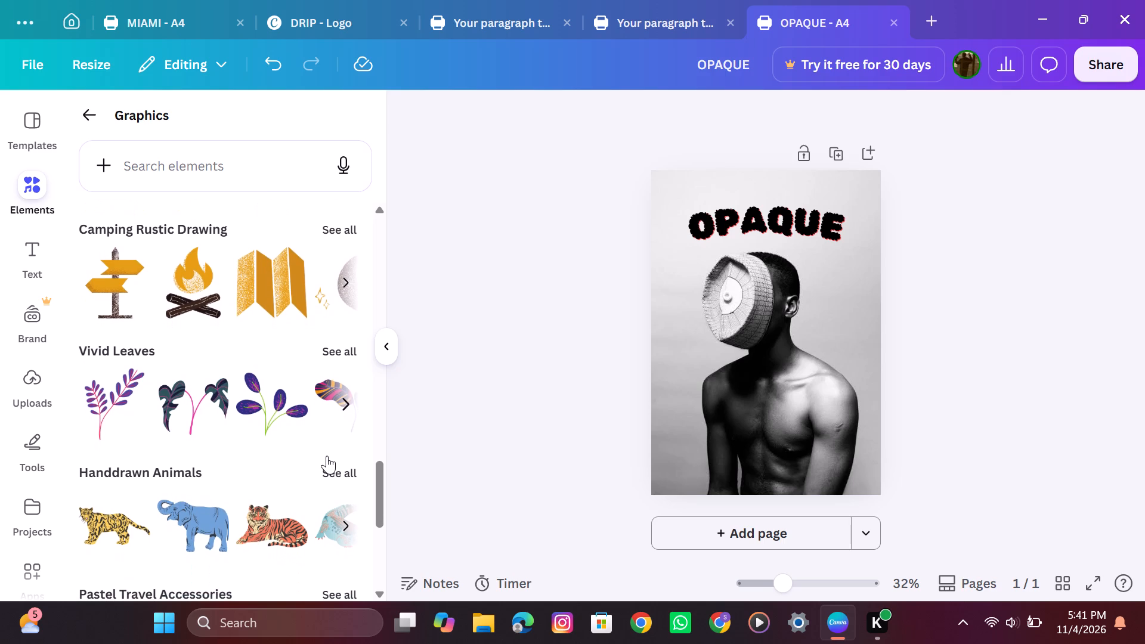
scroll(327, 456, "down", 2)
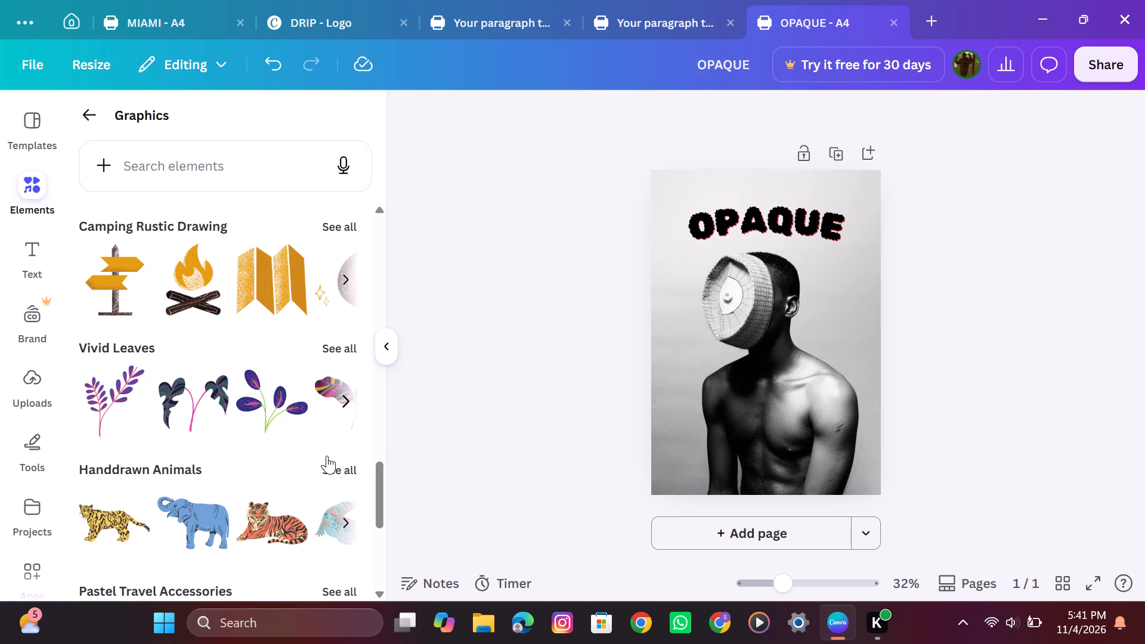
scroll(327, 456, "down", 1)
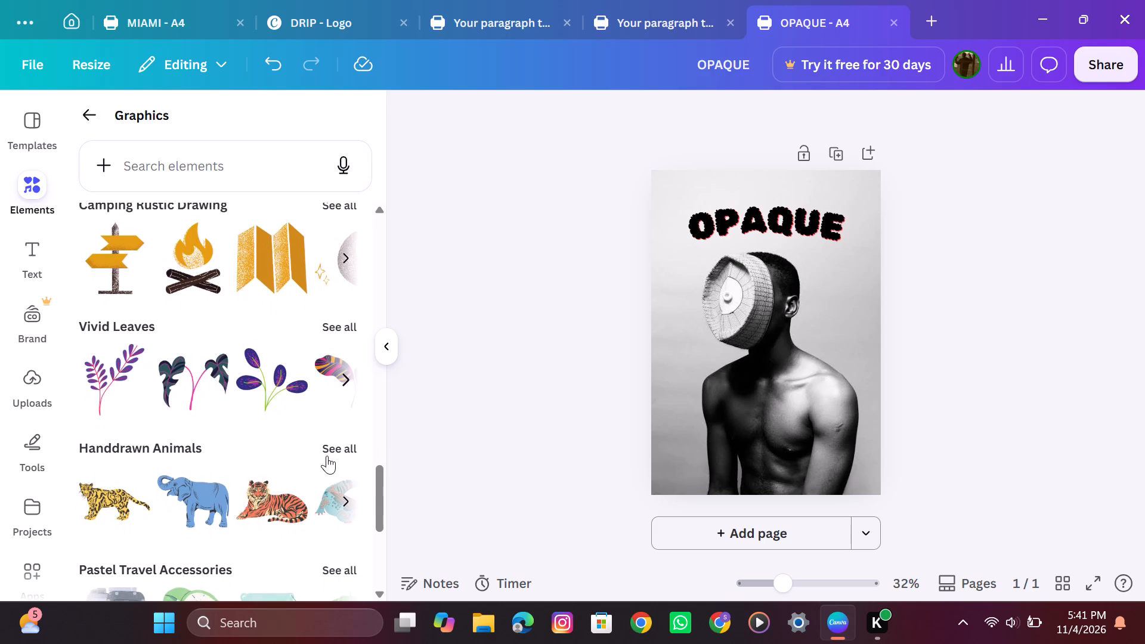
scroll(327, 456, "down", 2)
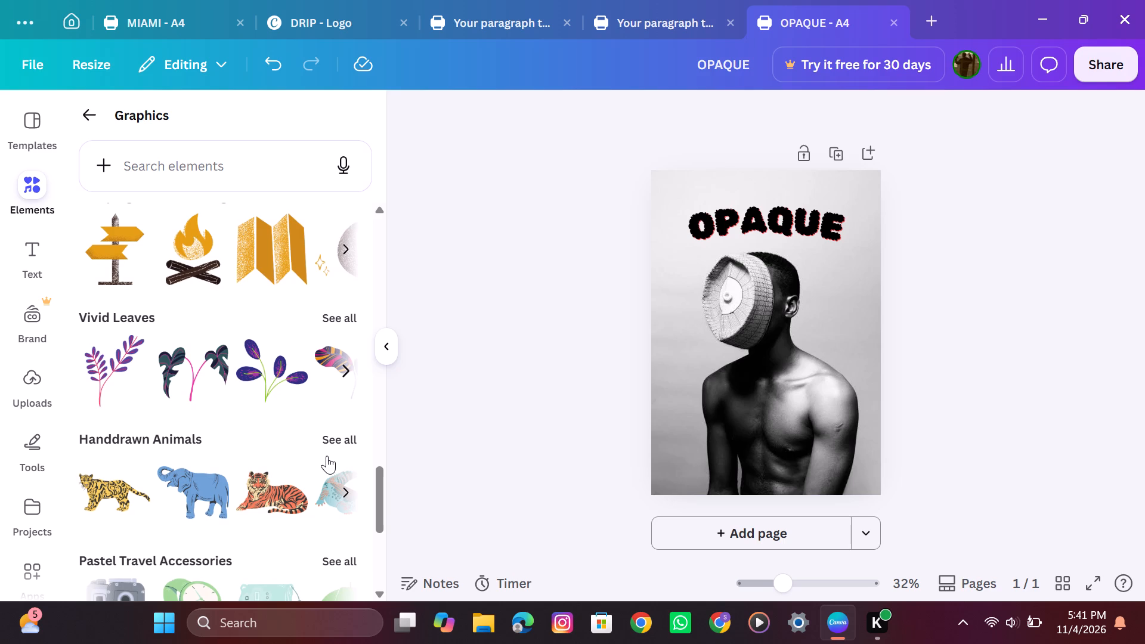
scroll(327, 456, "down", 2)
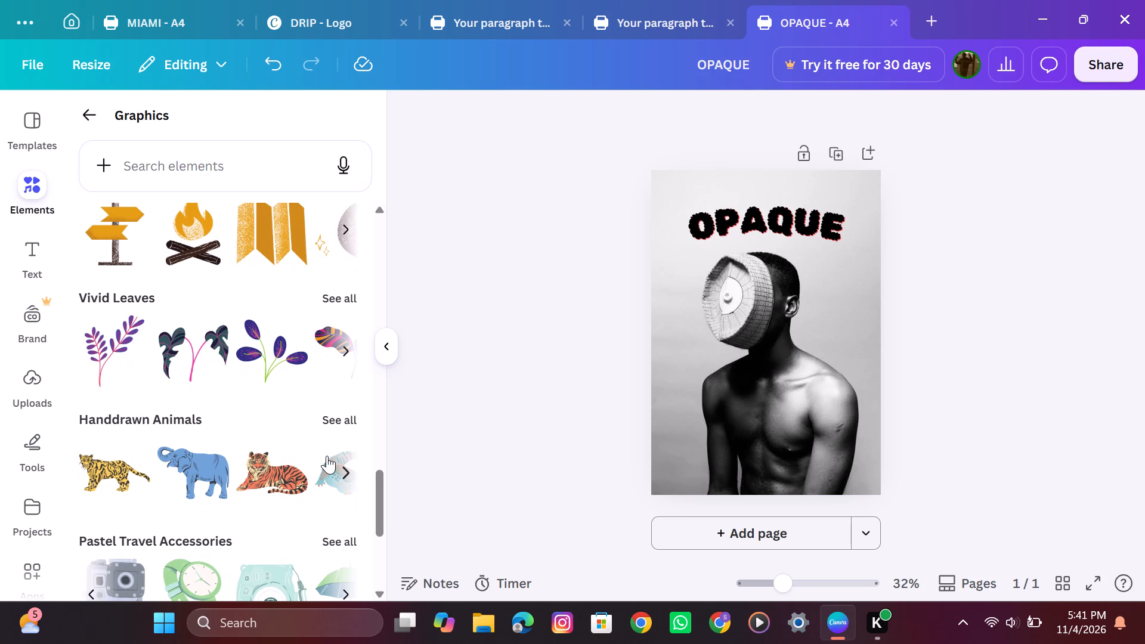
scroll(327, 456, "down", 1)
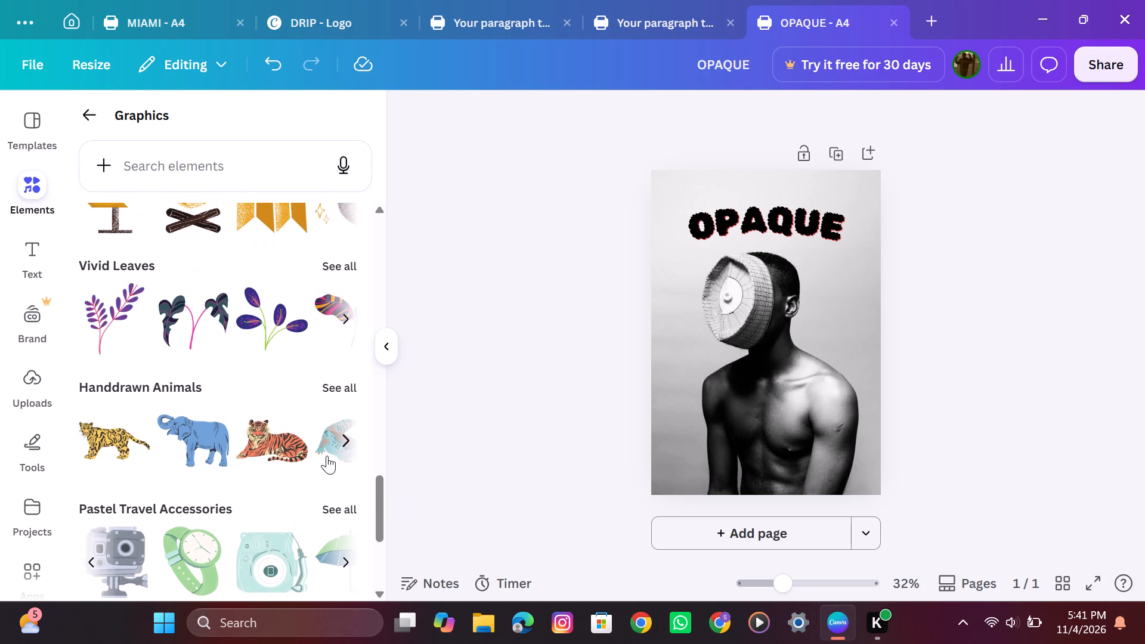
scroll(327, 456, "down", 1)
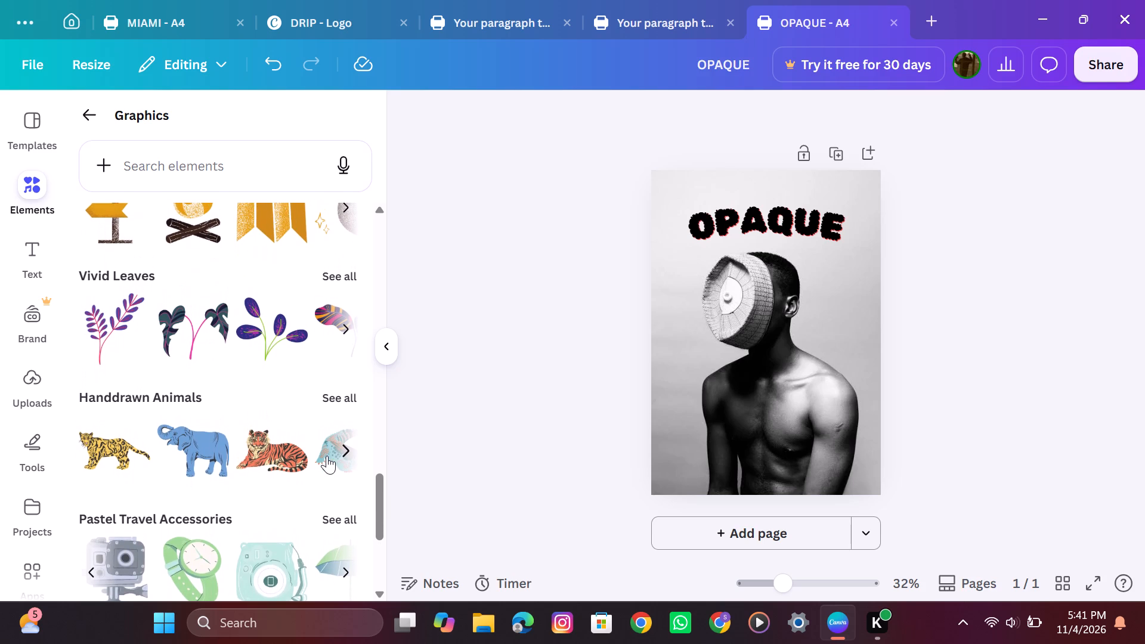
scroll(327, 456, "down", 2)
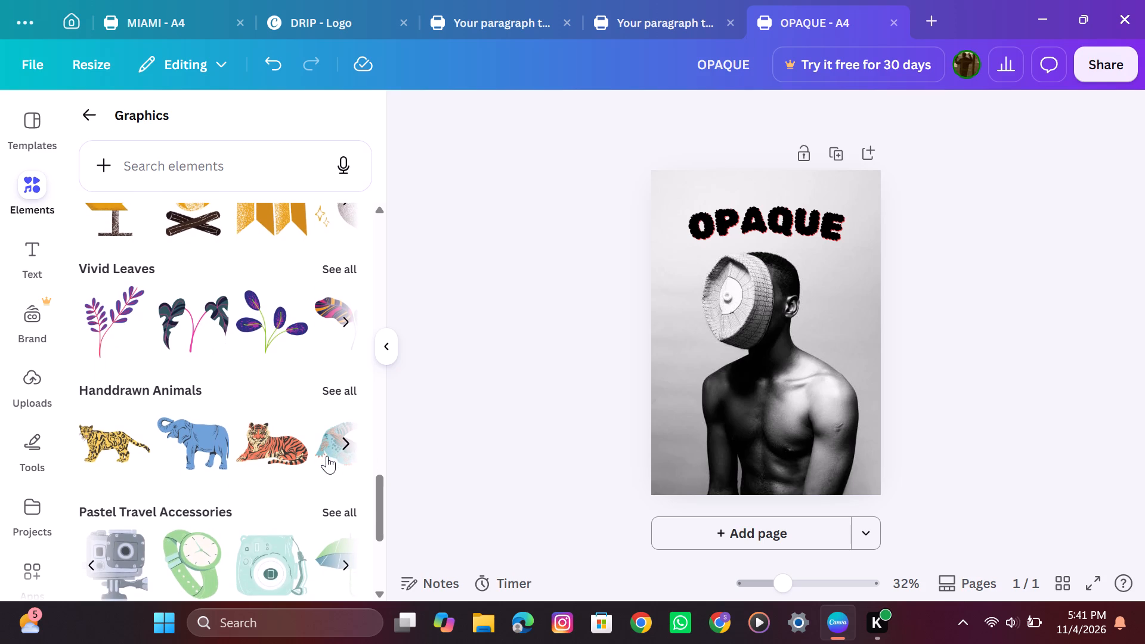
scroll(327, 456, "down", 2)
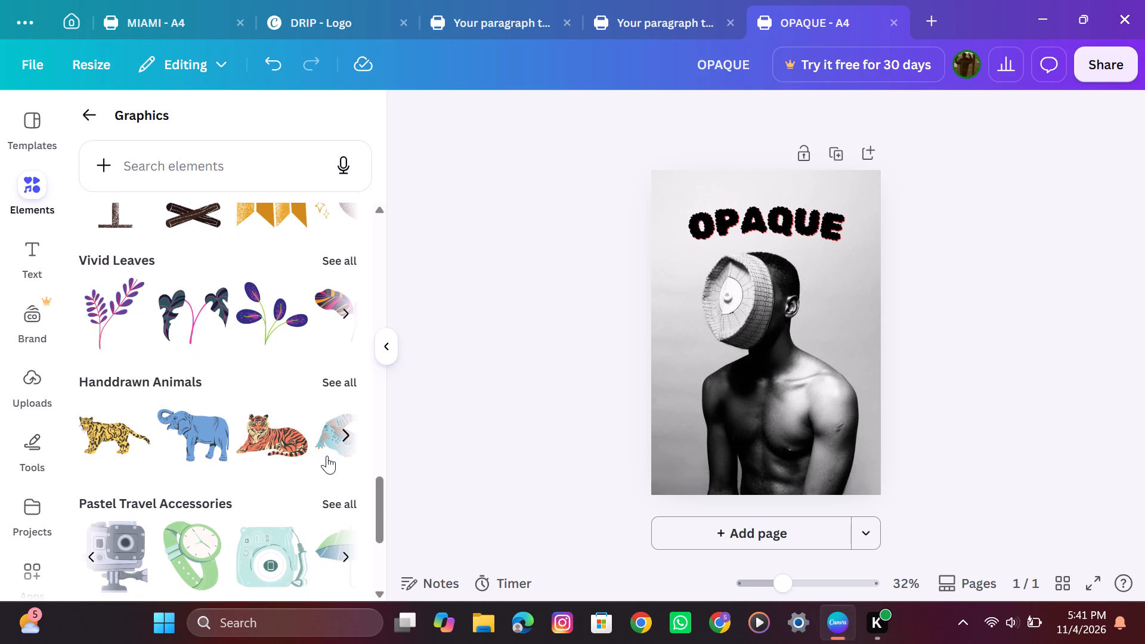
scroll(327, 456, "down", 2)
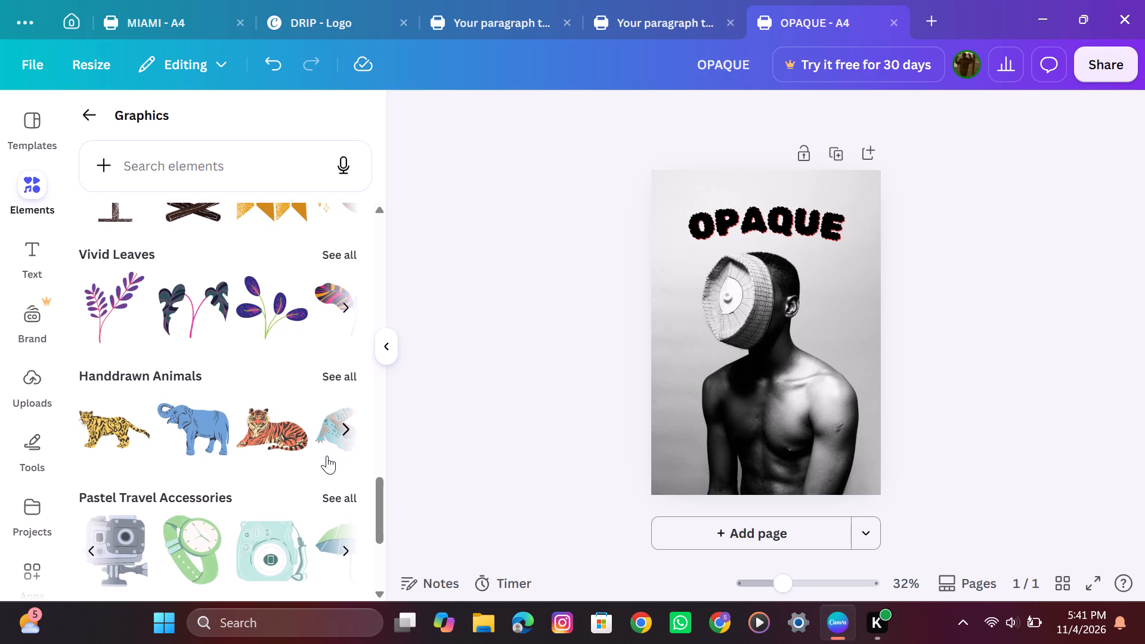
scroll(327, 456, "down", 1)
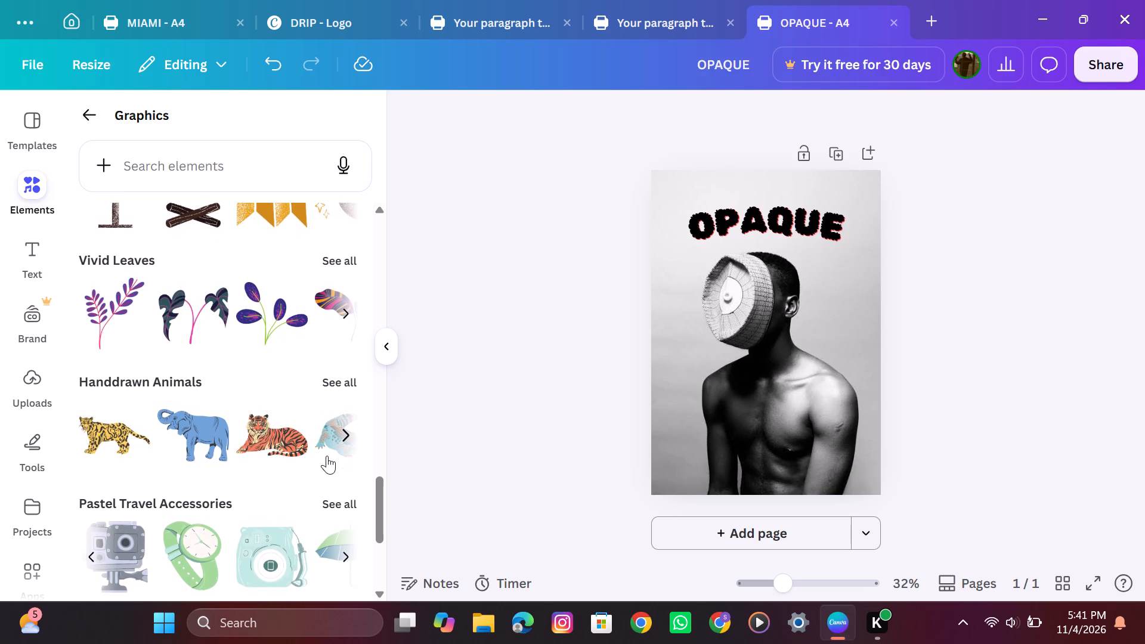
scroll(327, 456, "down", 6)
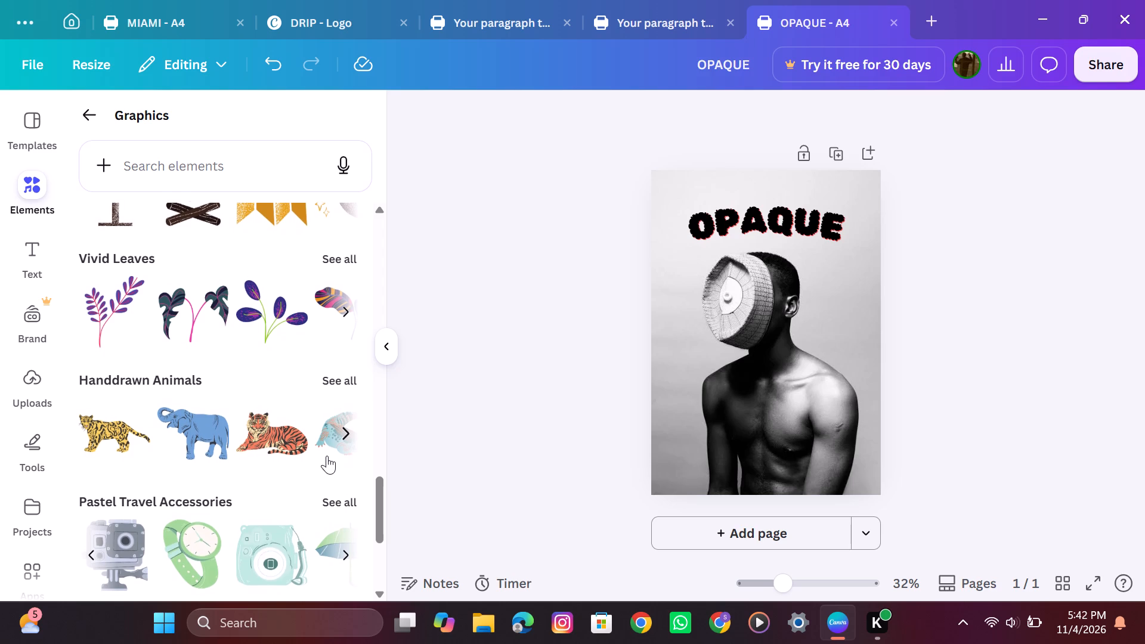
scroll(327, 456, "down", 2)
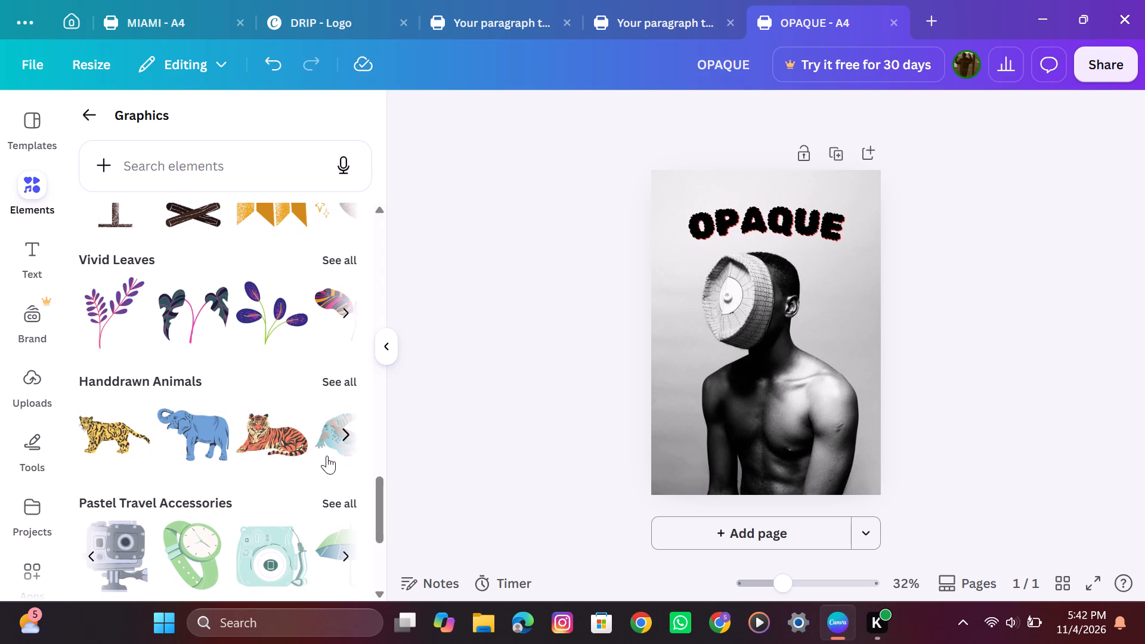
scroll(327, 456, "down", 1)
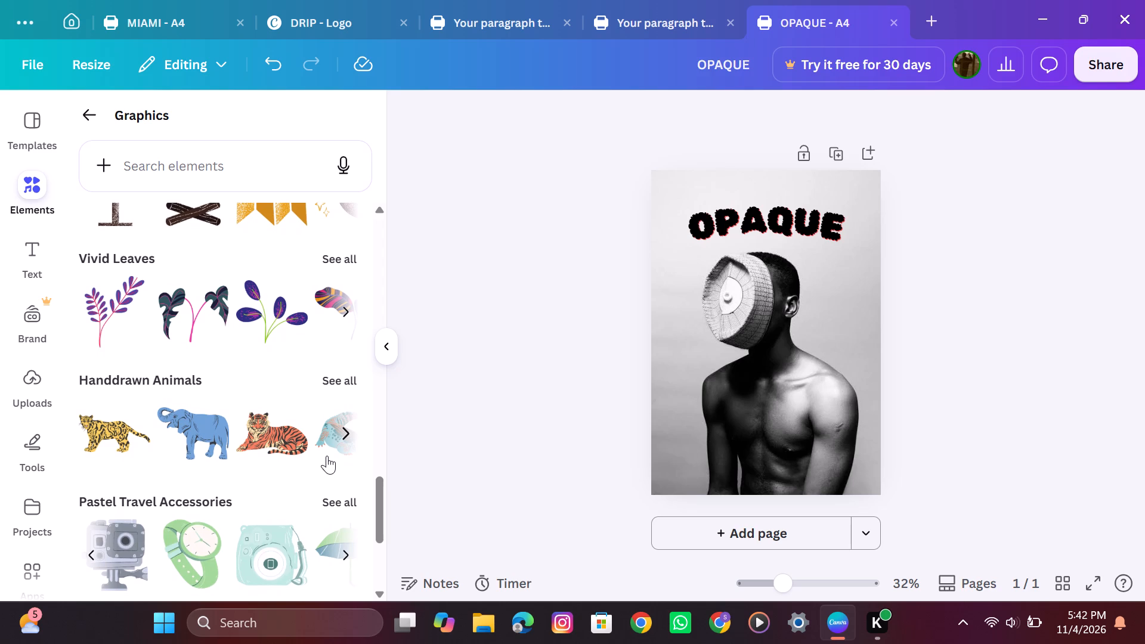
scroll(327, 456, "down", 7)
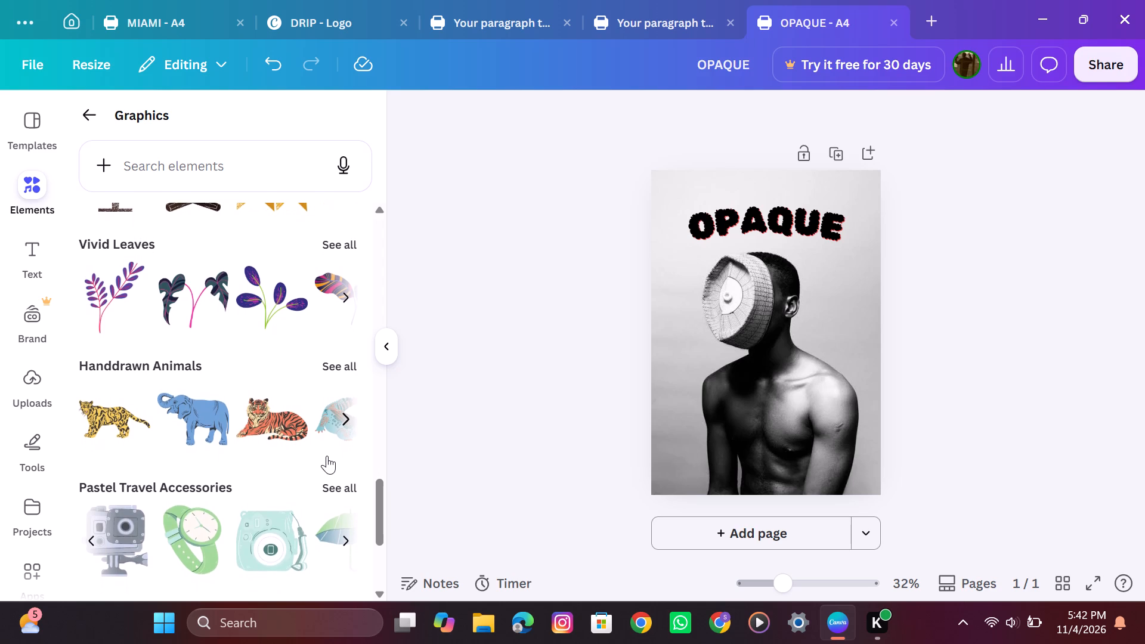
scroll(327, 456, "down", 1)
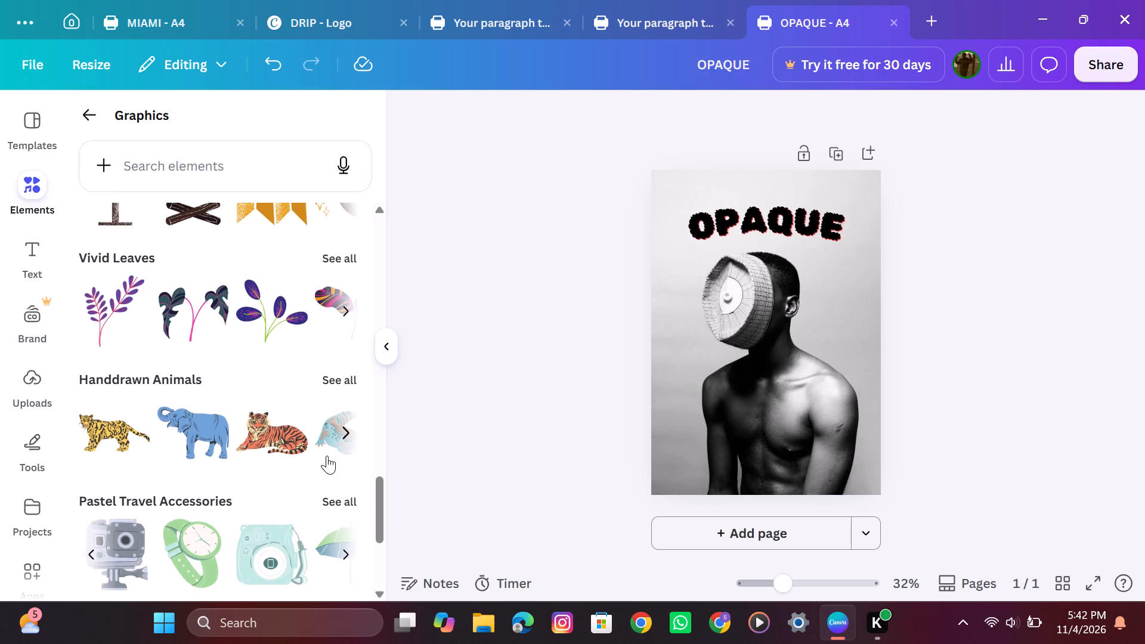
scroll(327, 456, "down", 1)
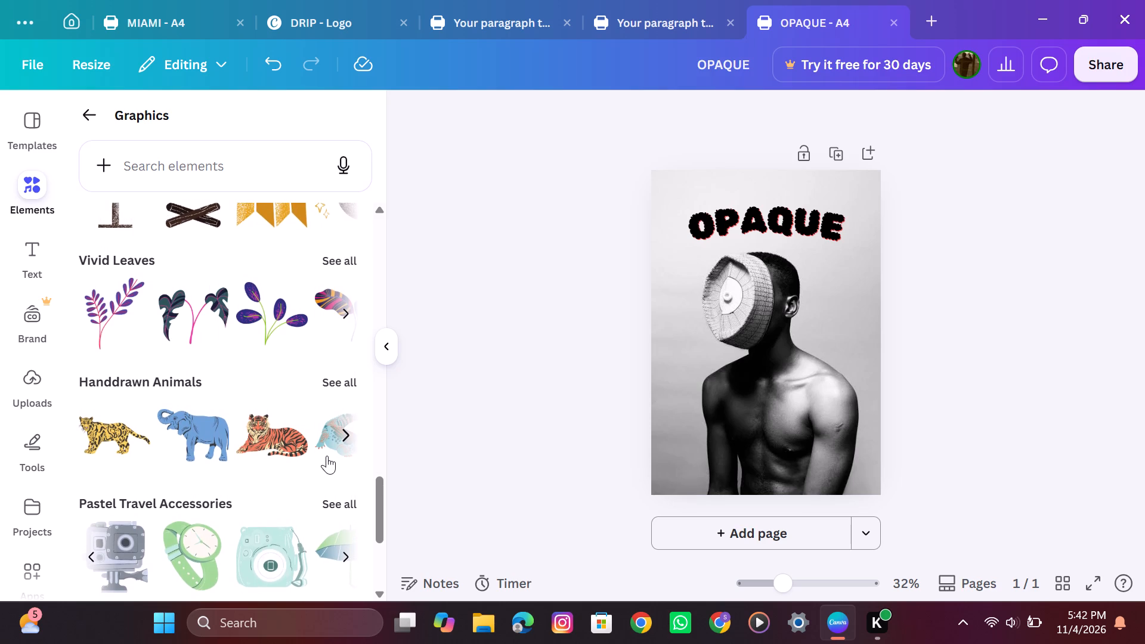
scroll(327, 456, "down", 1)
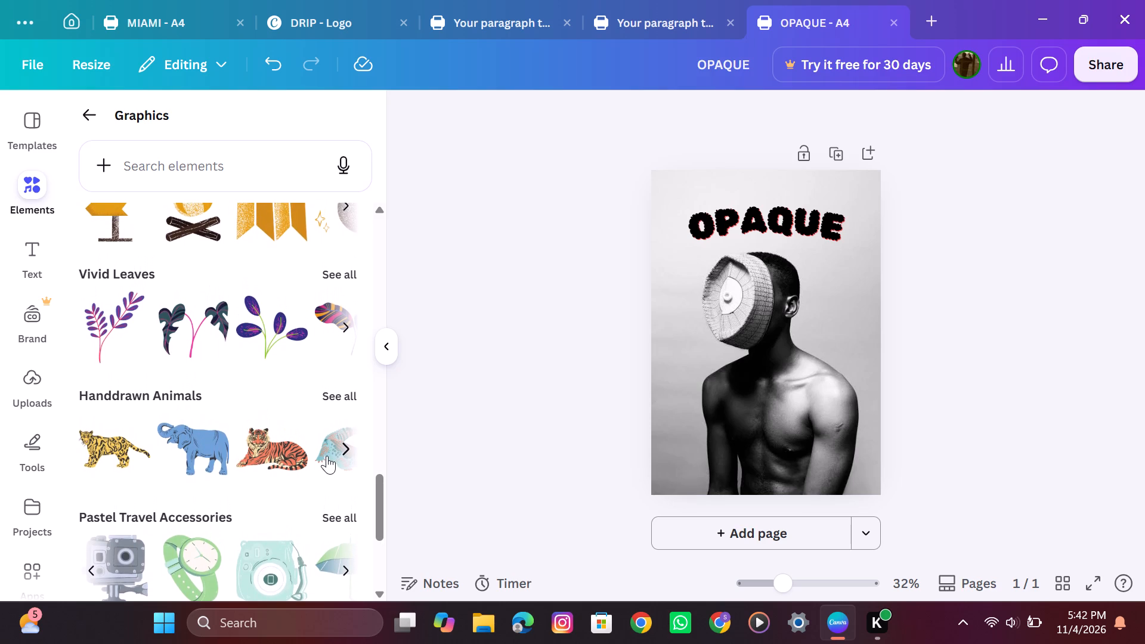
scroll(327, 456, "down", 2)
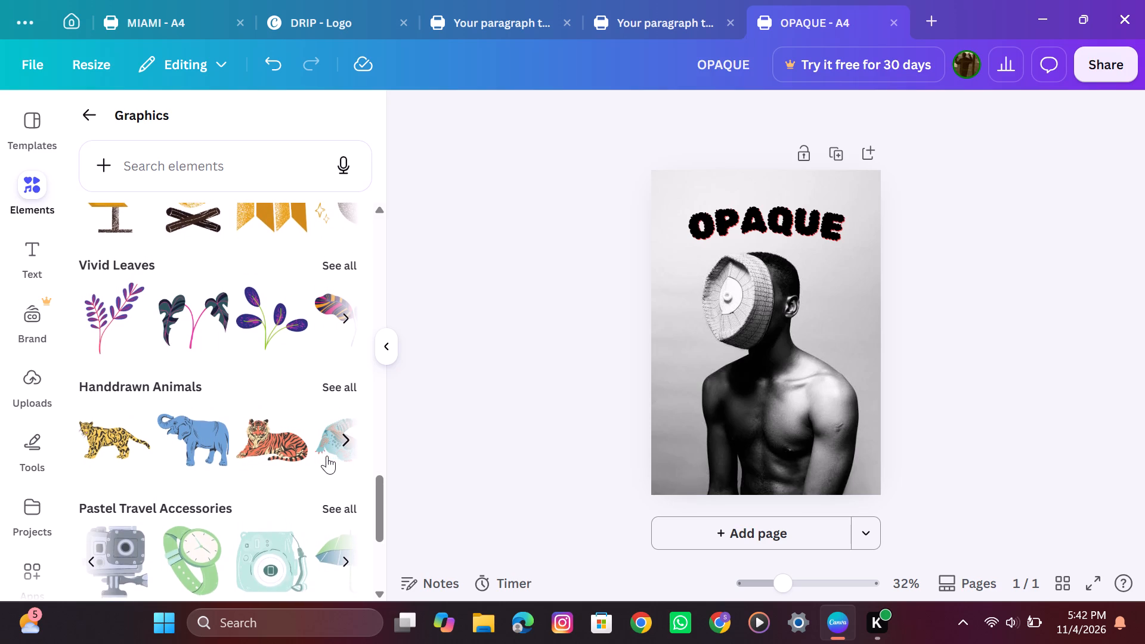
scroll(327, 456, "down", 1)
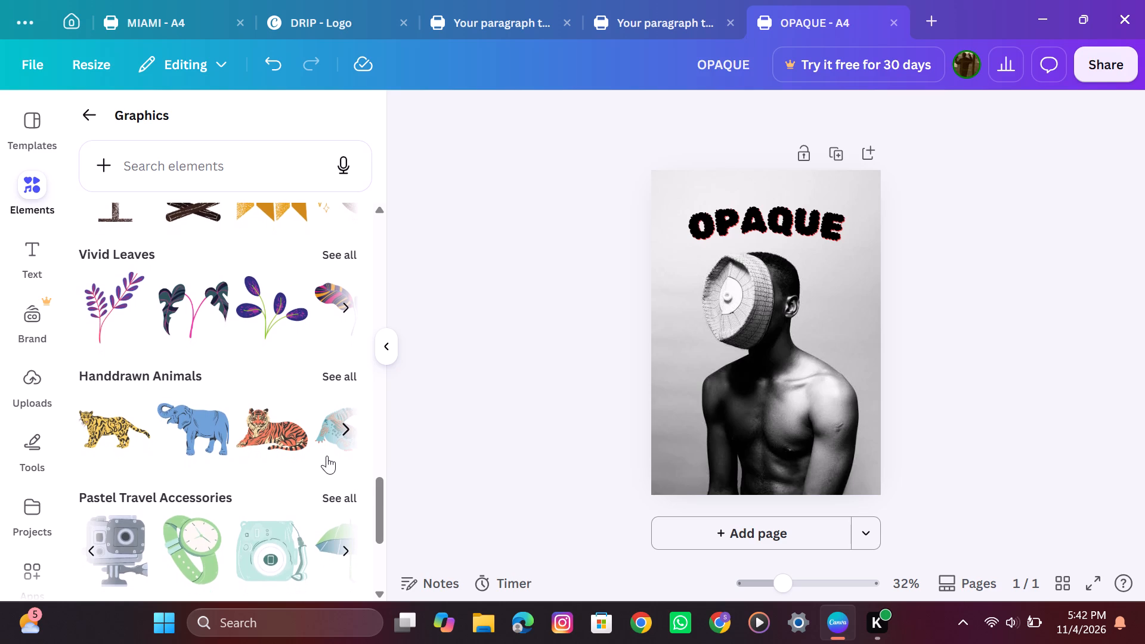
Look through the Graphics categories from Vivid Leaves and Handdrawn Animals to Simple Drawn Objects for a graphic suiting the poster.
scroll(327, 456, "down", 2)
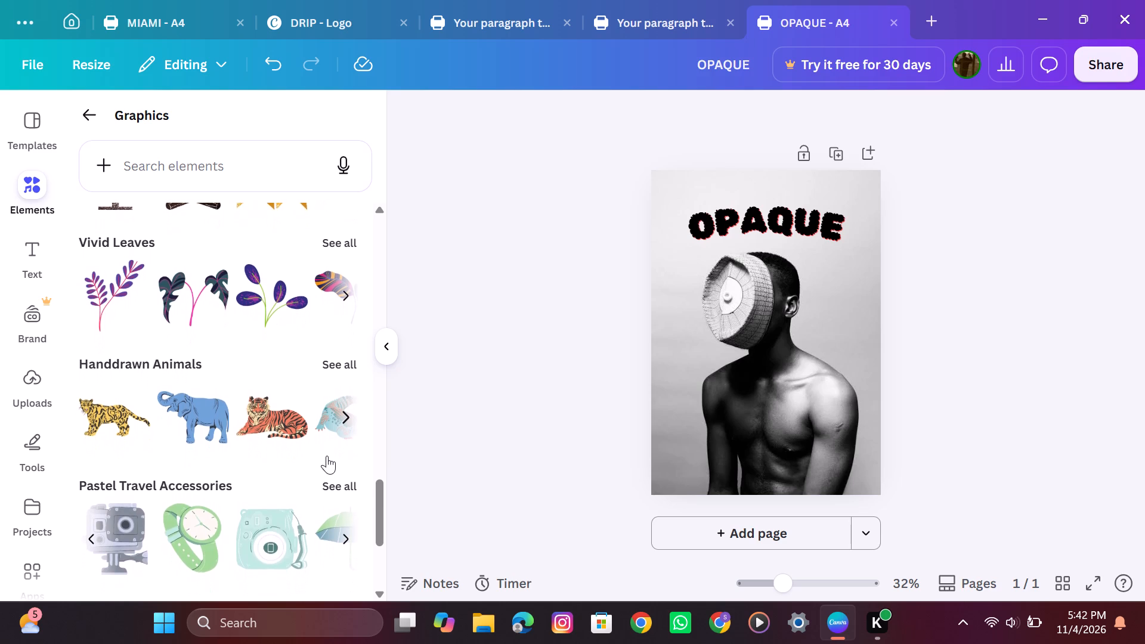
scroll(327, 456, "down", 1)
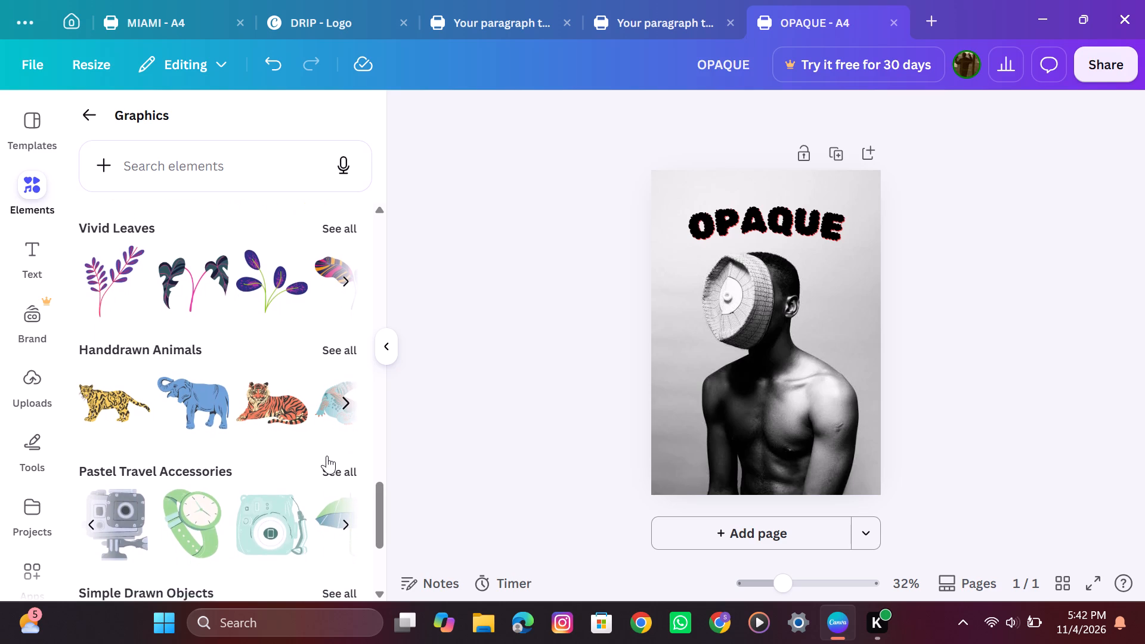
scroll(327, 456, "down", 3)
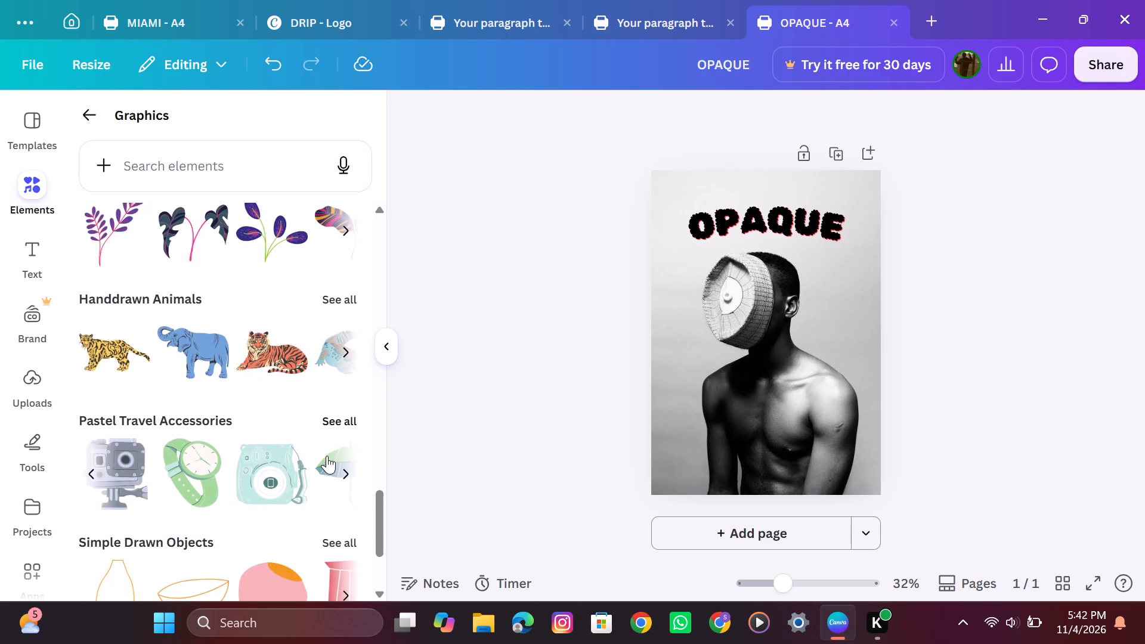
scroll(327, 456, "down", 1)
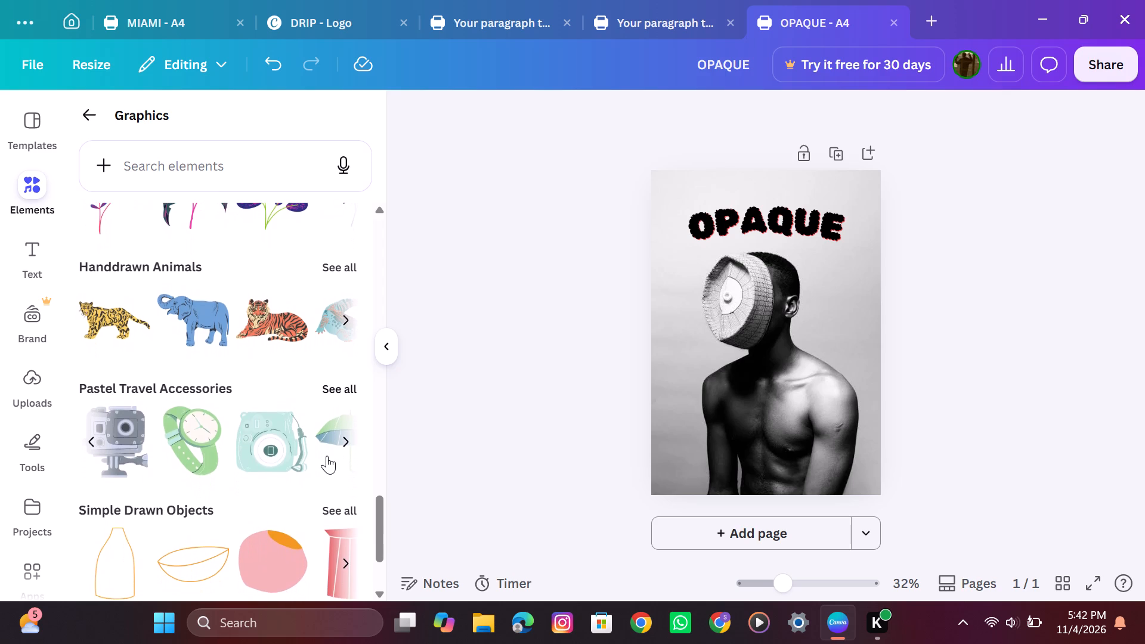
scroll(327, 456, "down", 3)
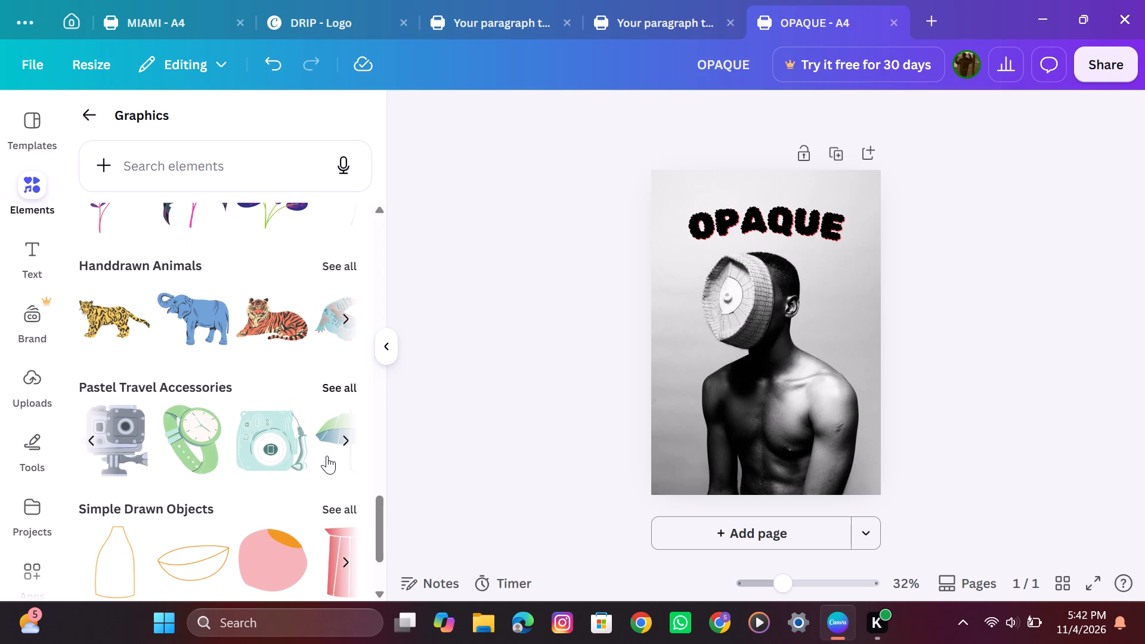
scroll(327, 456, "down", 3)
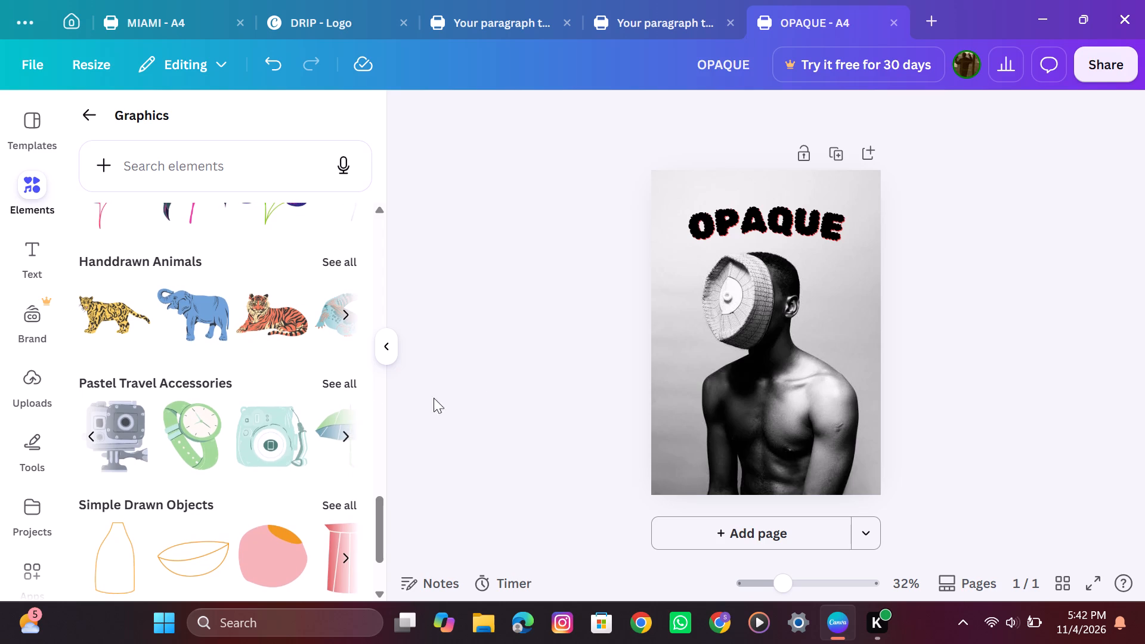
Search the fonts for HELV and change the OPAQUE title's font to Helvetica World.
left_click(734, 224)
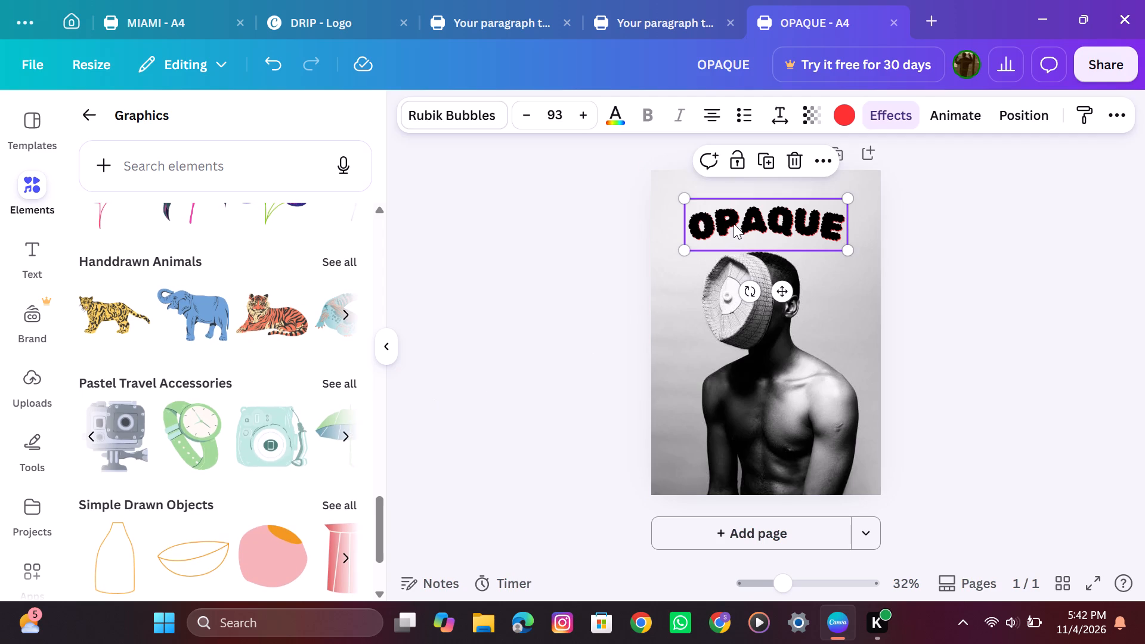
left_click(491, 104)
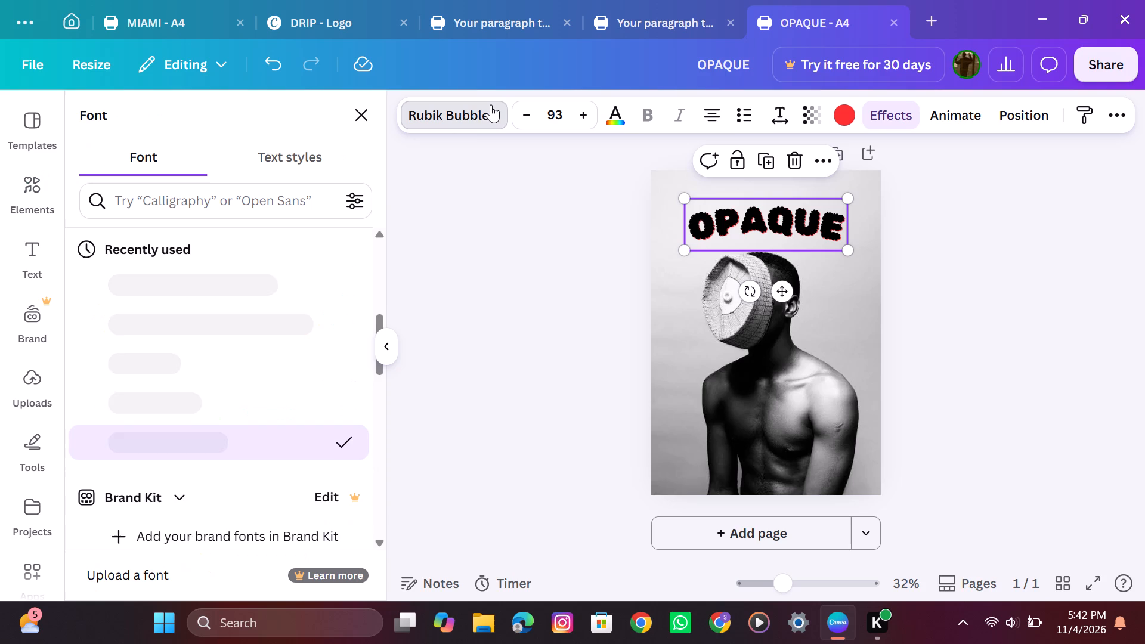
scroll(245, 273, "up", 3)
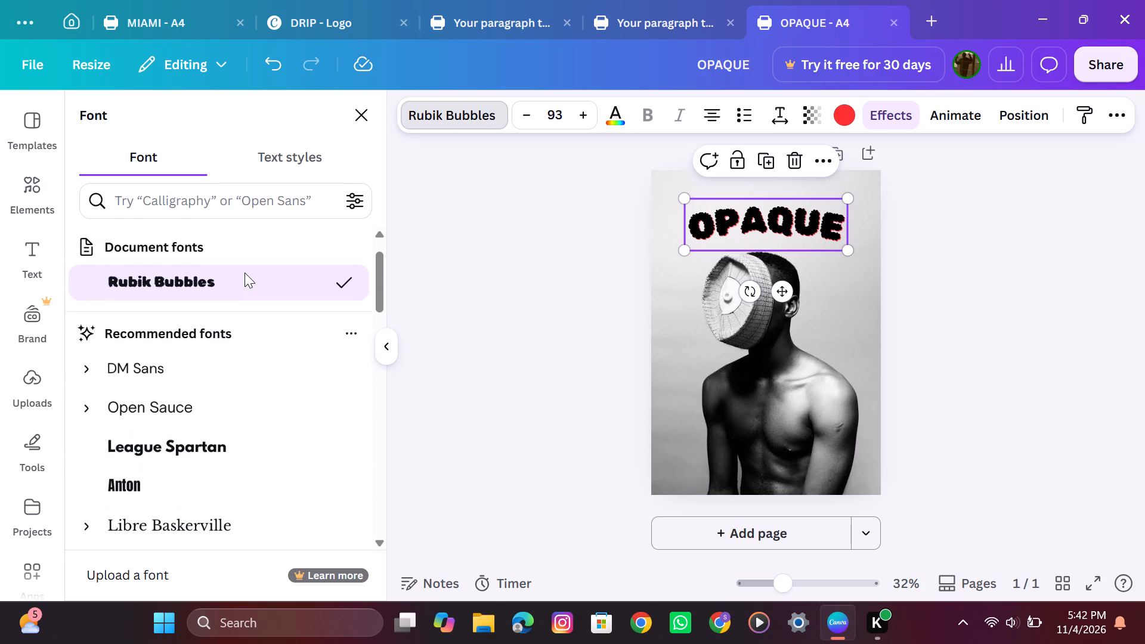
scroll(245, 273, "up", 3)
scroll(180, 264, "right", 1)
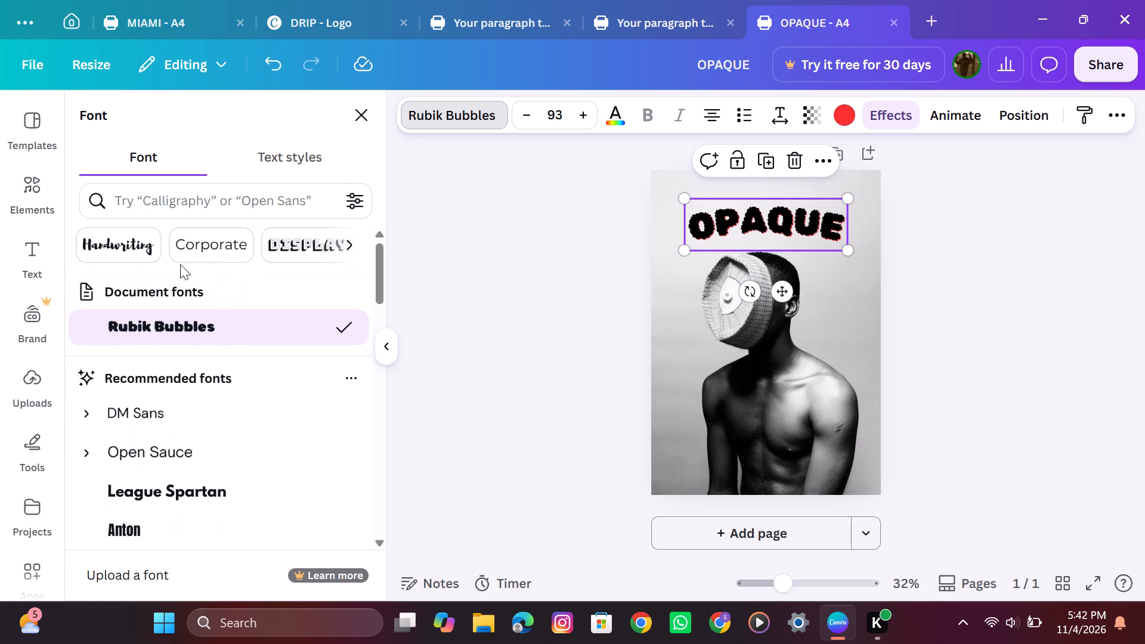
scroll(180, 264, "right", 1)
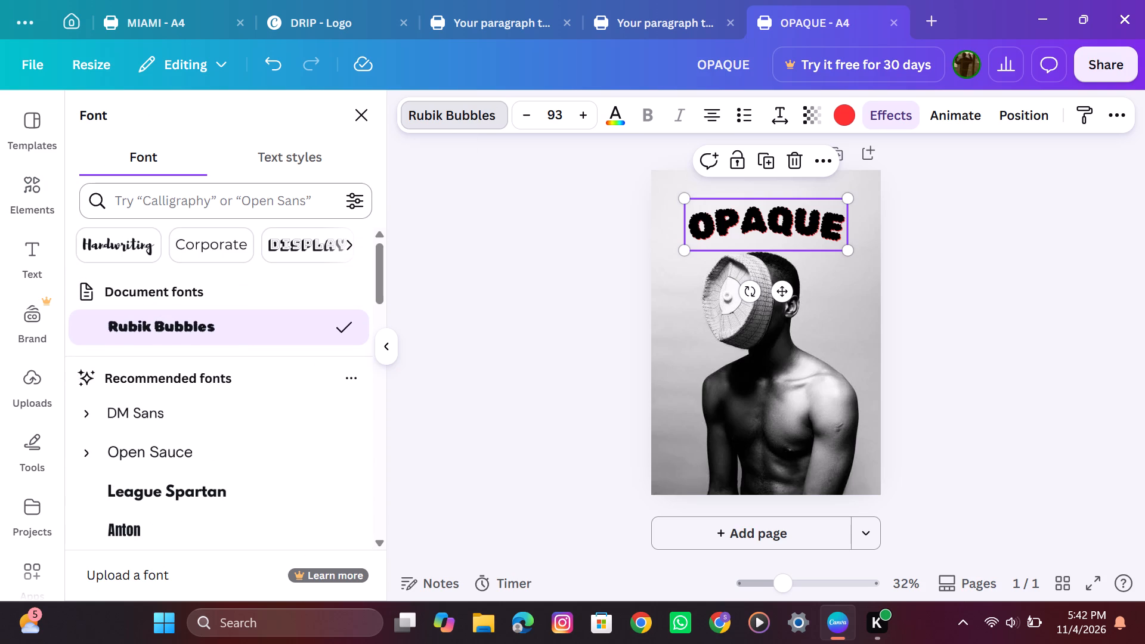
left_click(186, 207)
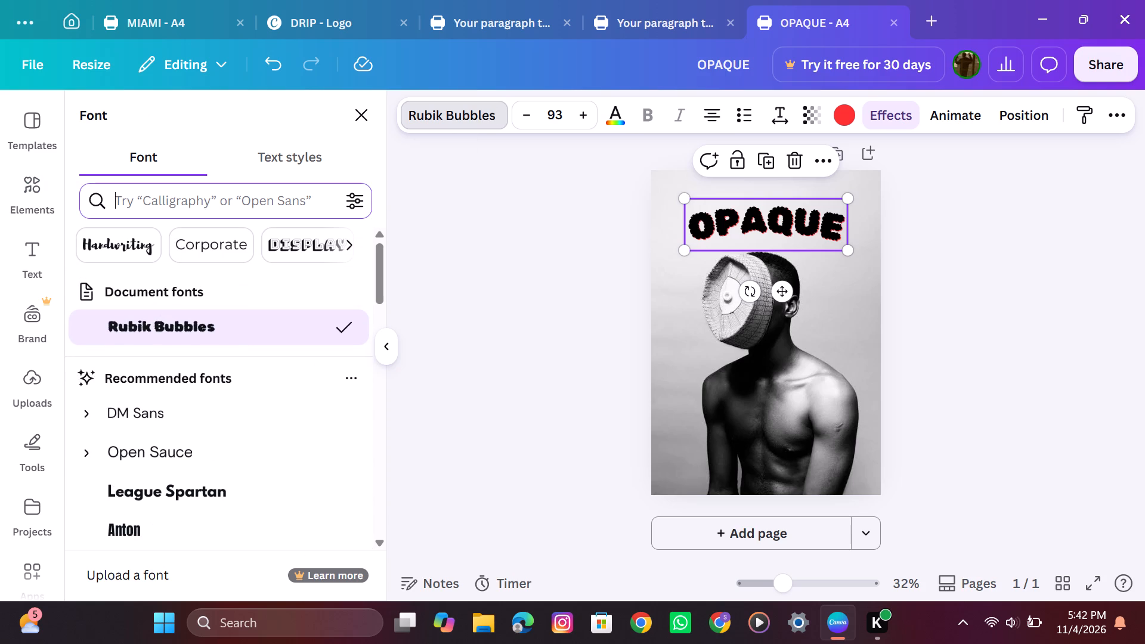
type("HEL")
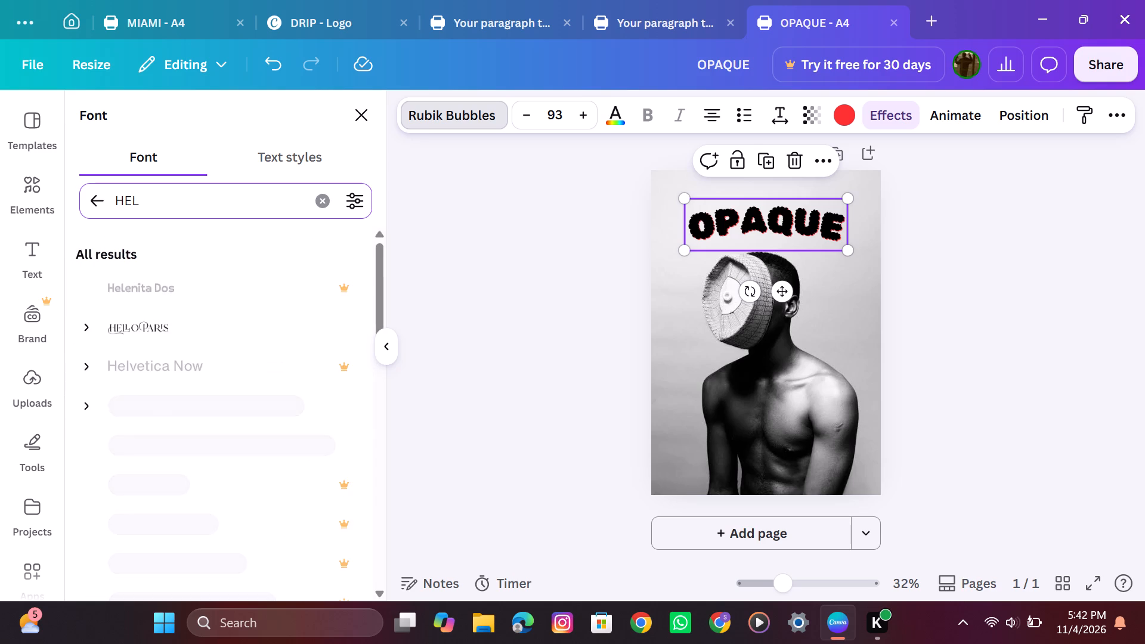
key("v")
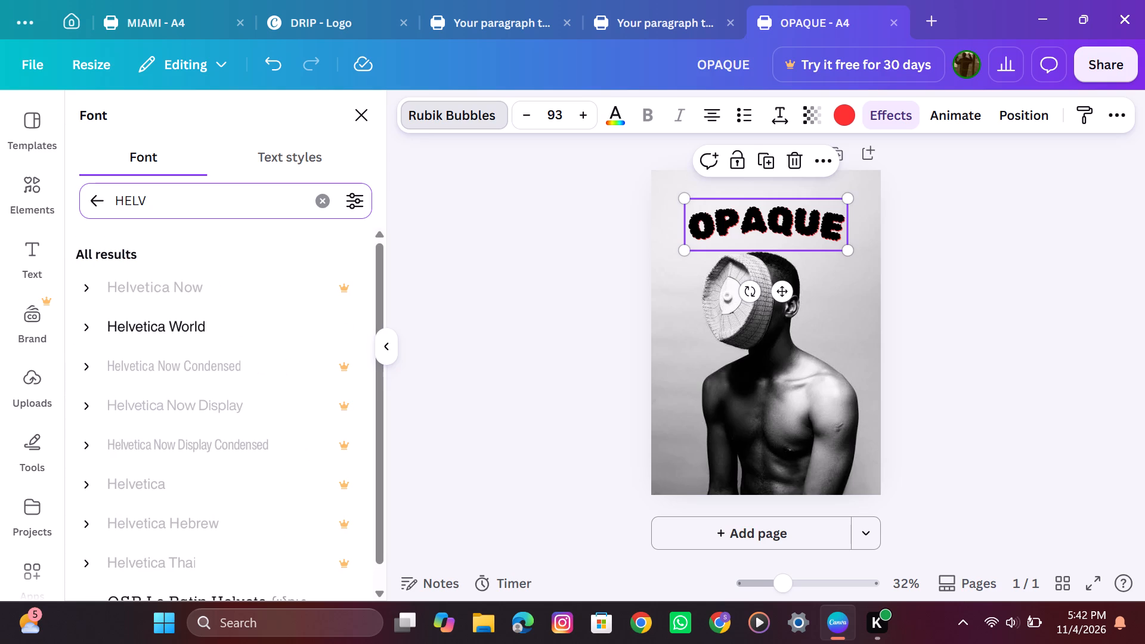
left_click(160, 323)
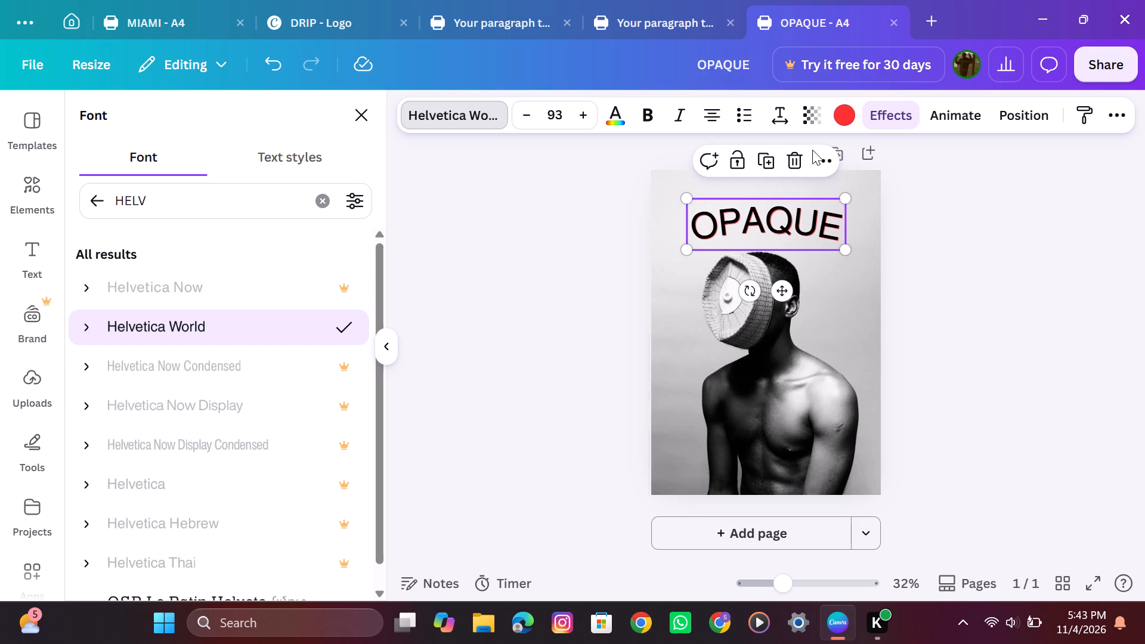
Straighten the OPAQUE title by reducing its Curve effect to 0.
left_click(885, 122)
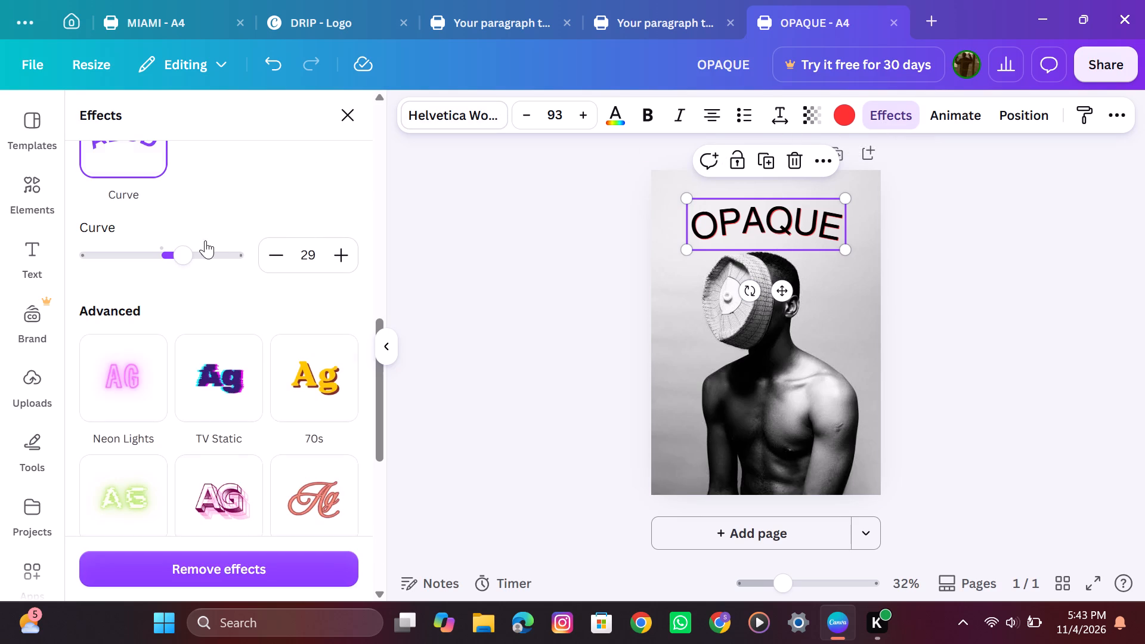
left_click_drag(187, 258, 176, 262)
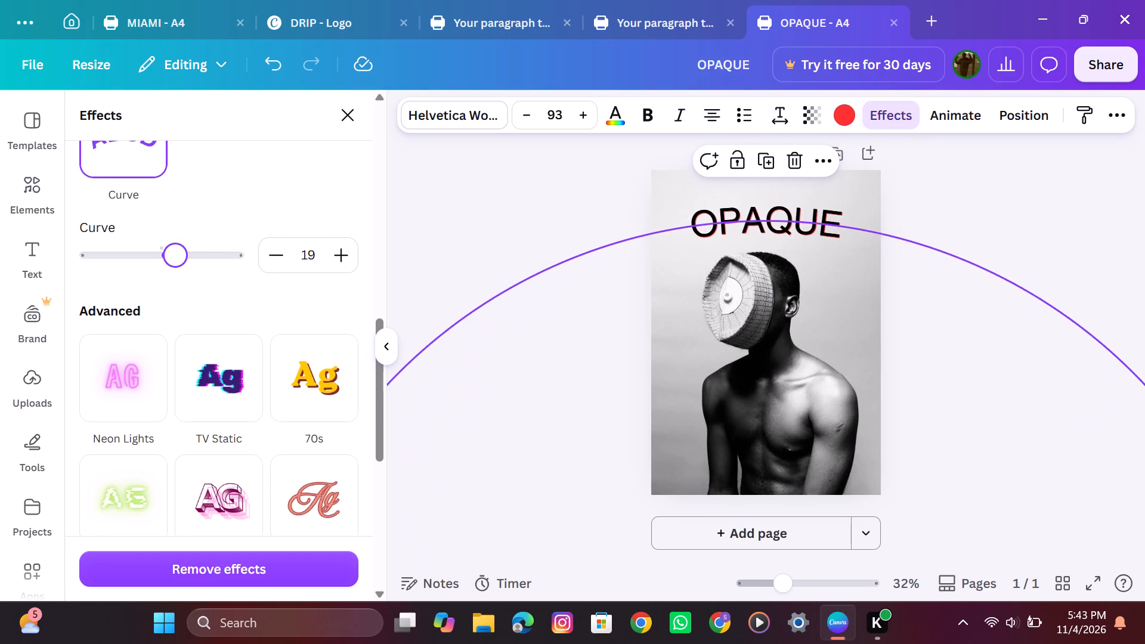
left_click_drag(176, 262, 165, 267)
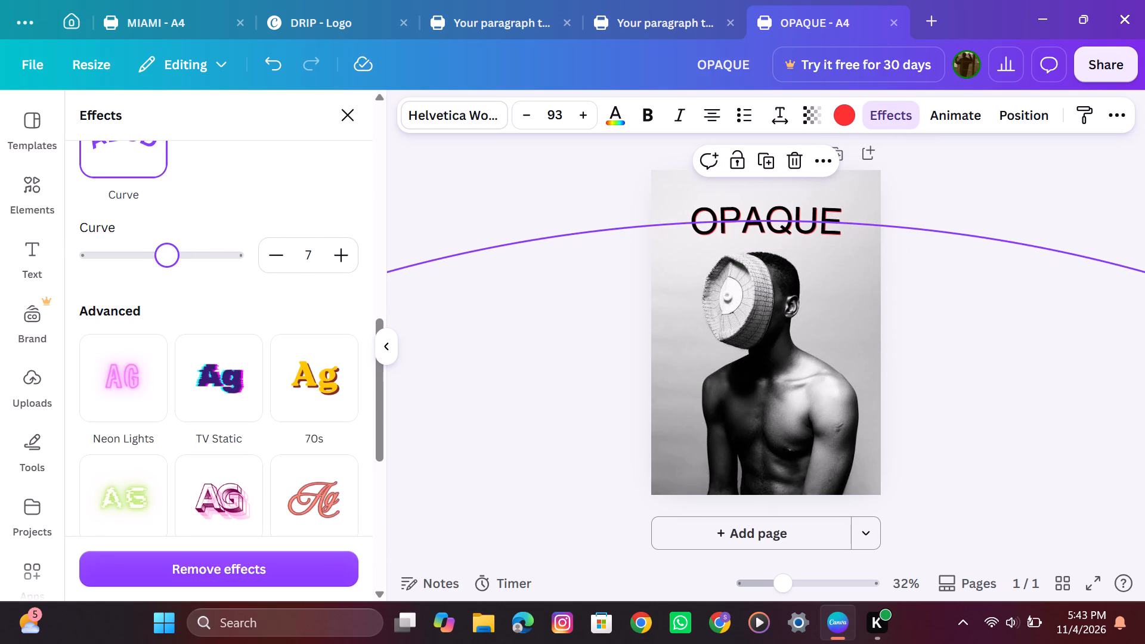
left_click_drag(165, 267, 162, 269)
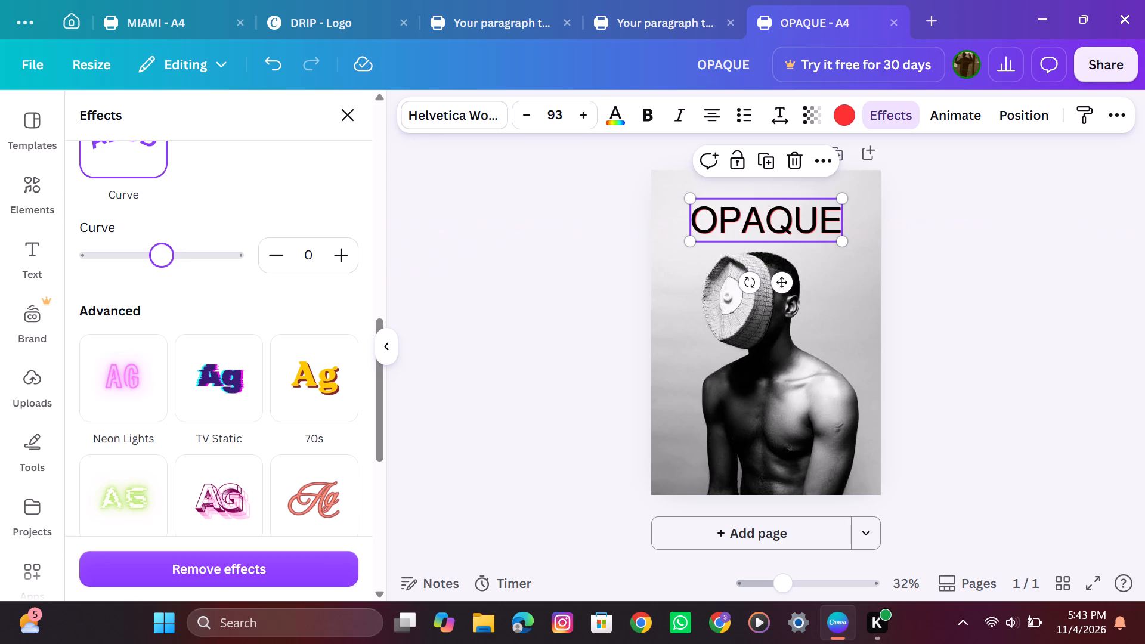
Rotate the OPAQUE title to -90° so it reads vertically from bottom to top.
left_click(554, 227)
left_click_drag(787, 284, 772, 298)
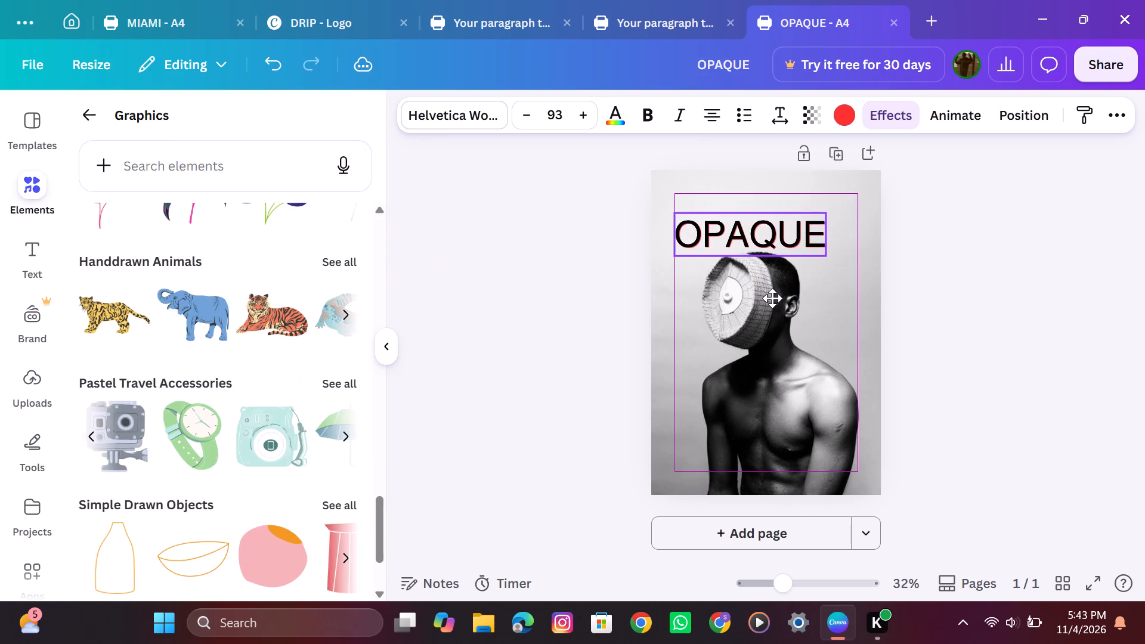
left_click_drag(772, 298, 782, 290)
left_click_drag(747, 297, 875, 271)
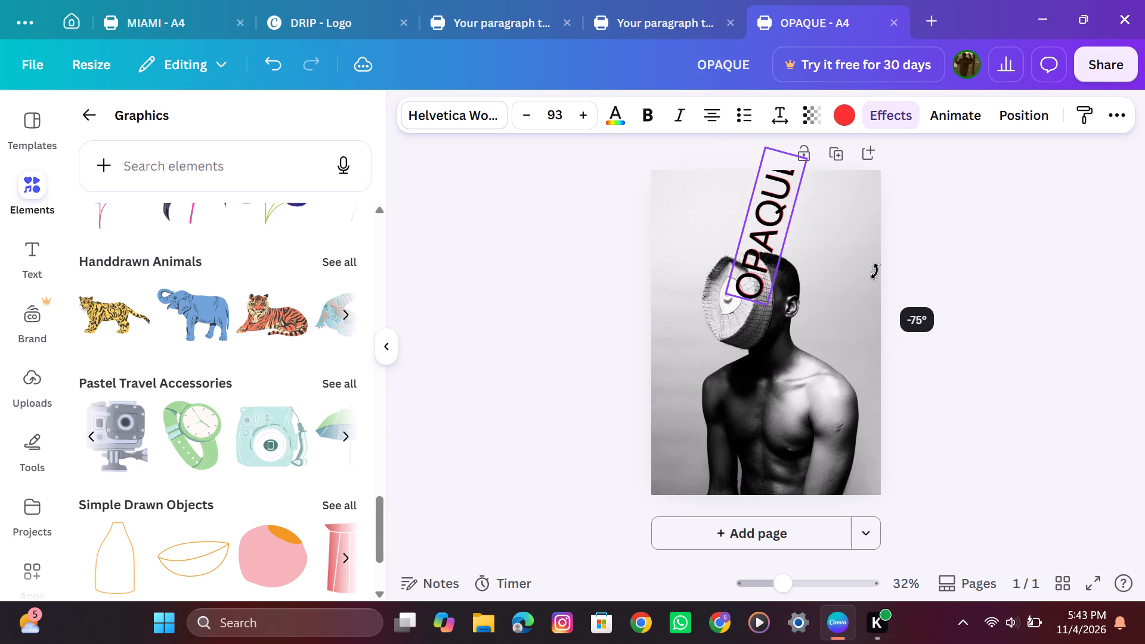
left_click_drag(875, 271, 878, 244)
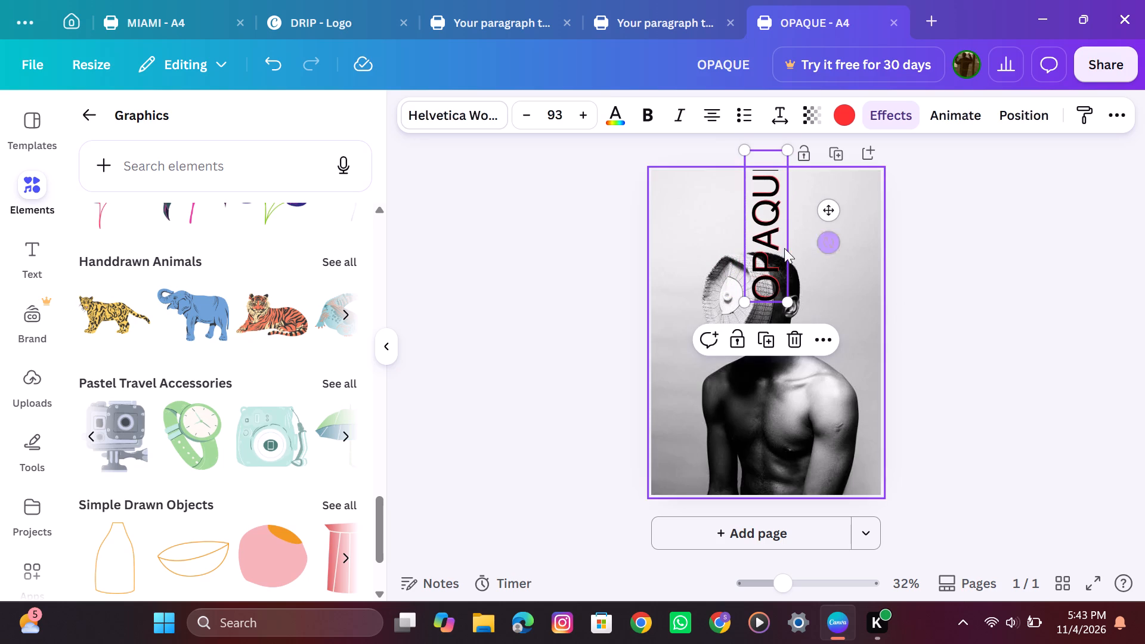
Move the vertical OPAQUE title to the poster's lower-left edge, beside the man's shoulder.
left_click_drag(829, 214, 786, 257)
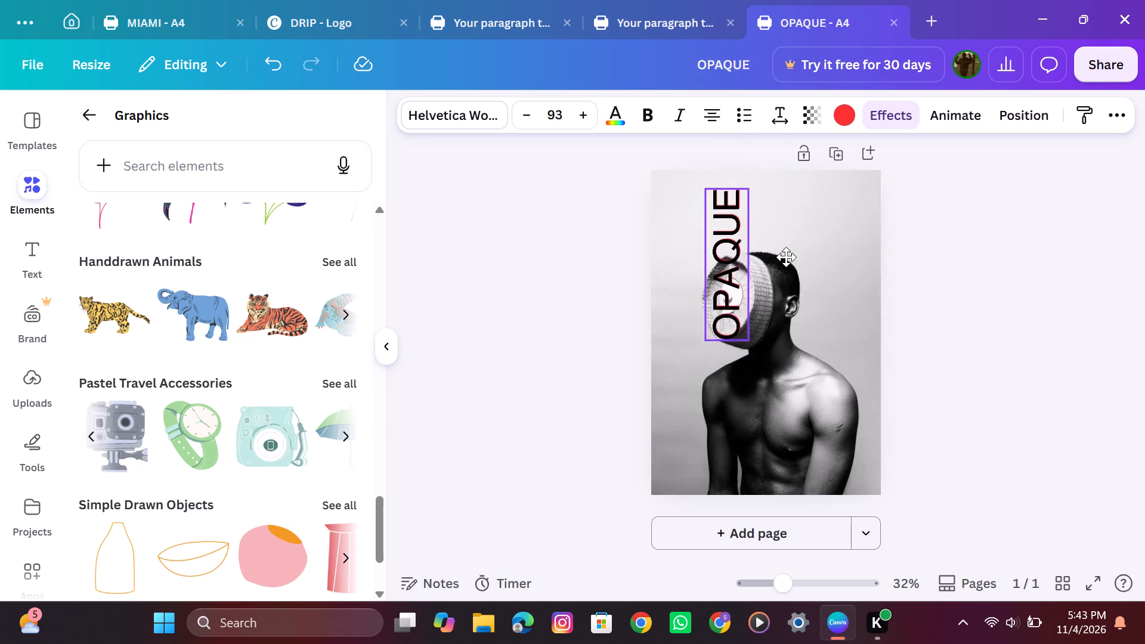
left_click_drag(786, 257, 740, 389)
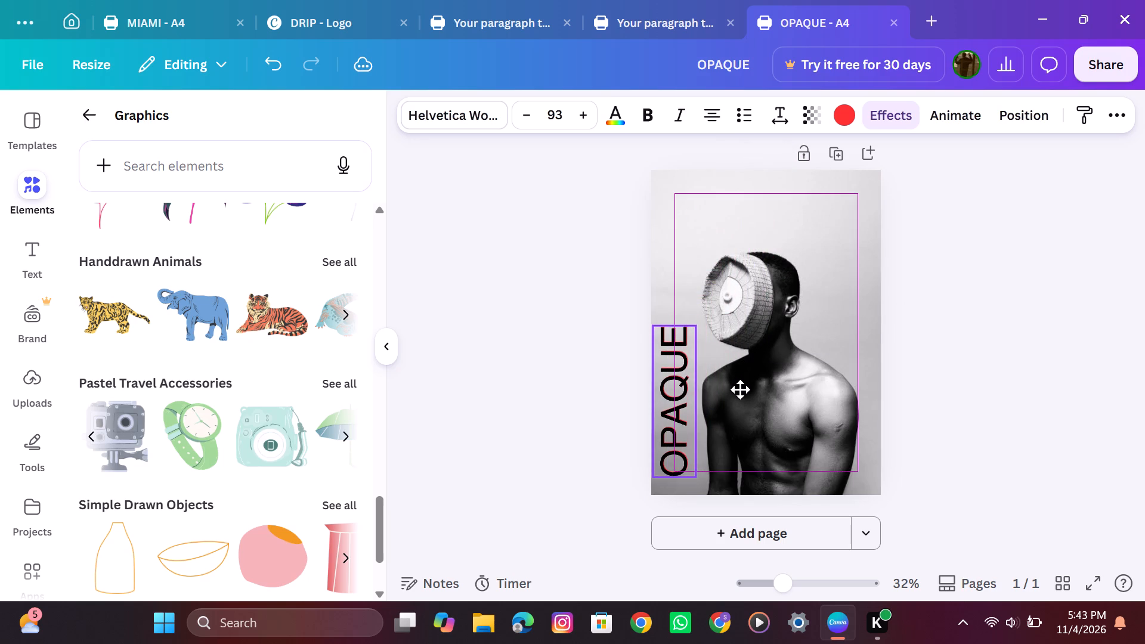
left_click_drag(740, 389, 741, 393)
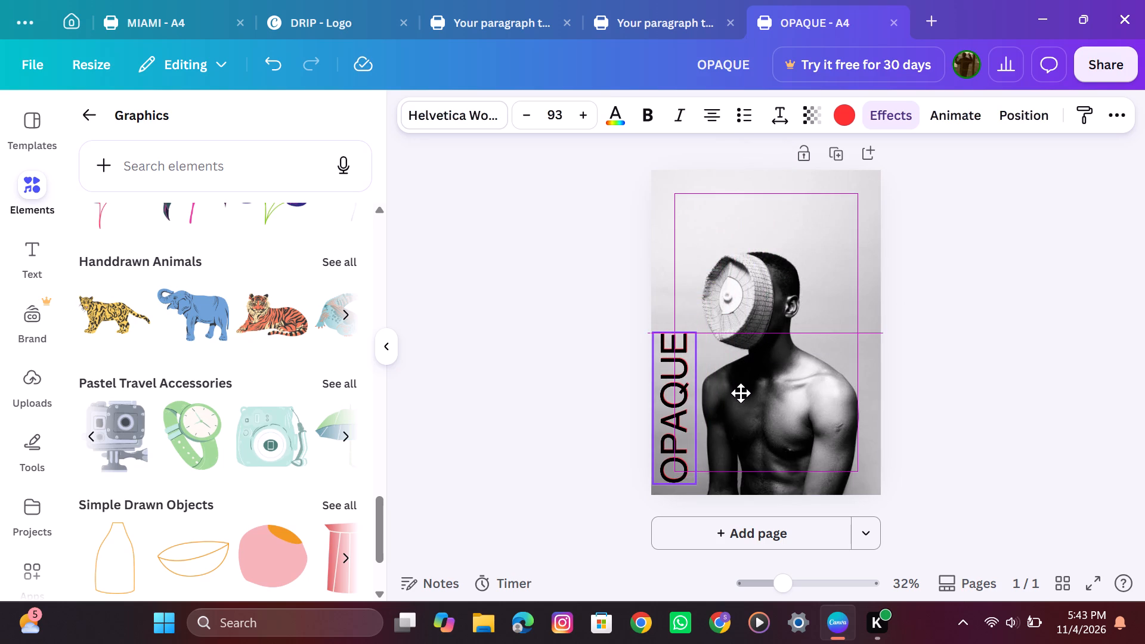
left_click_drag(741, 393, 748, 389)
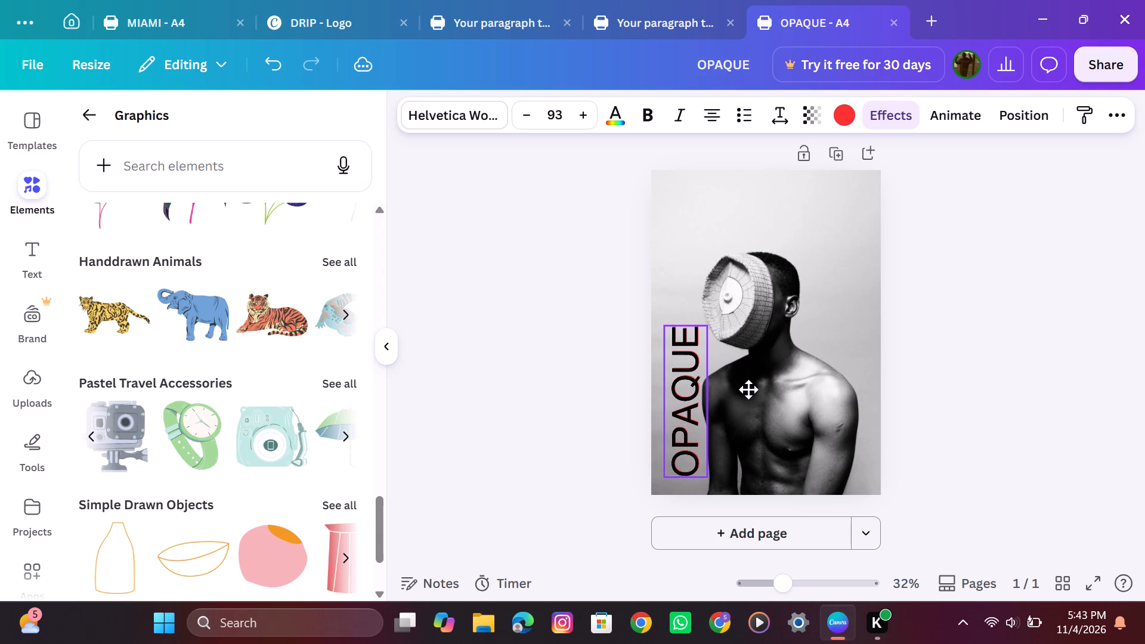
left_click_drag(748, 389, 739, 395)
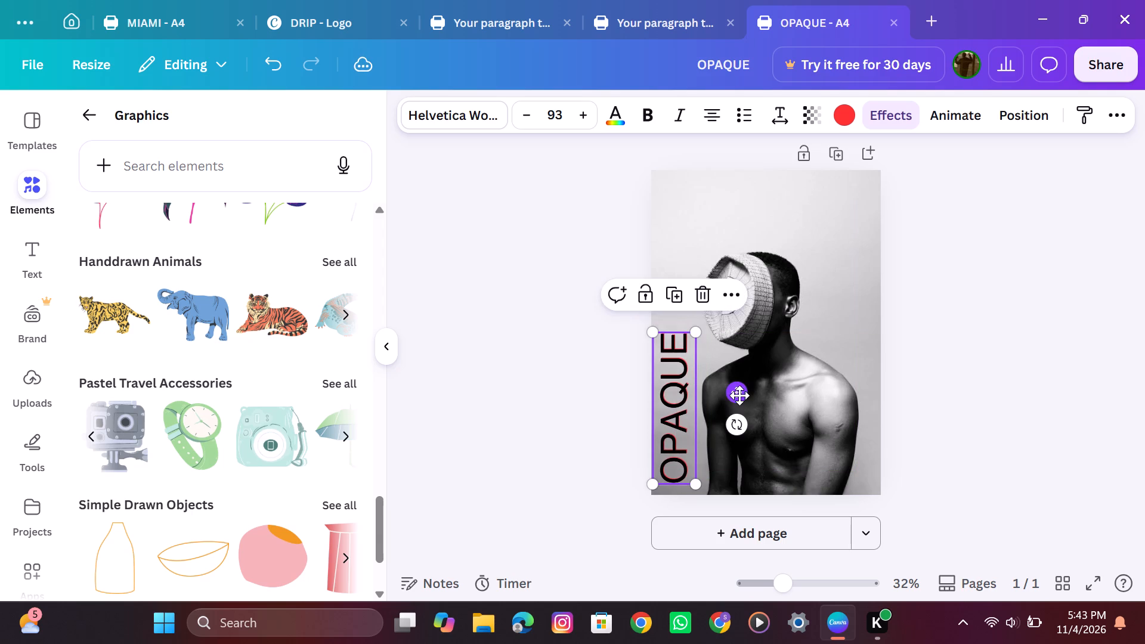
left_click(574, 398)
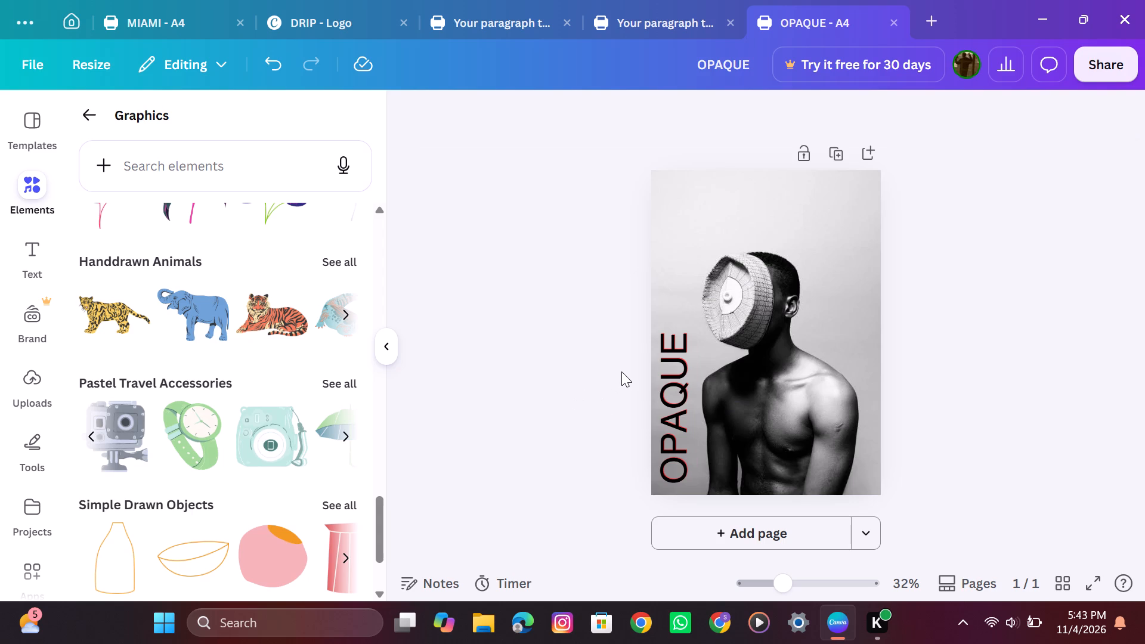
Rotate the OPAQUE title to 90° so it reads vertically from top to bottom.
left_click(688, 412)
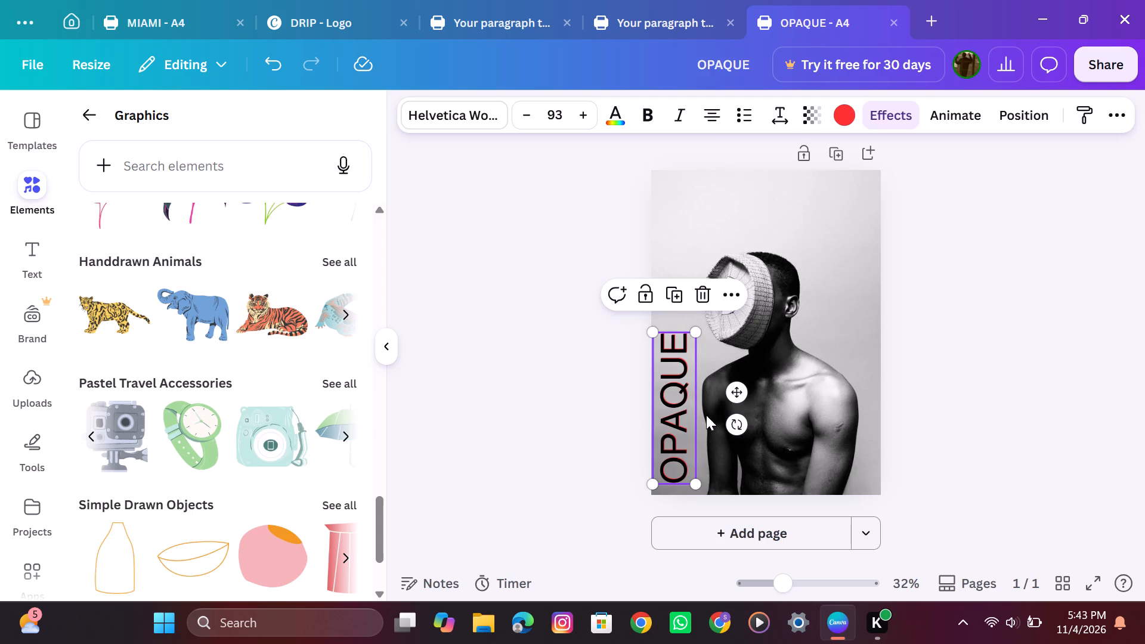
left_click_drag(738, 428, 645, 390)
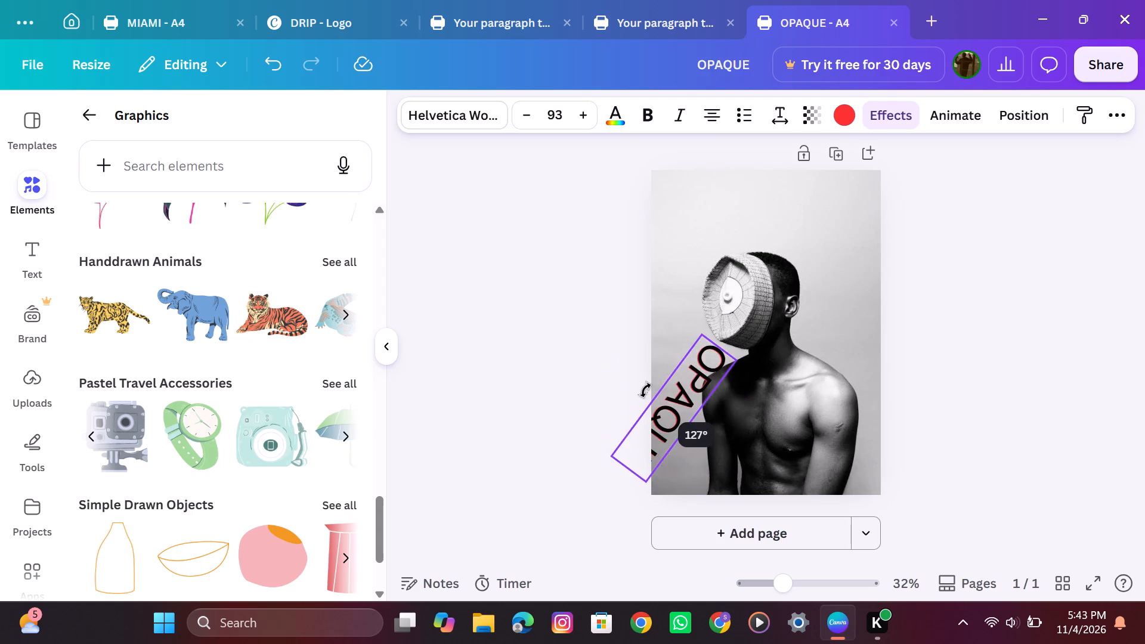
left_click_drag(645, 390, 634, 405)
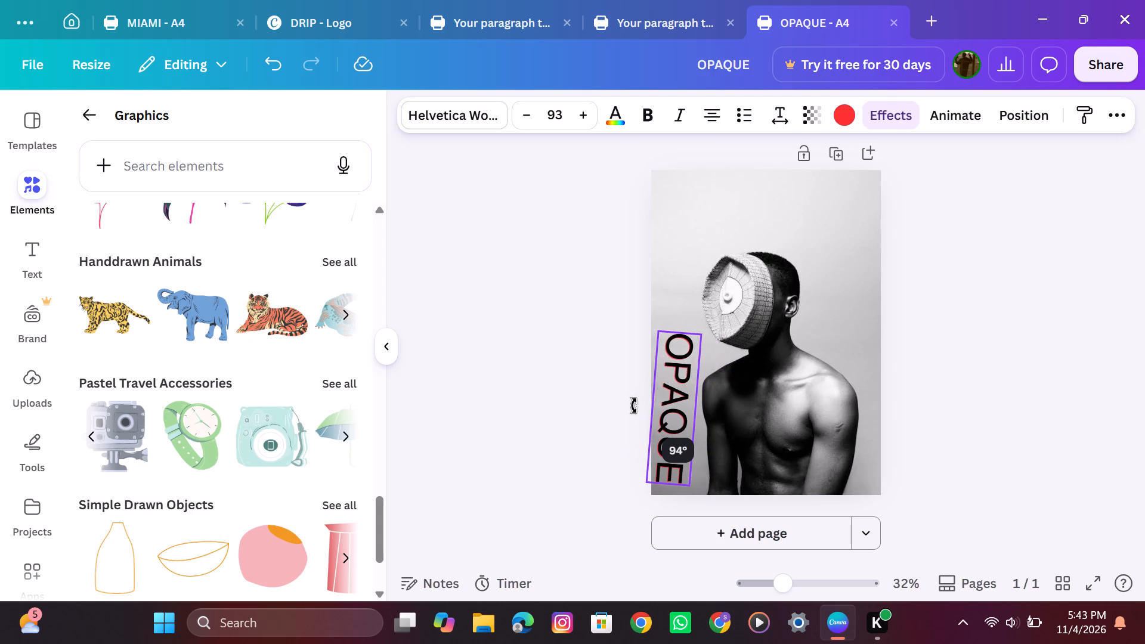
left_click_drag(634, 405, 626, 414)
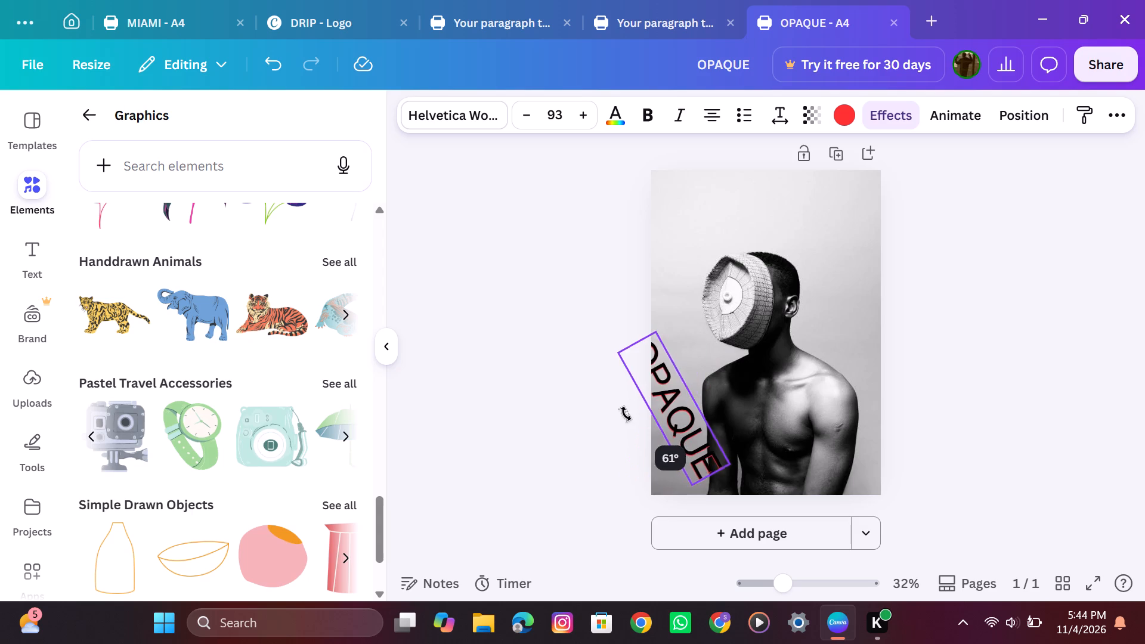
left_click_drag(626, 414, 639, 410)
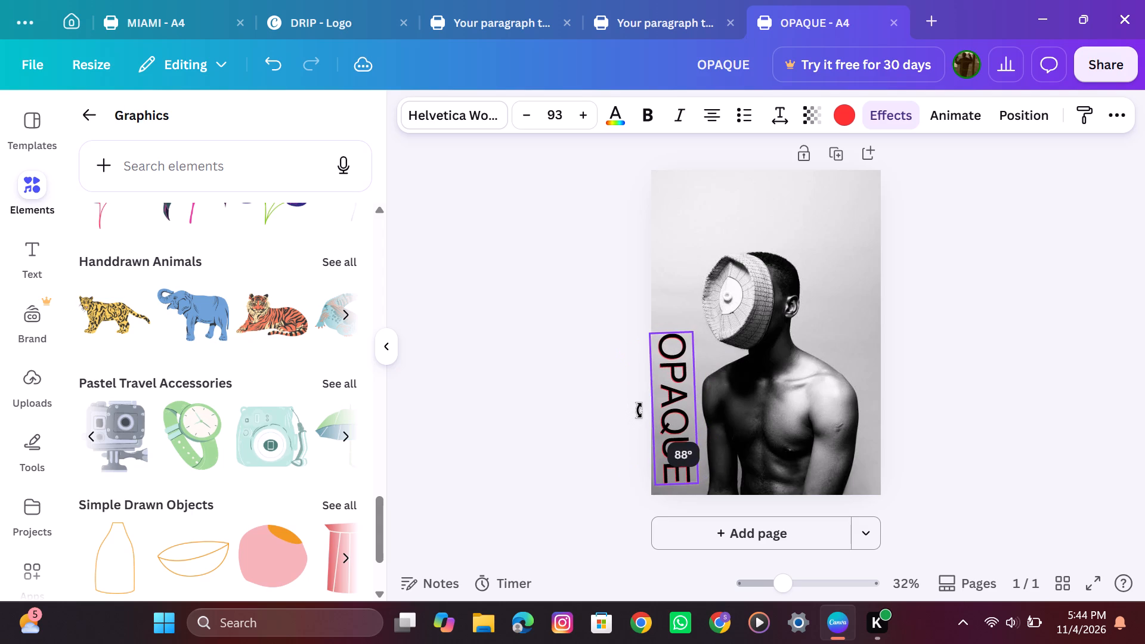
left_click_drag(639, 410, 640, 409)
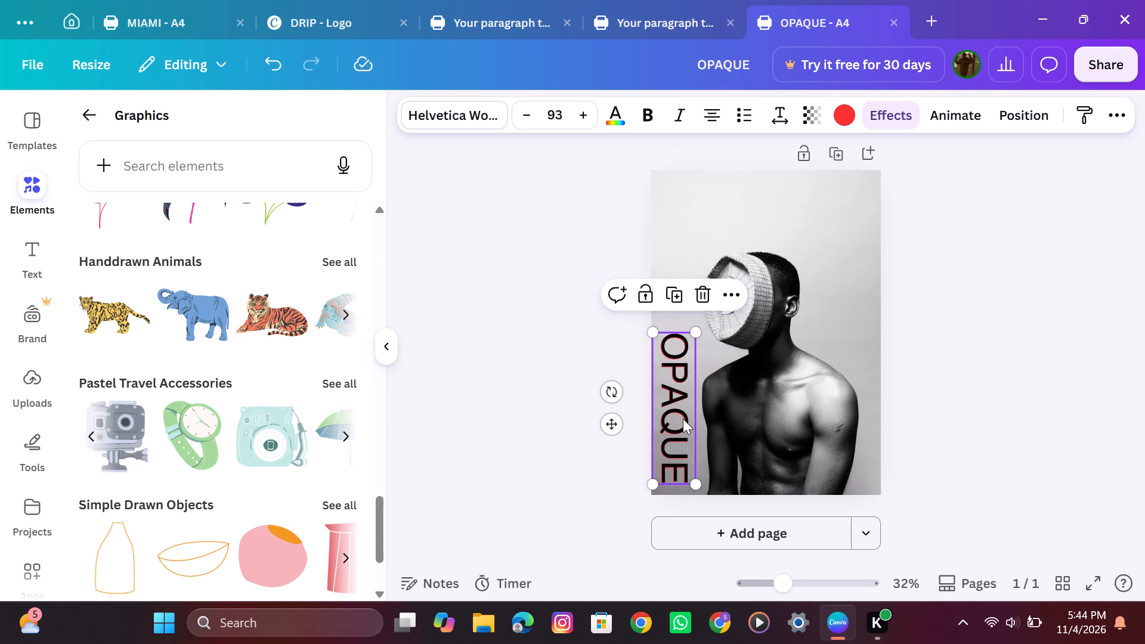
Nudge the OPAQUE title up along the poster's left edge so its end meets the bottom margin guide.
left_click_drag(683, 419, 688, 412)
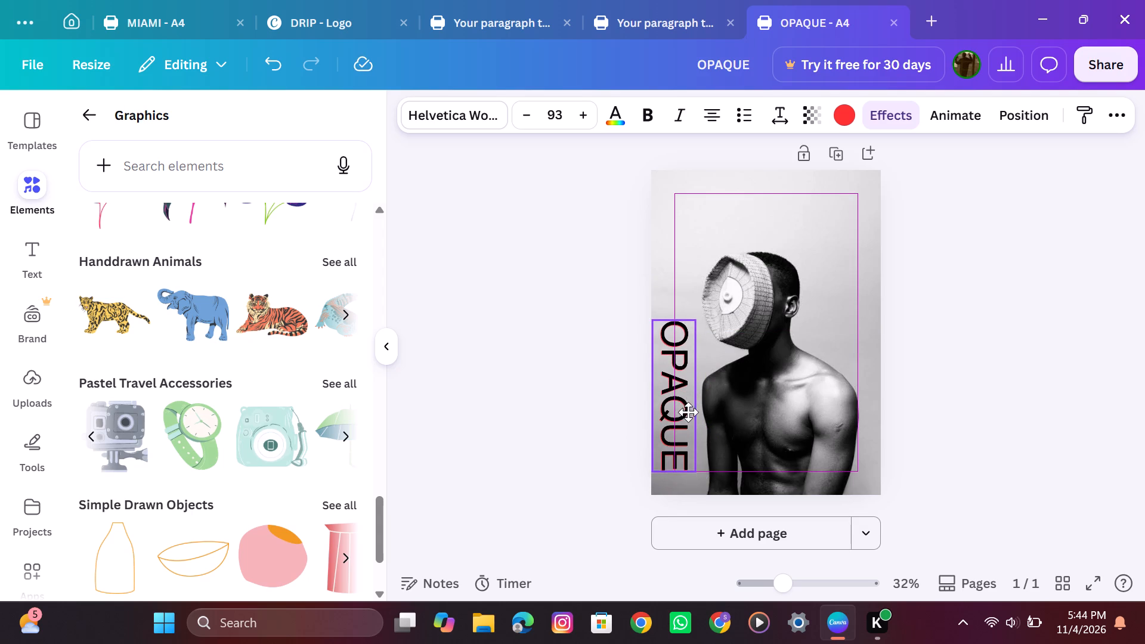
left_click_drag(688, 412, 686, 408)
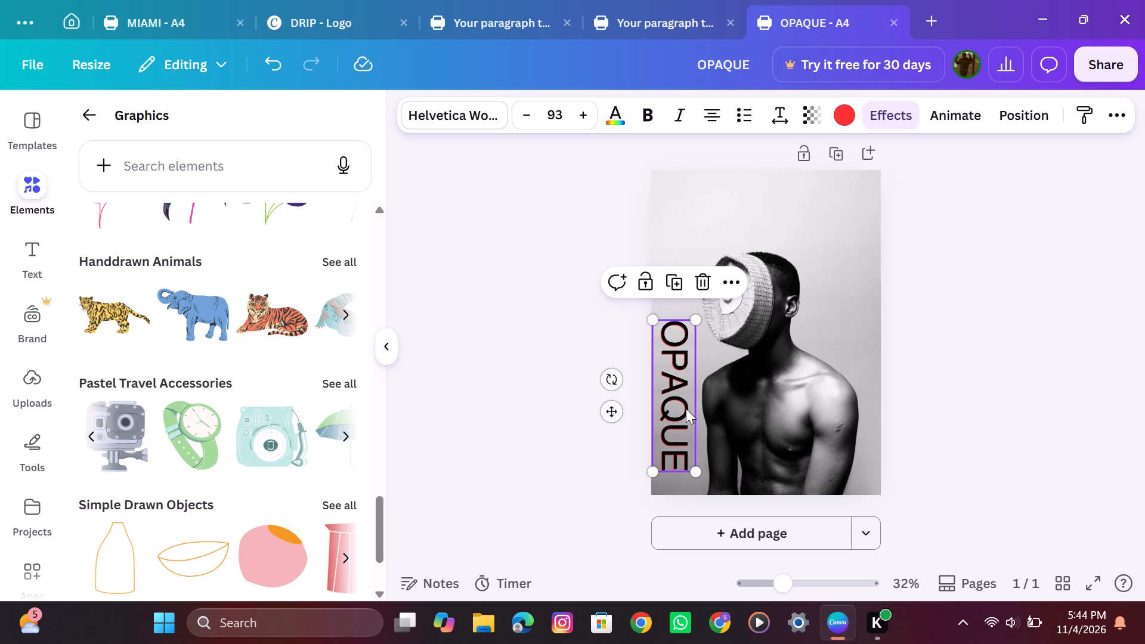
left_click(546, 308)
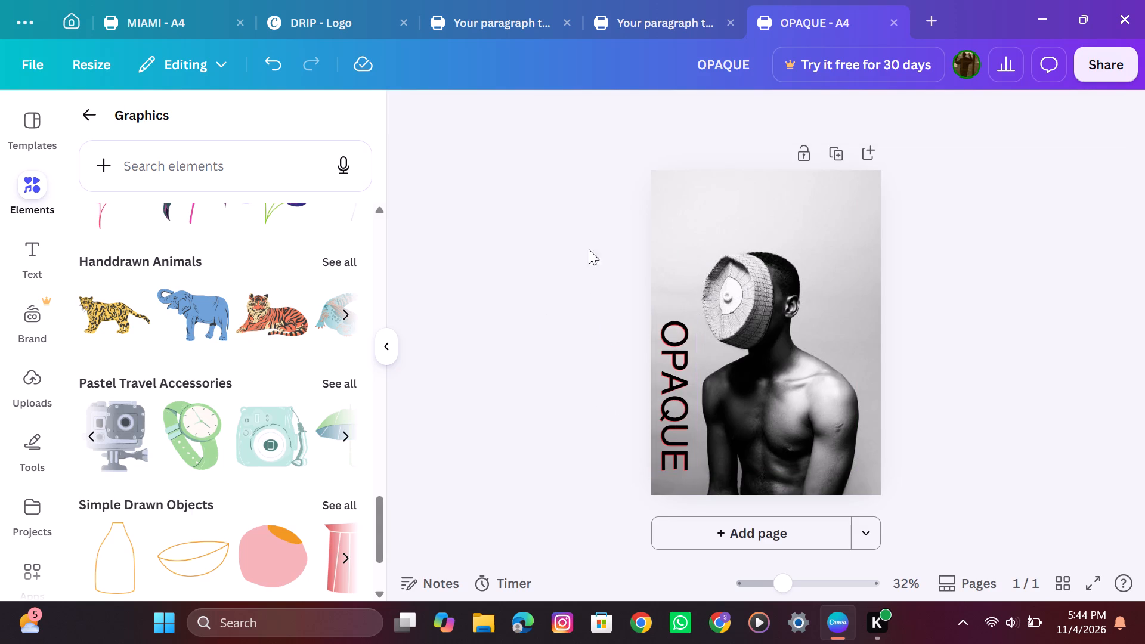
Increase the OPAQUE title's font size to 101 and nudge it back inside the poster's left edge.
left_click(676, 365)
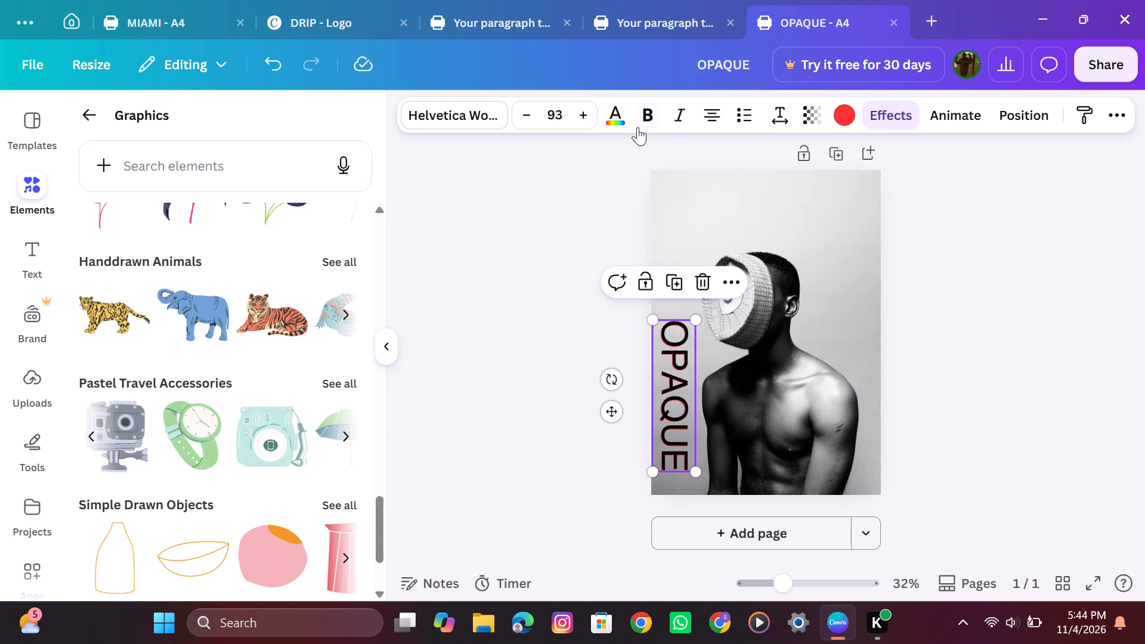
triple_click(588, 113)
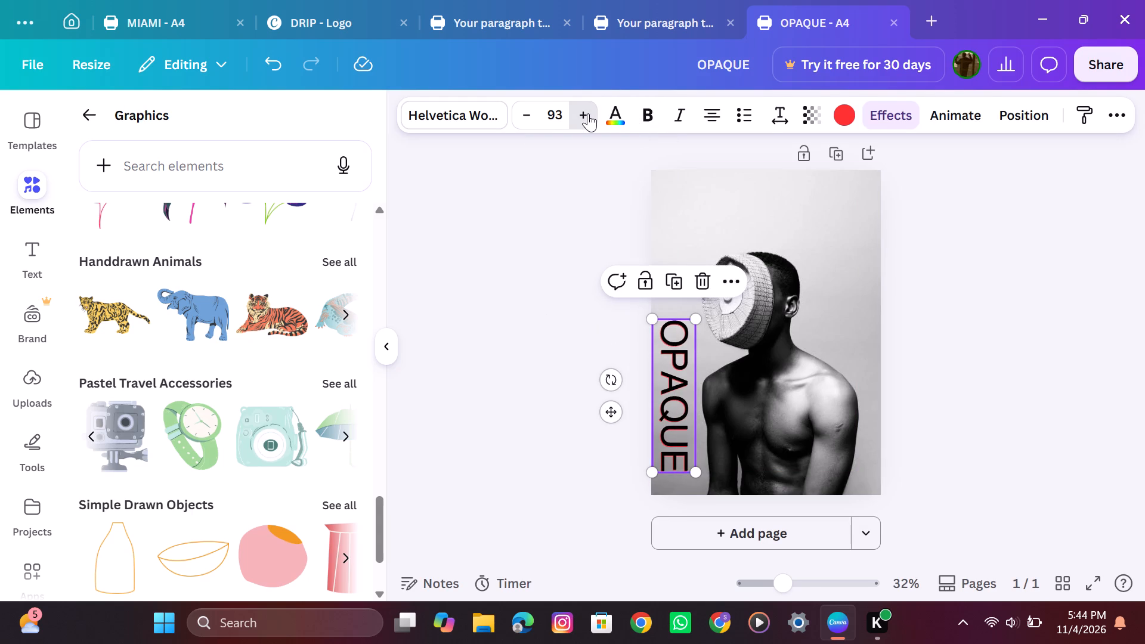
triple_click(588, 113)
double_click(588, 113)
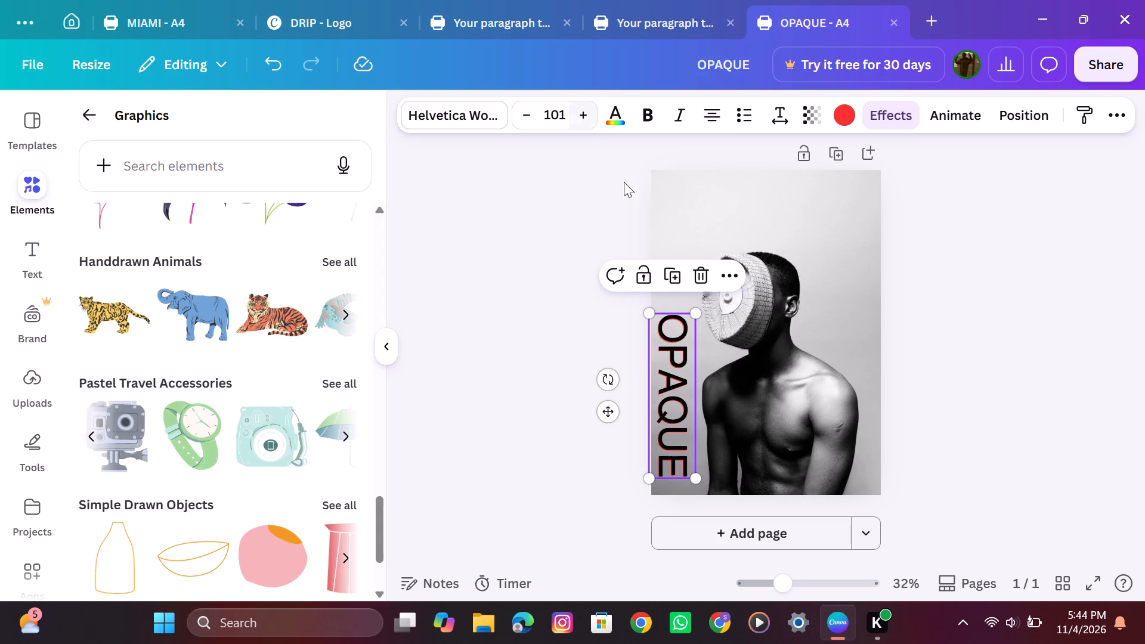
left_click(676, 364)
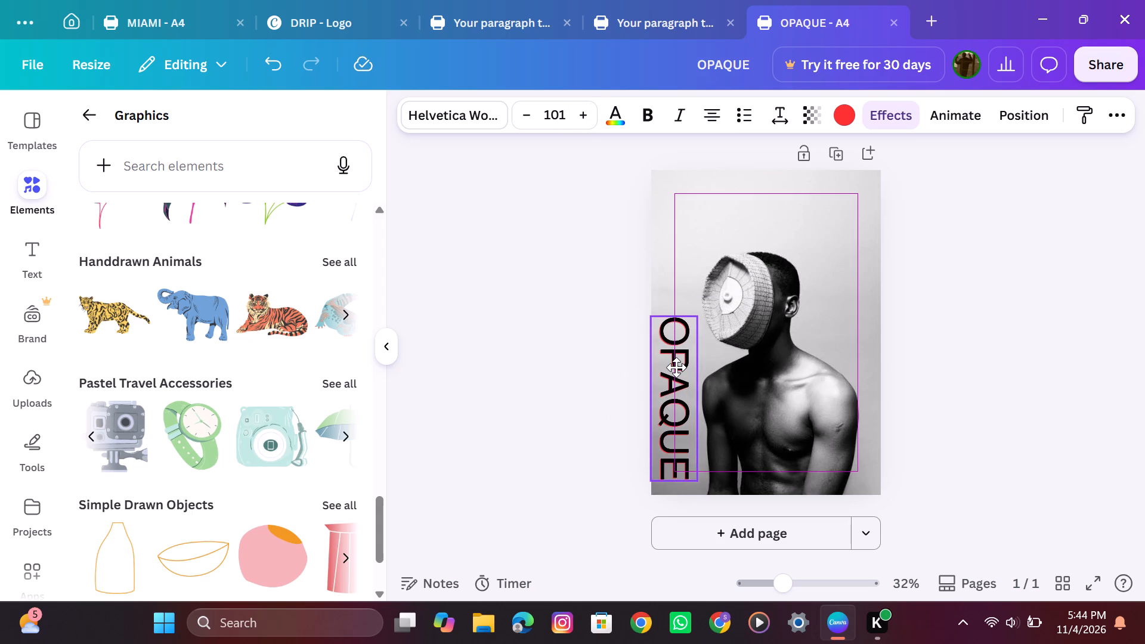
left_click(505, 316)
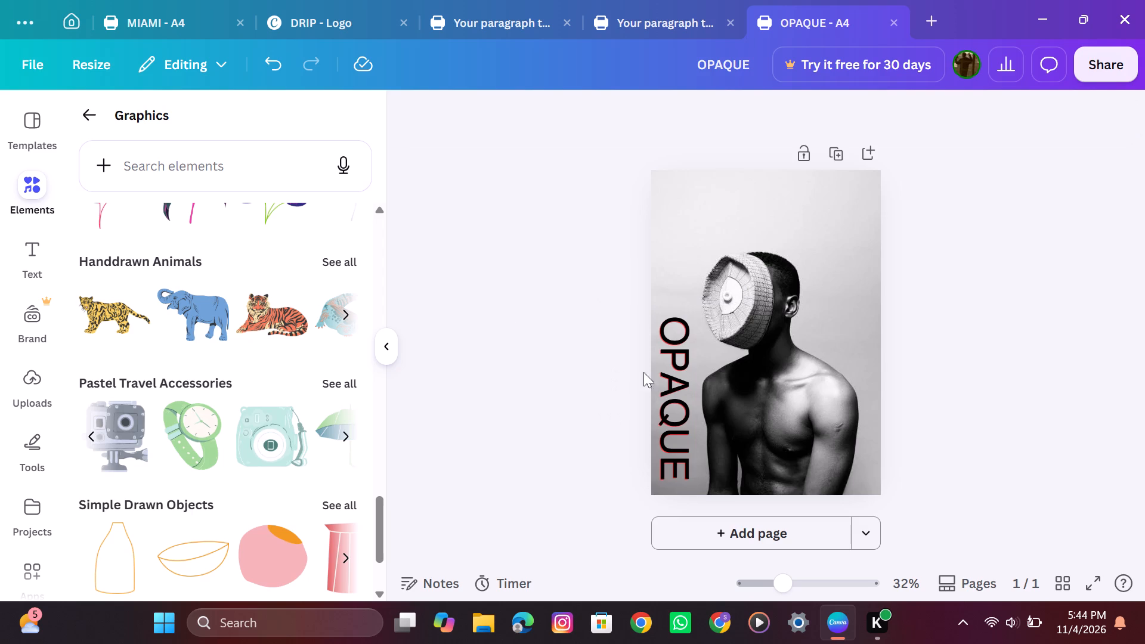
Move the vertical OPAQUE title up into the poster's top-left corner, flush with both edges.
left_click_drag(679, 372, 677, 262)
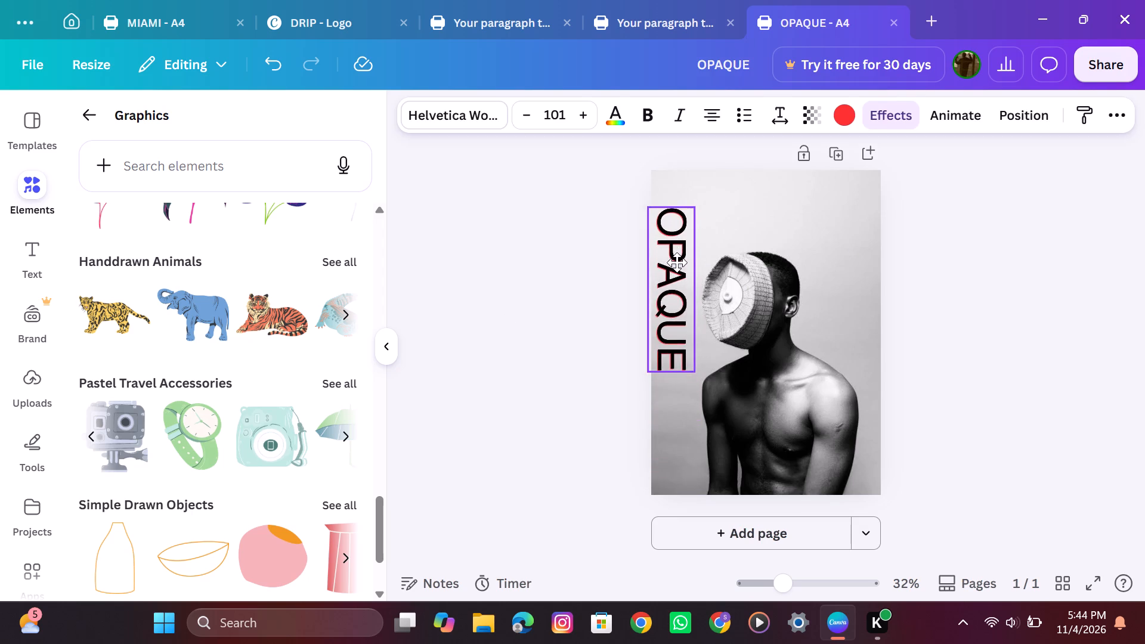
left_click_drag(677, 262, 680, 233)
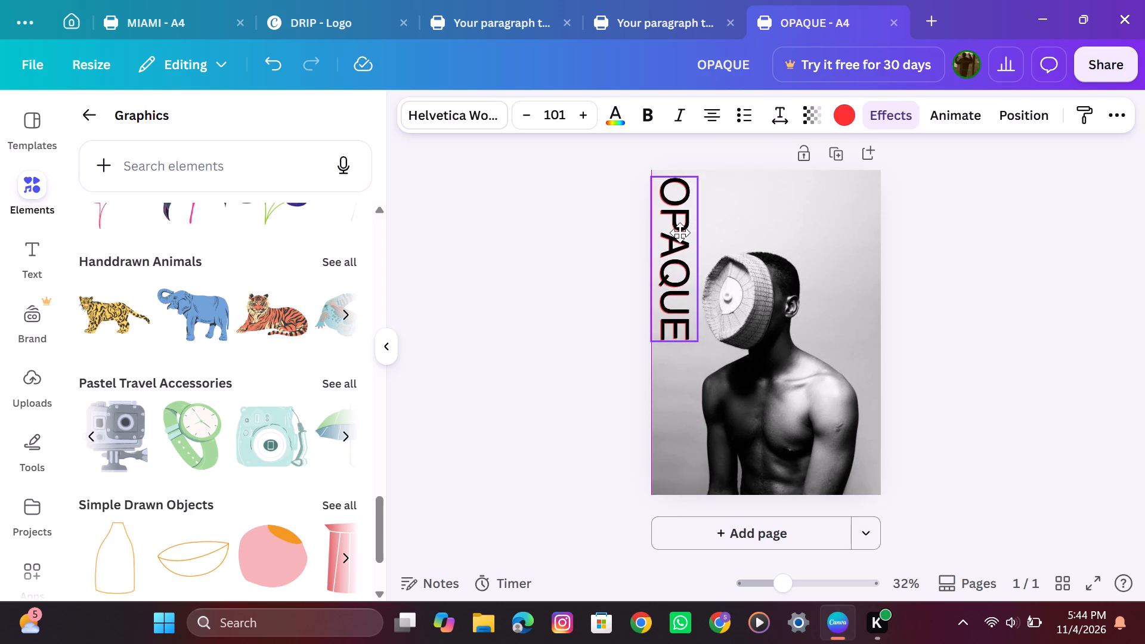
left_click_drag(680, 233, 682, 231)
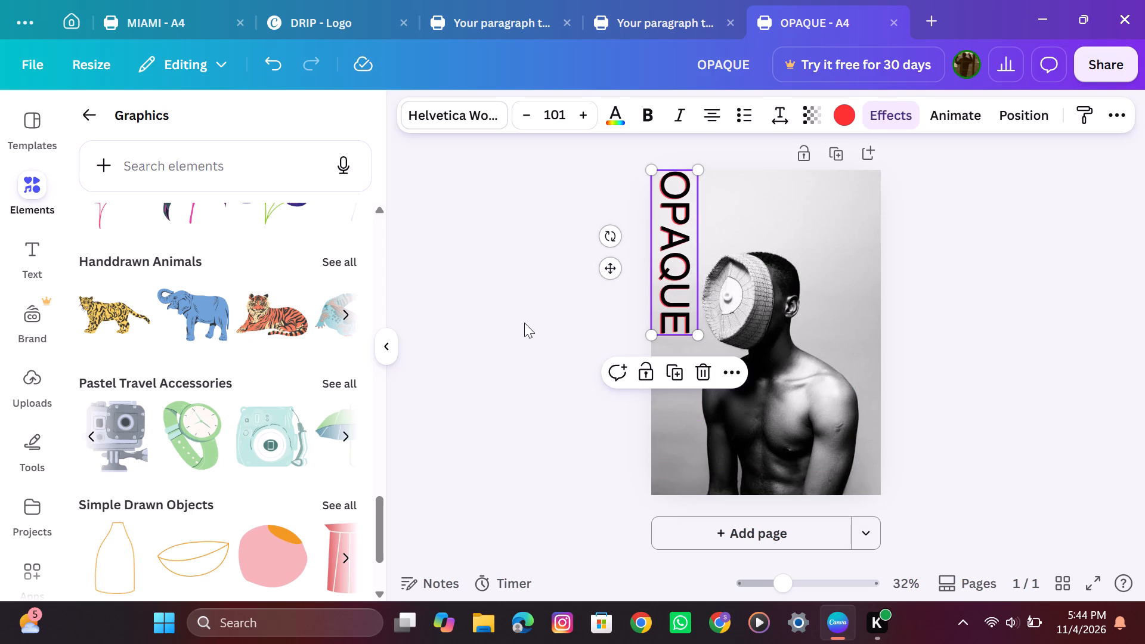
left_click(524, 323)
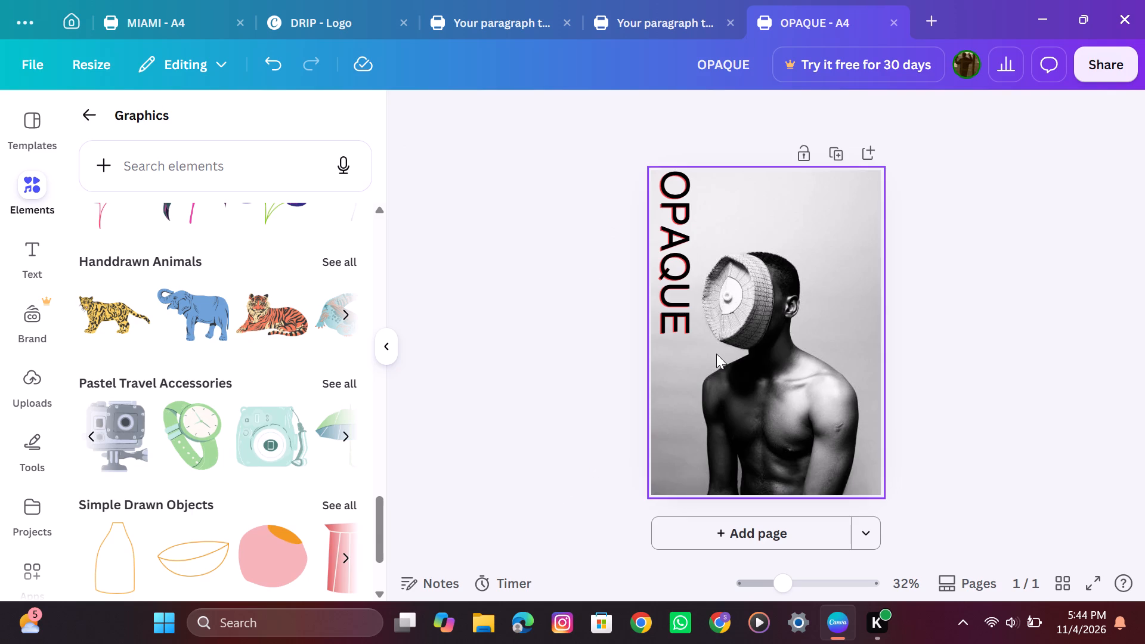
Move the vertical OPAQUE title to the poster's upper-right side, inset from the edge with its start on the top margin.
left_click_drag(666, 237, 796, 235)
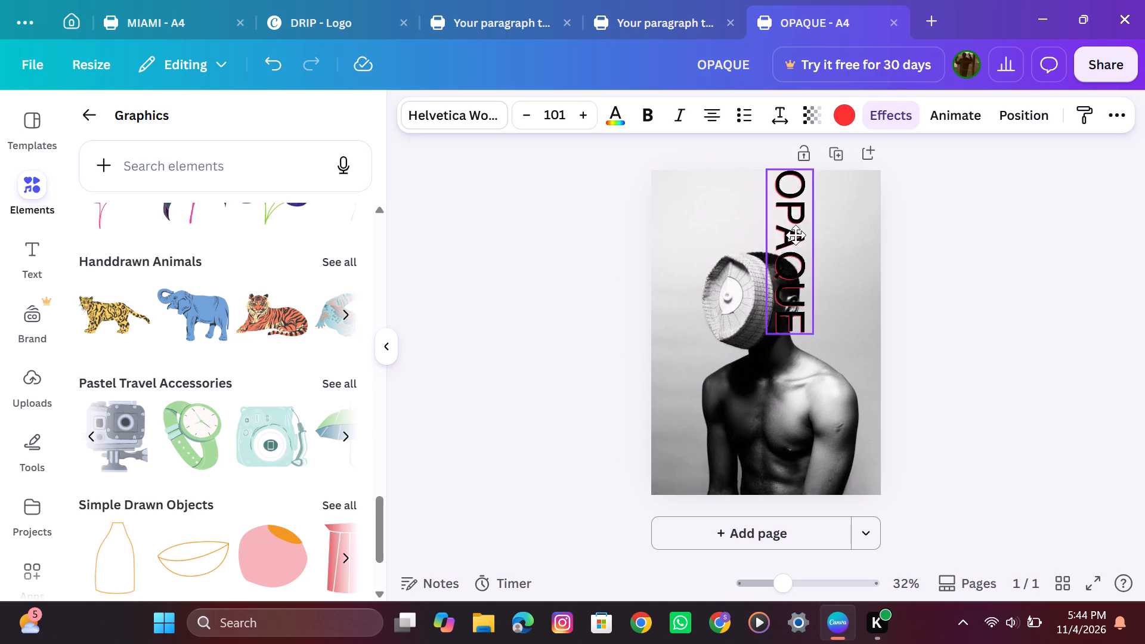
left_click_drag(796, 235, 844, 241)
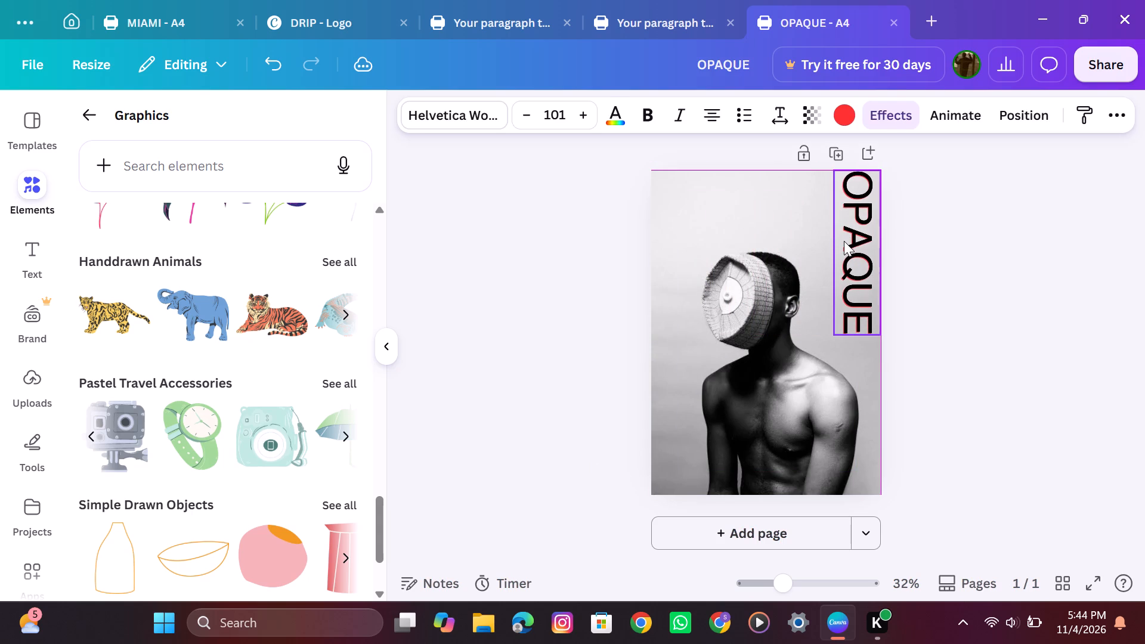
left_click(565, 273)
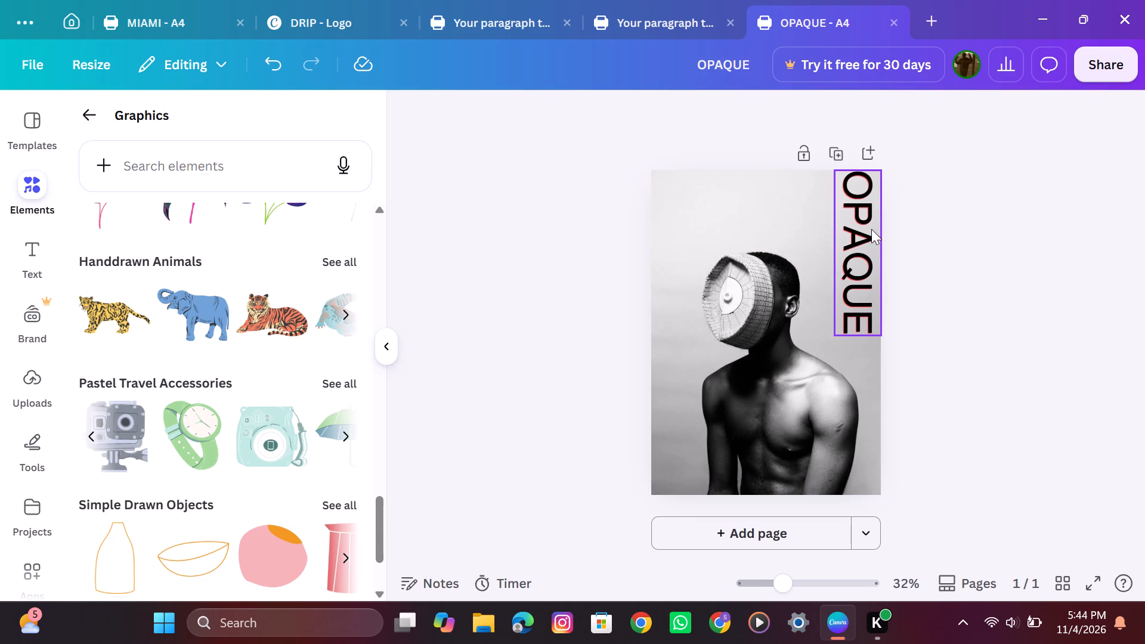
left_click_drag(865, 233, 856, 250)
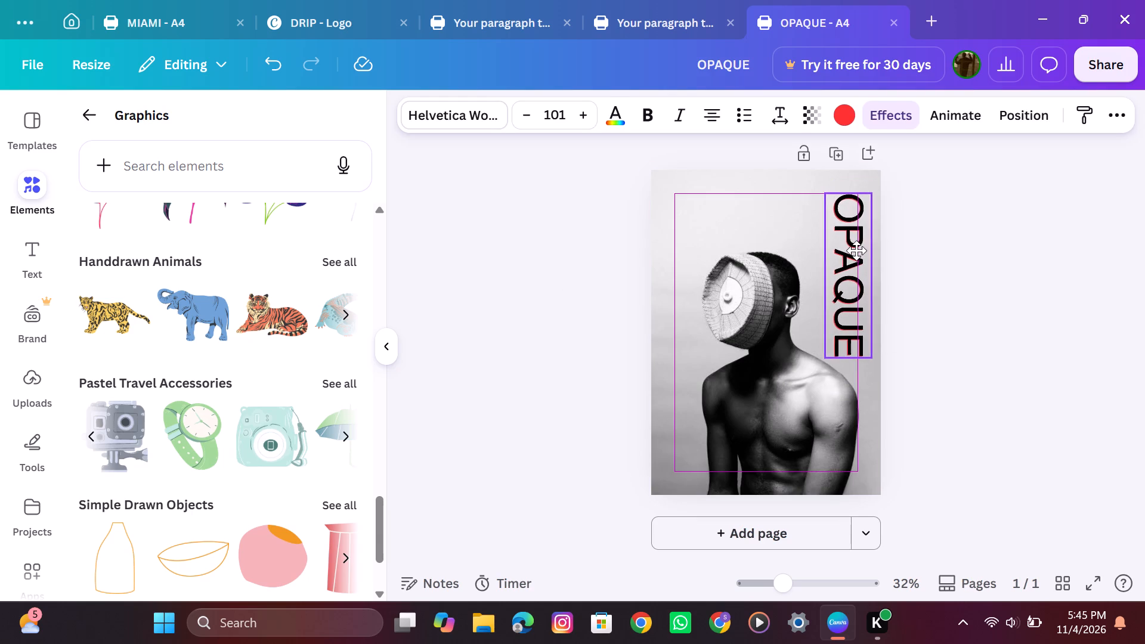
left_click_drag(856, 250, 854, 251)
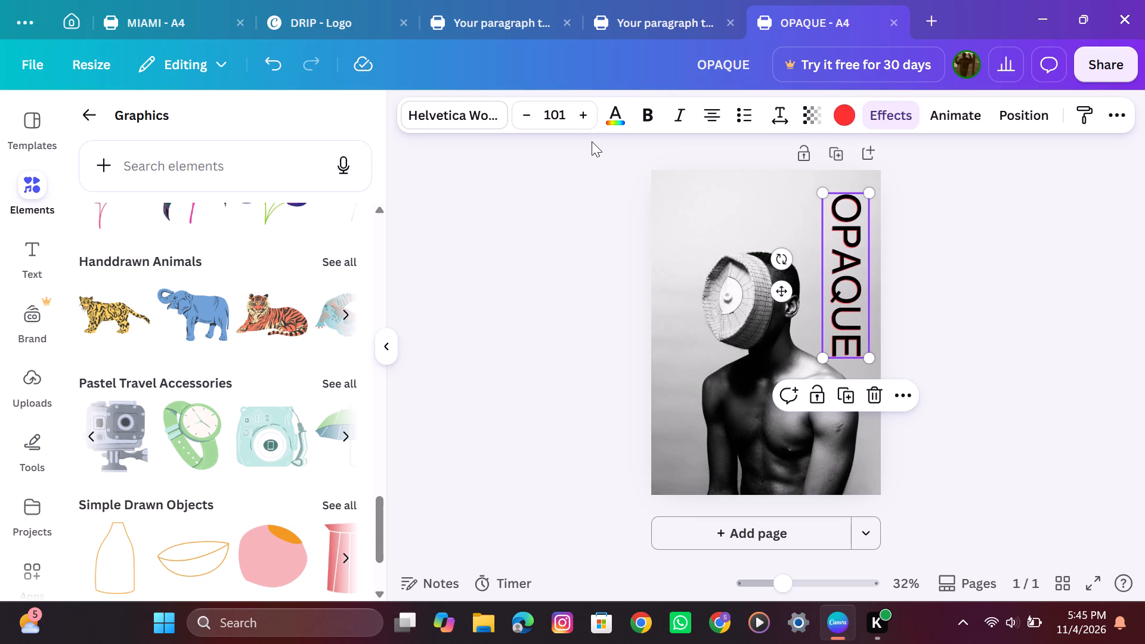
Increase the OPAQUE title's font size to 105.
left_click(589, 122)
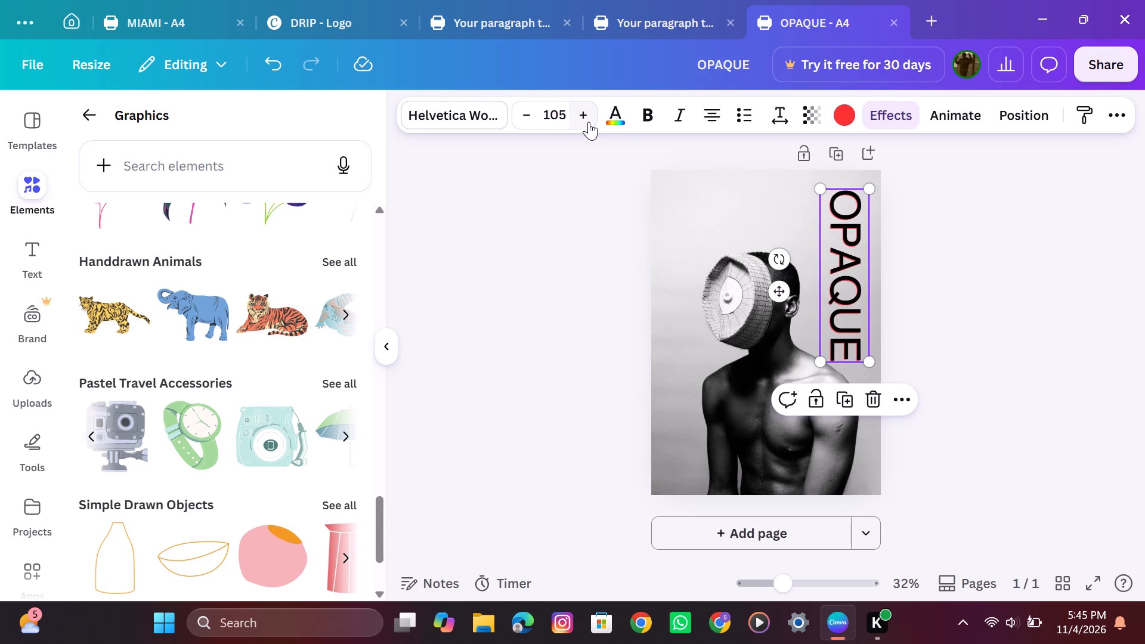
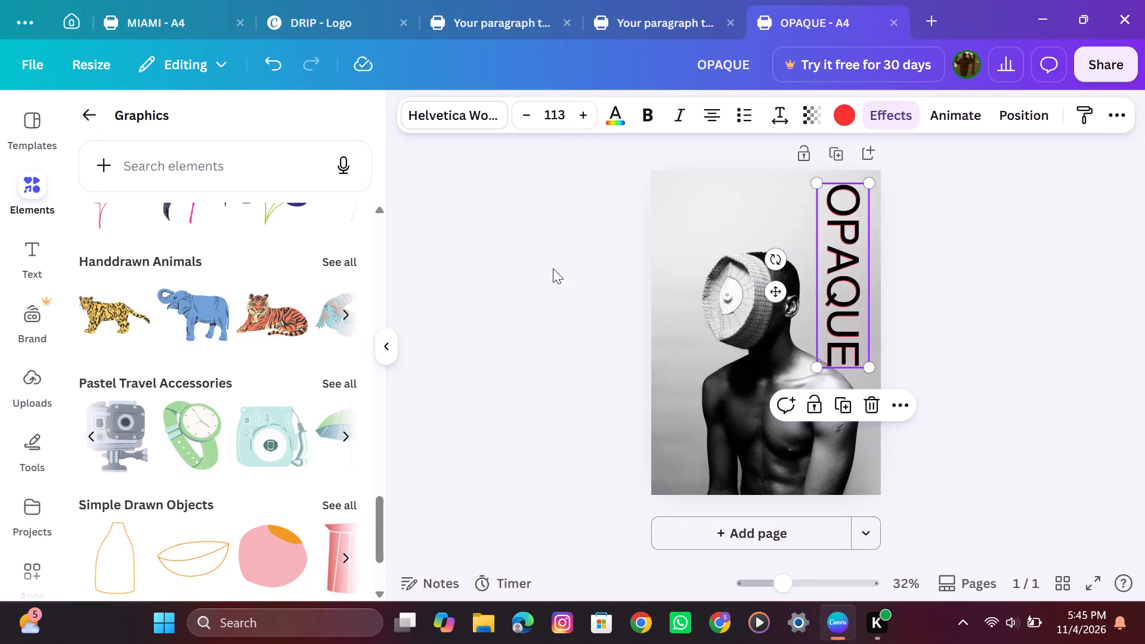
Increase the vertical OPAQUE title's font size to 123.
left_click(553, 268)
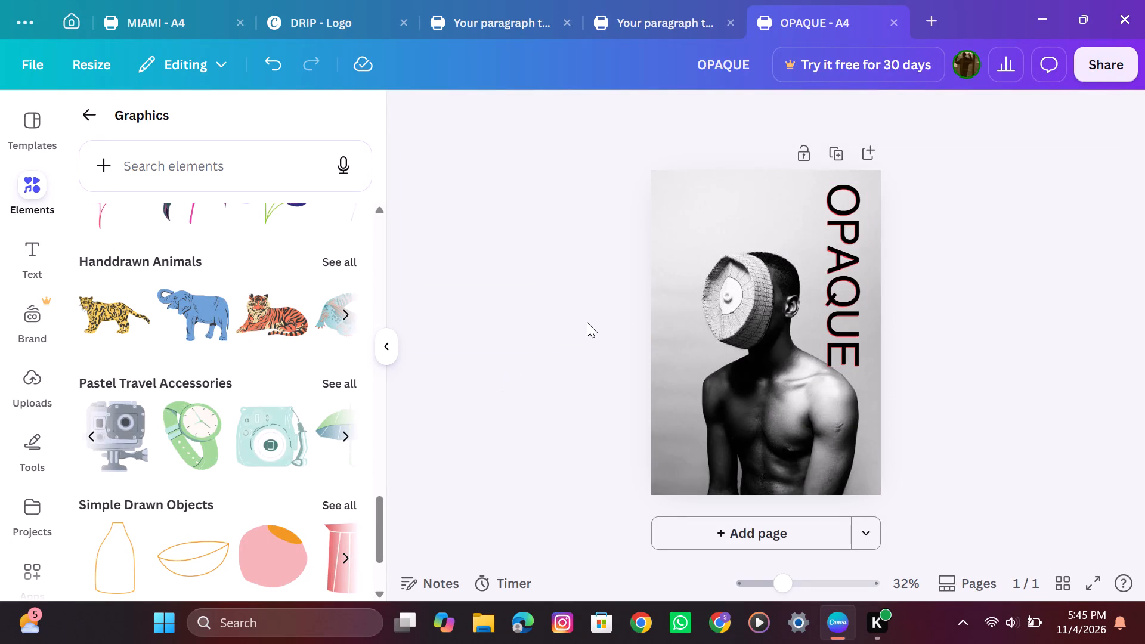
left_click(844, 236)
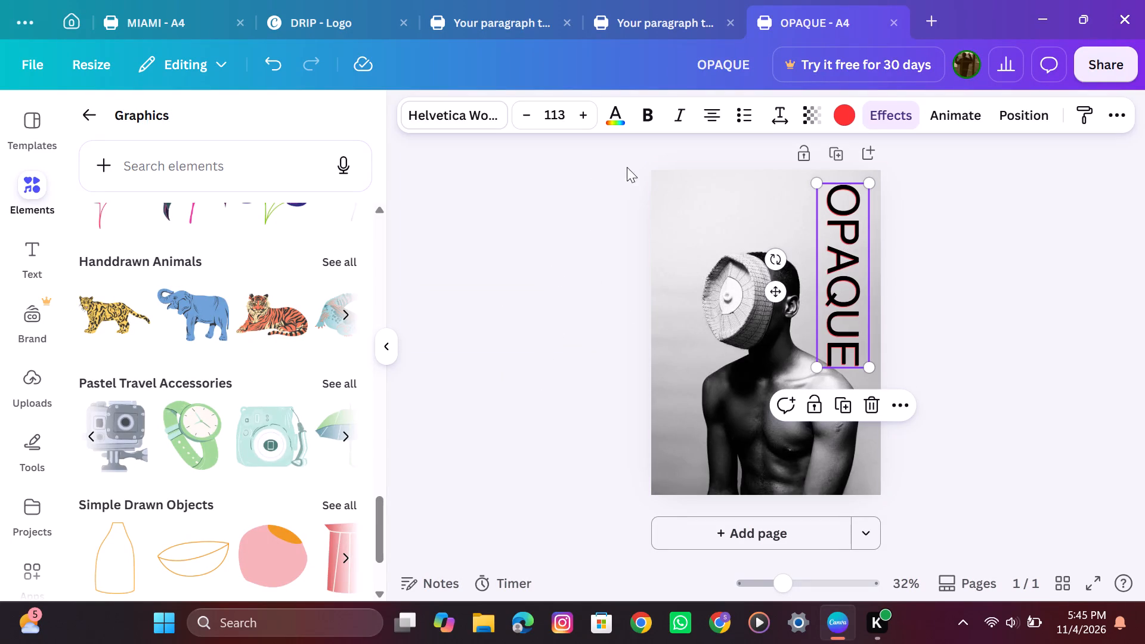
triple_click(587, 120)
triple_click(587, 120)
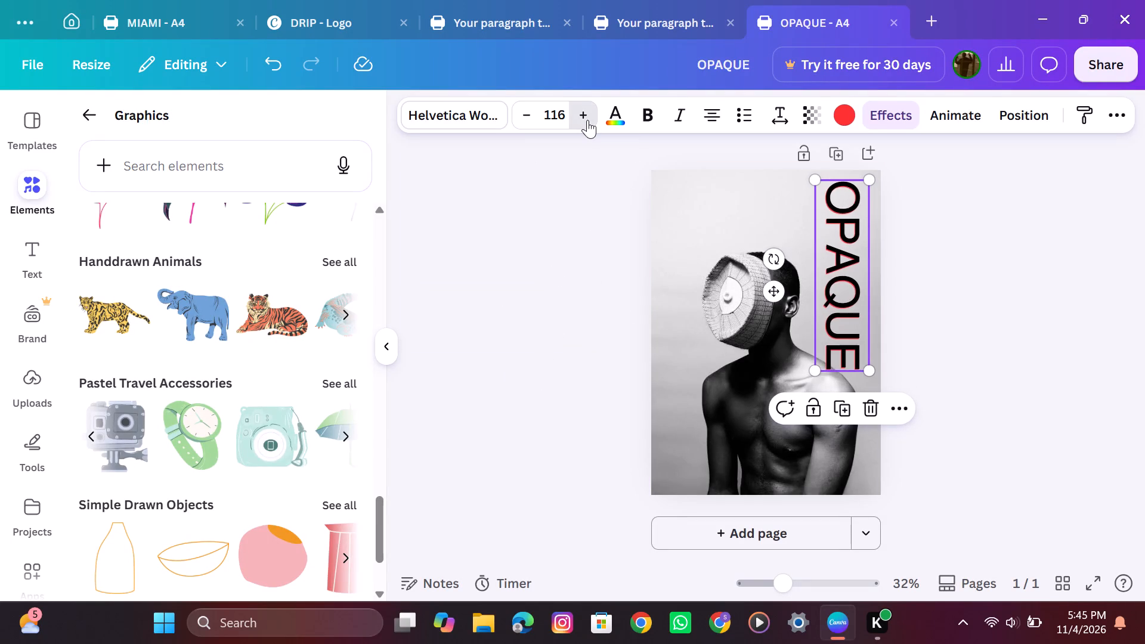
left_click(587, 120)
triple_click(587, 120)
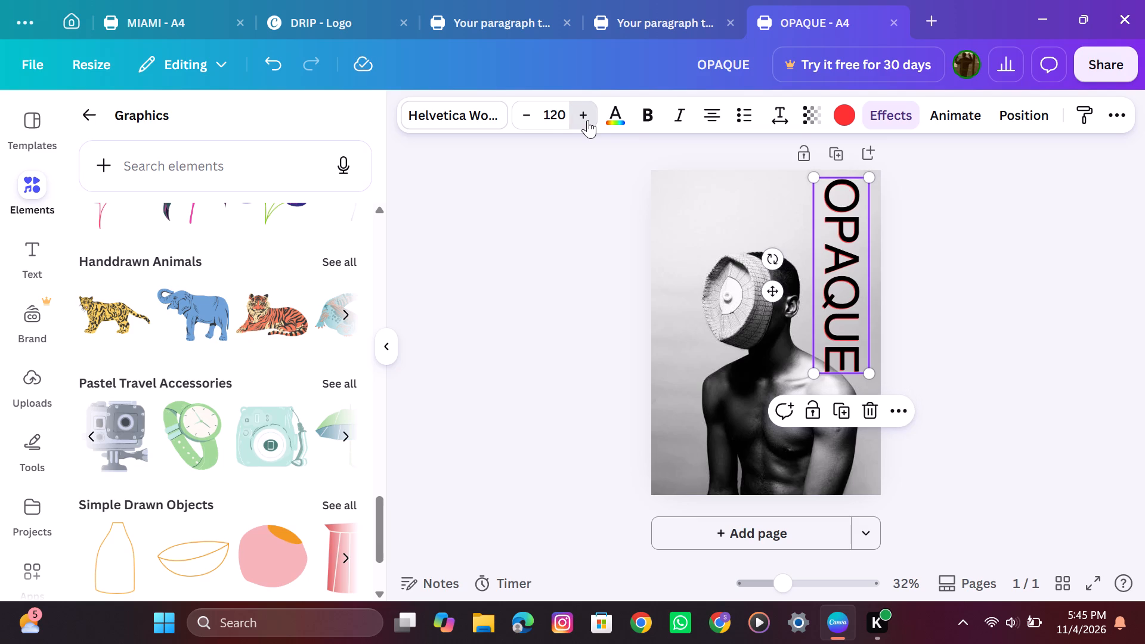
left_click(513, 239)
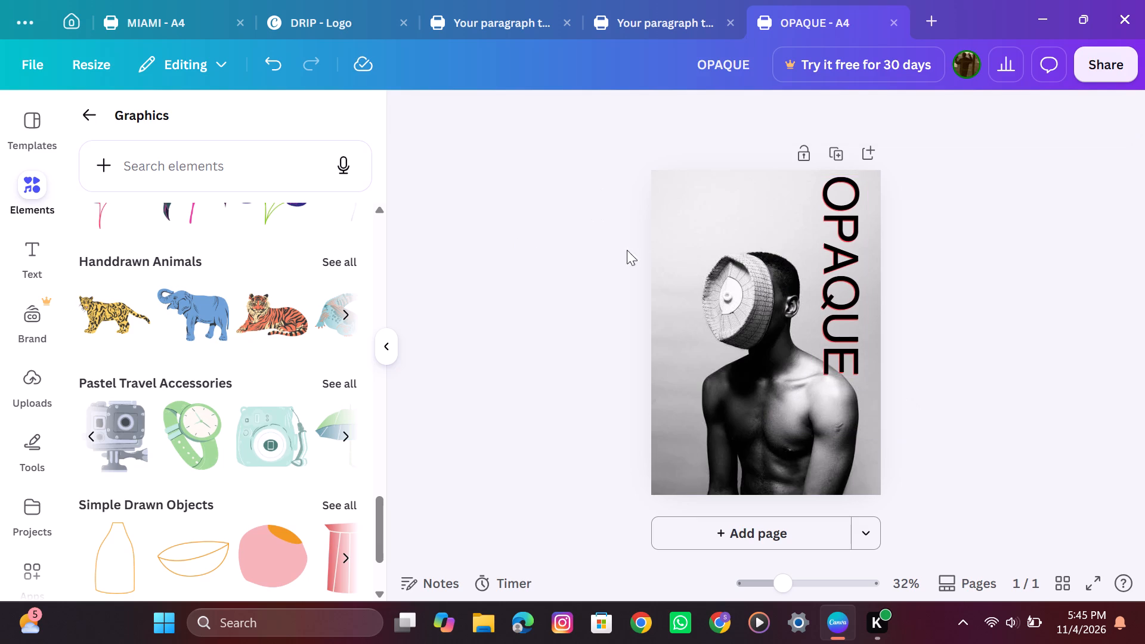
Move the vertical OPAQUE title into the poster's top-right corner, flush with the top and right edges.
left_click_drag(830, 252, 837, 259)
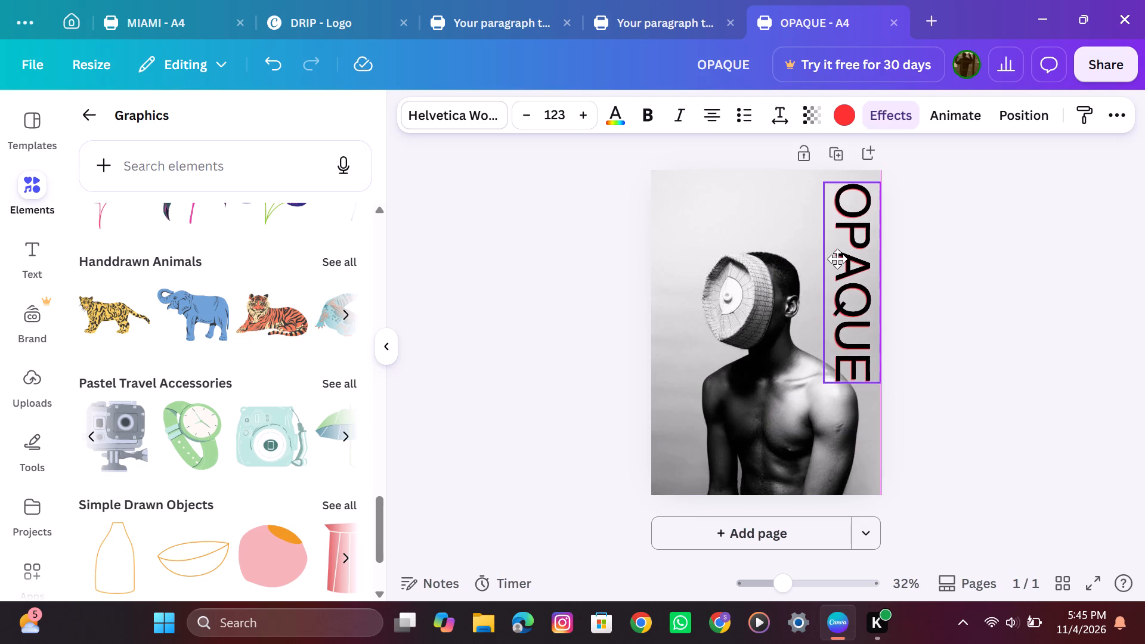
left_click_drag(837, 259, 830, 250)
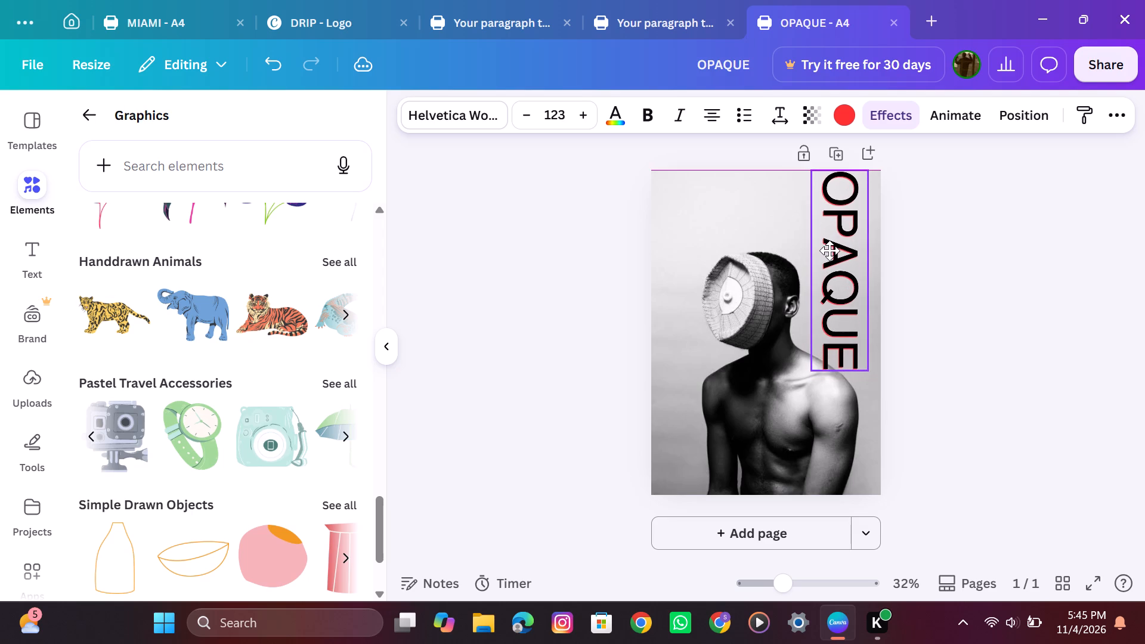
left_click_drag(830, 250, 834, 299)
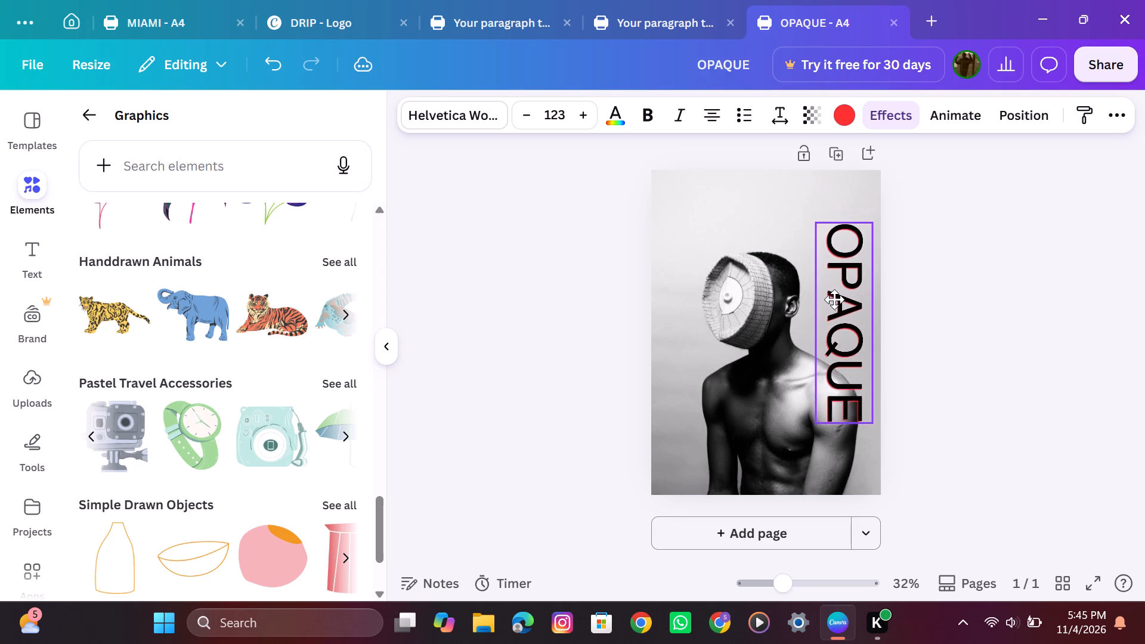
left_click_drag(834, 299, 834, 311)
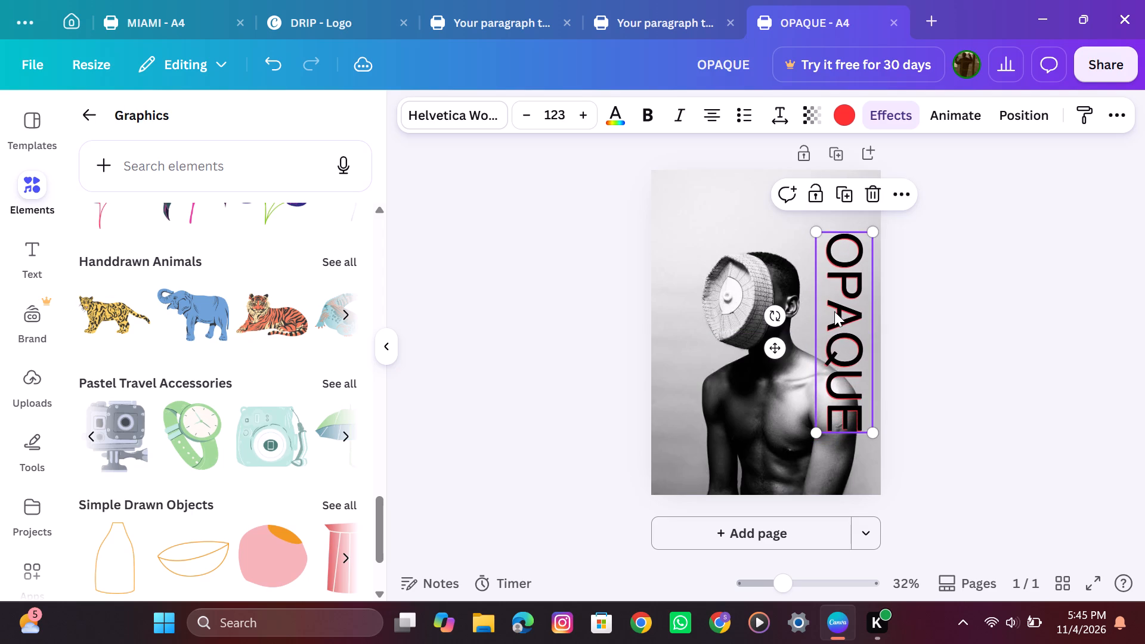
left_click(568, 352)
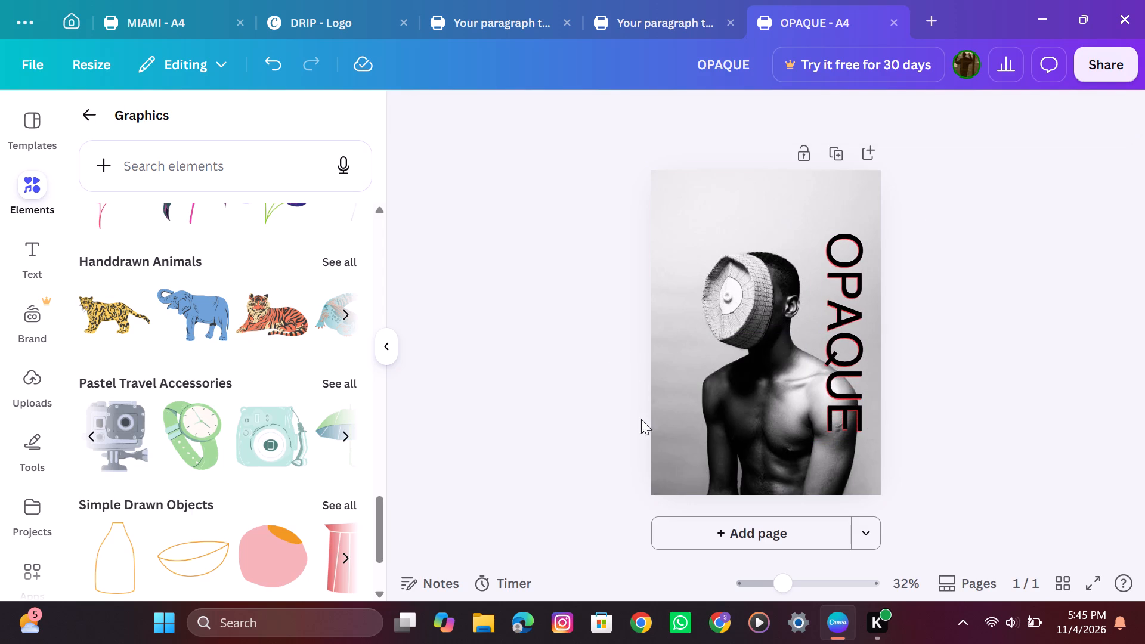
left_click_drag(853, 317, 847, 297)
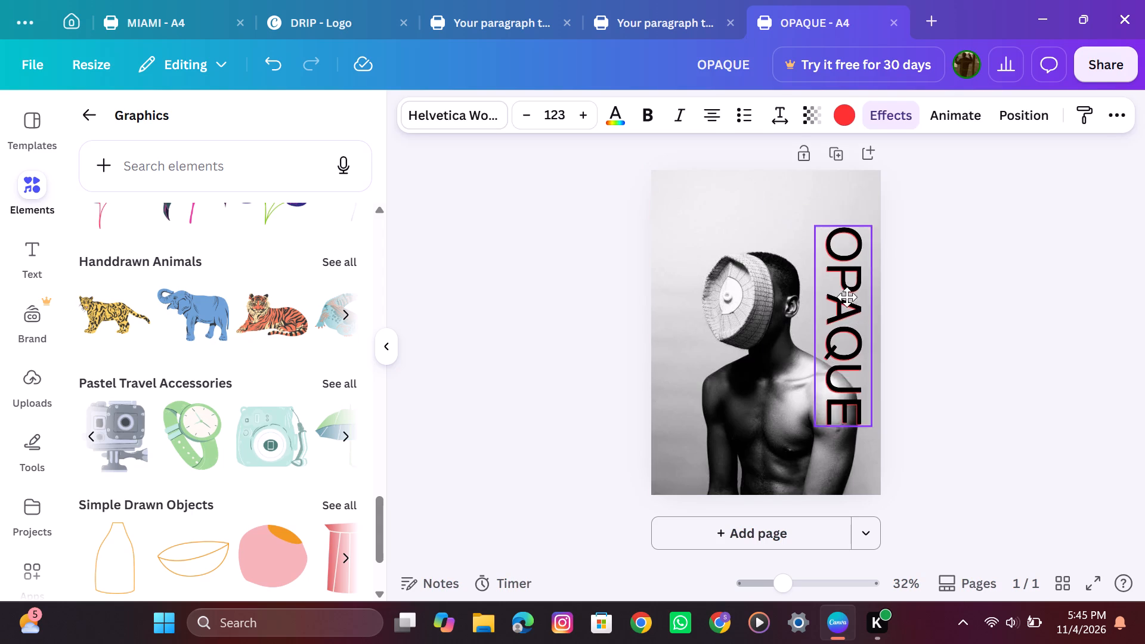
left_click_drag(847, 297, 854, 259)
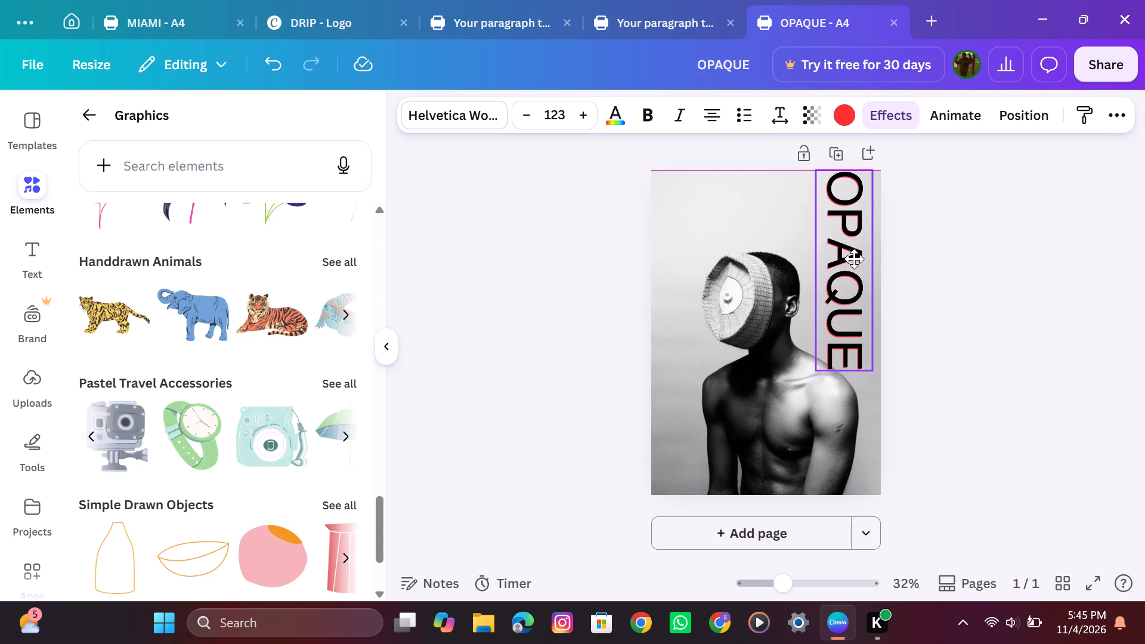
left_click_drag(854, 259, 859, 259)
left_click(584, 343)
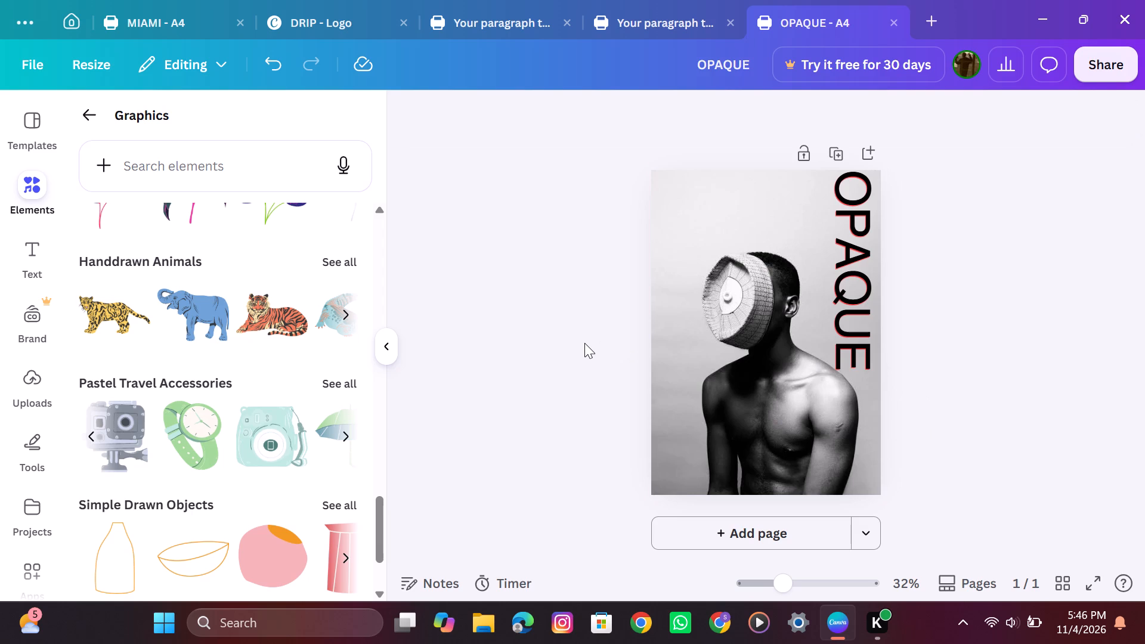
Browse the graphics collections, including more of the Bold Foliage set, for an element that could suit the poster.
left_click(784, 584)
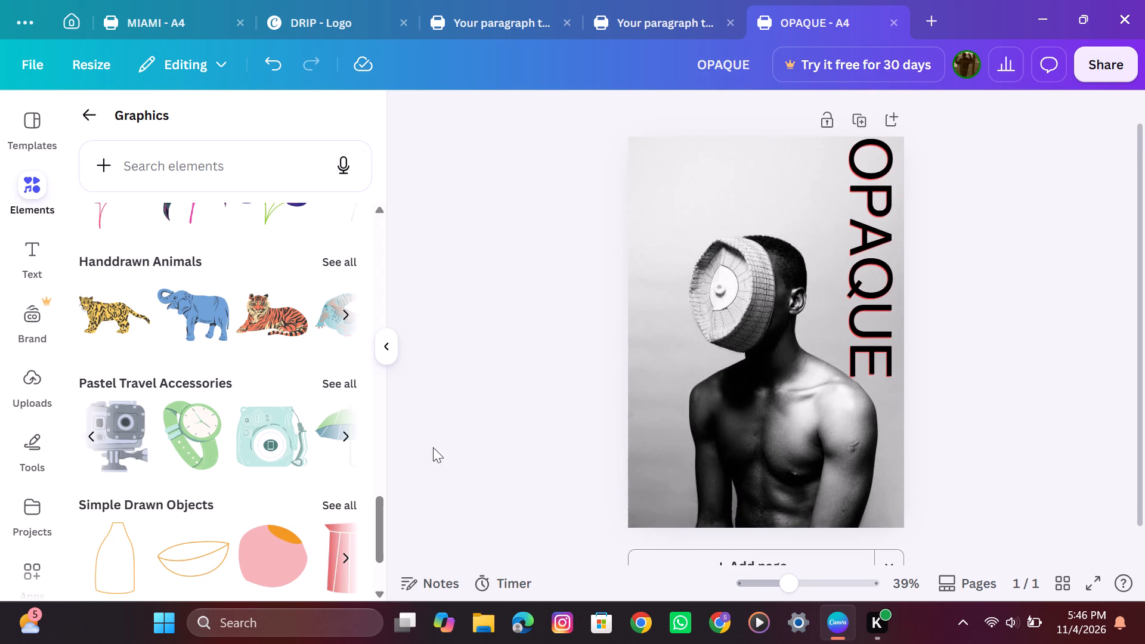
scroll(201, 298, "up", 3)
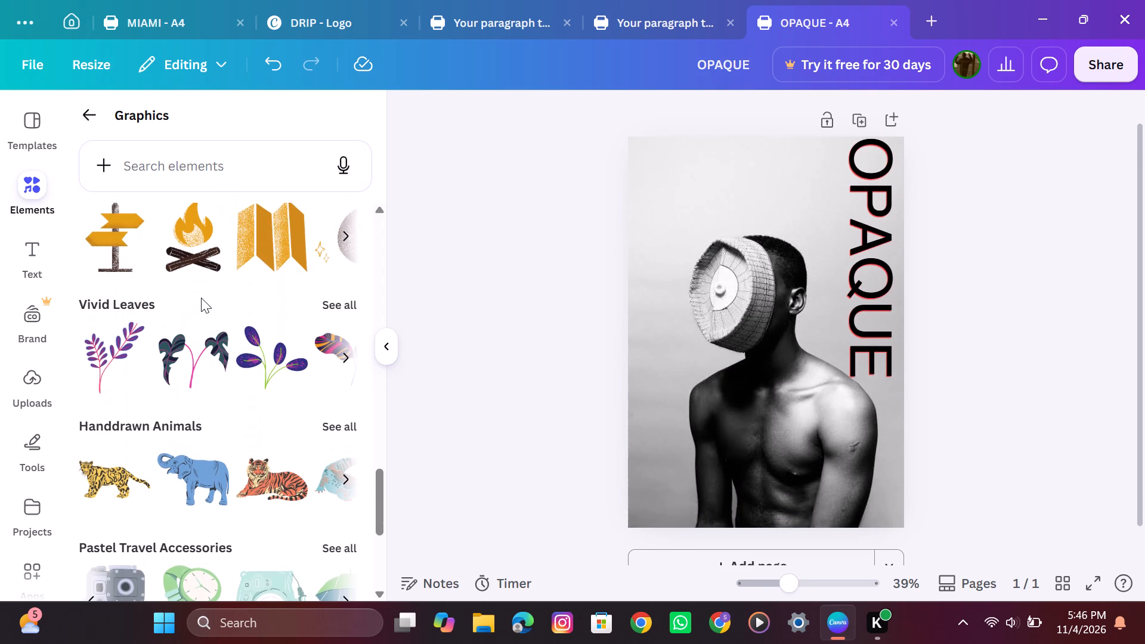
scroll(201, 298, "up", 5)
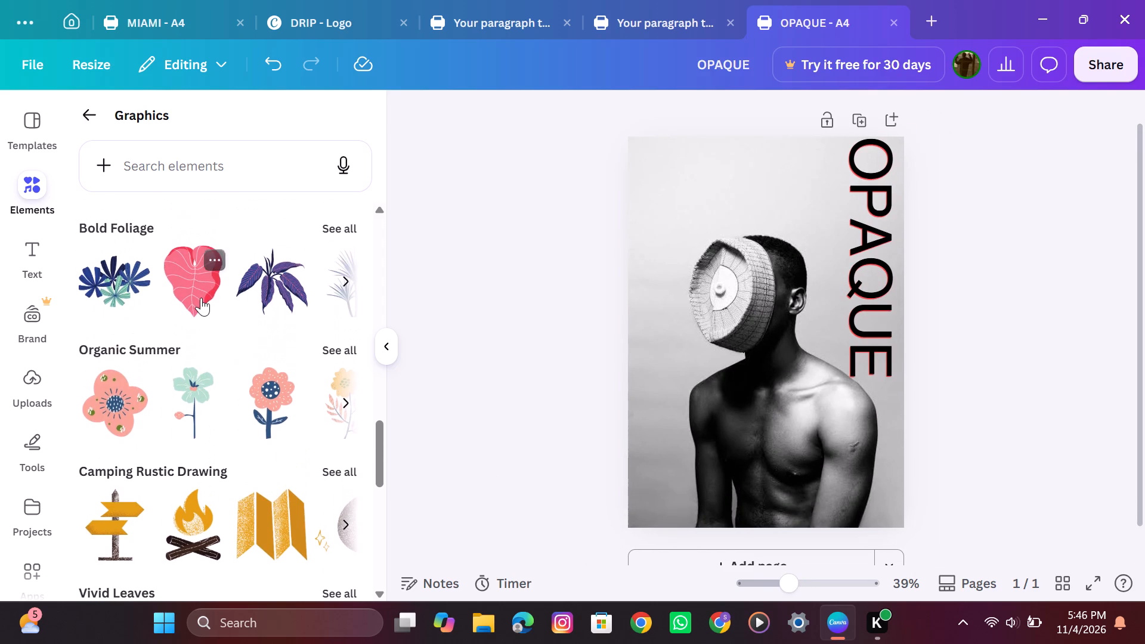
left_click(345, 277)
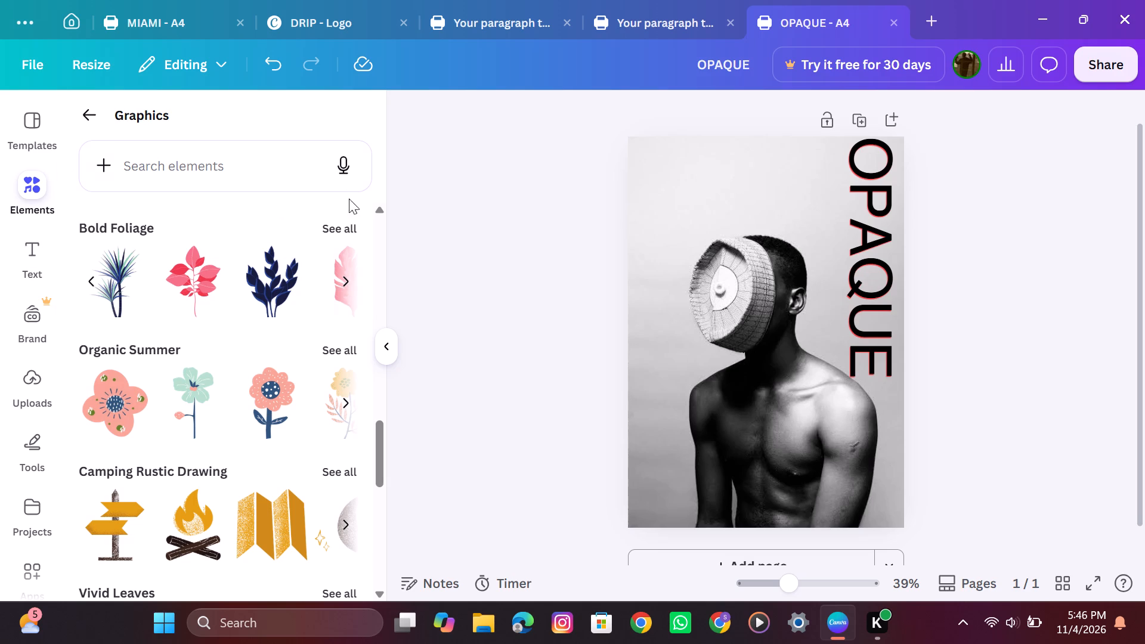
scroll(258, 343, "up", 1)
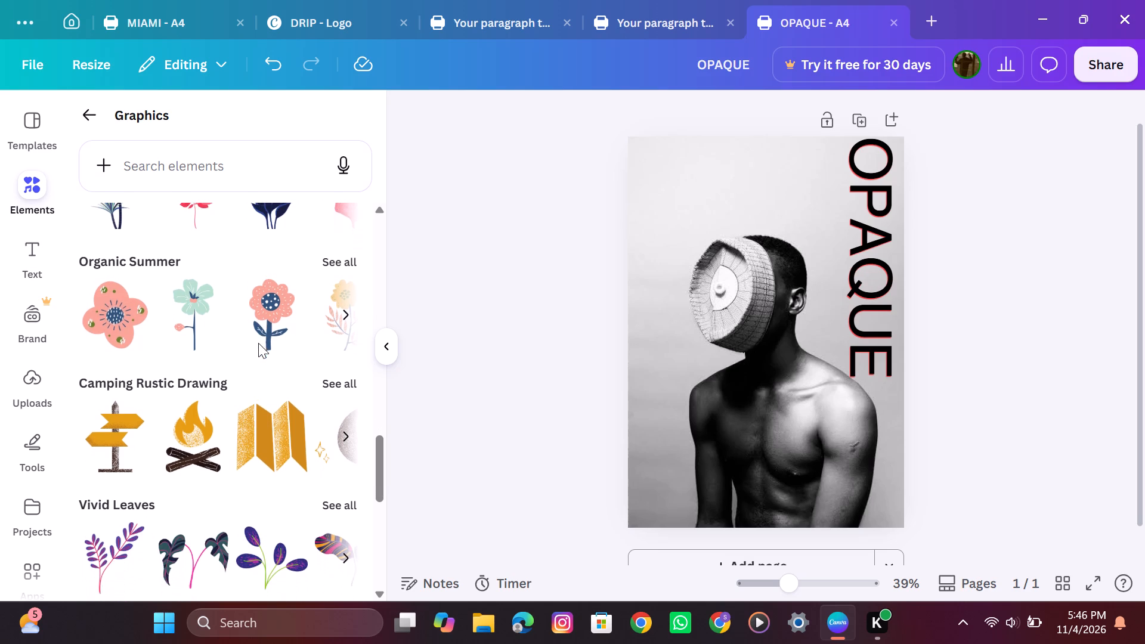
scroll(258, 343, "up", 2)
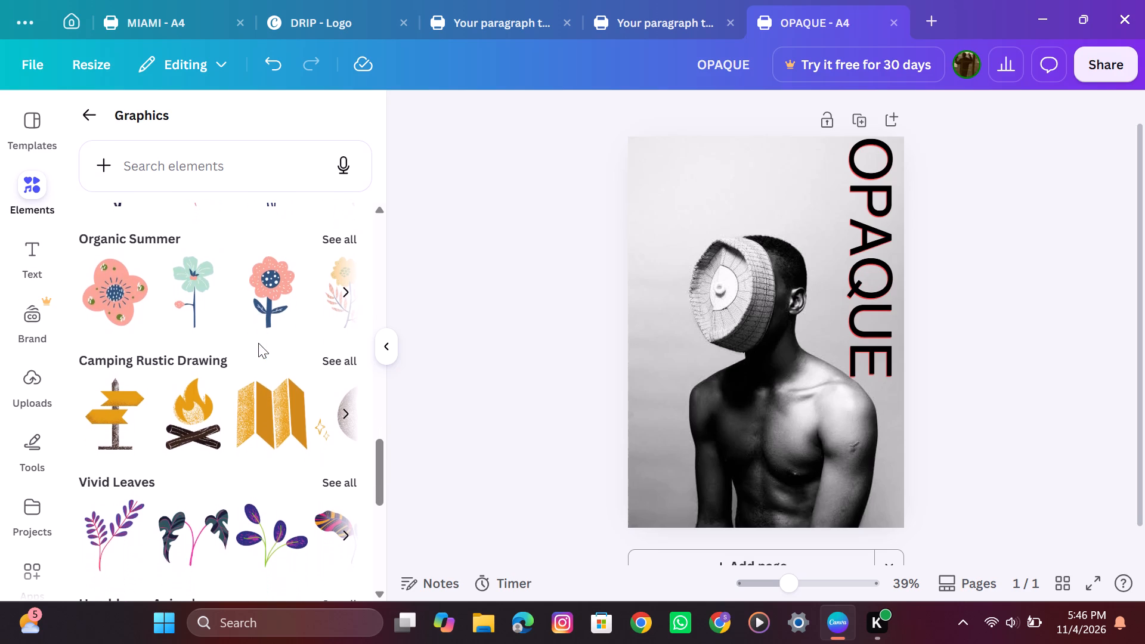
scroll(258, 343, "up", 1)
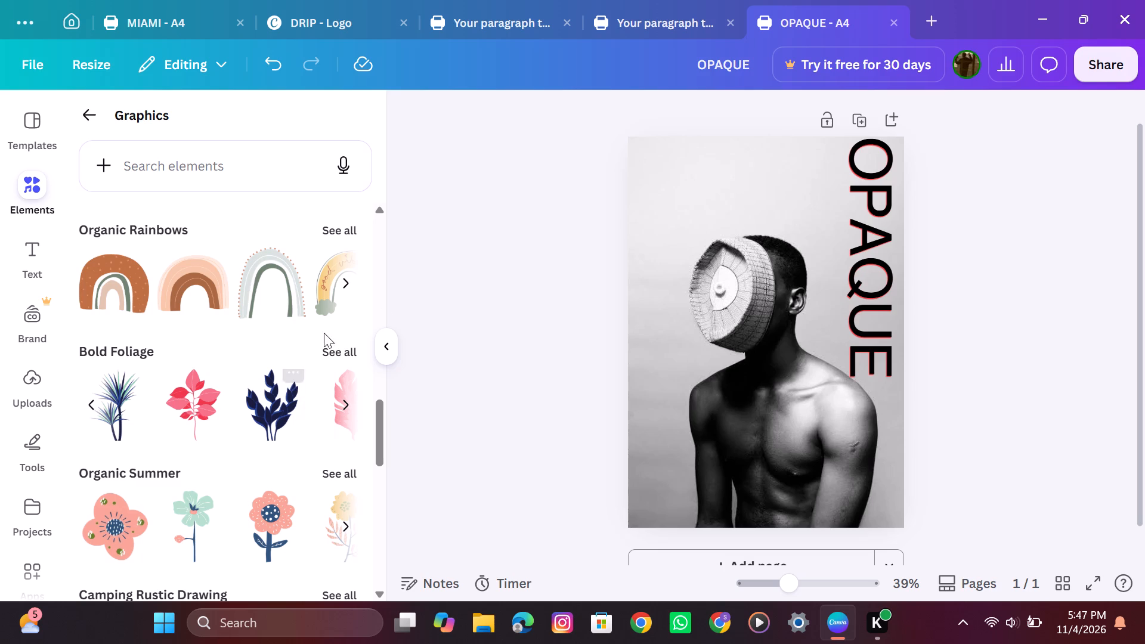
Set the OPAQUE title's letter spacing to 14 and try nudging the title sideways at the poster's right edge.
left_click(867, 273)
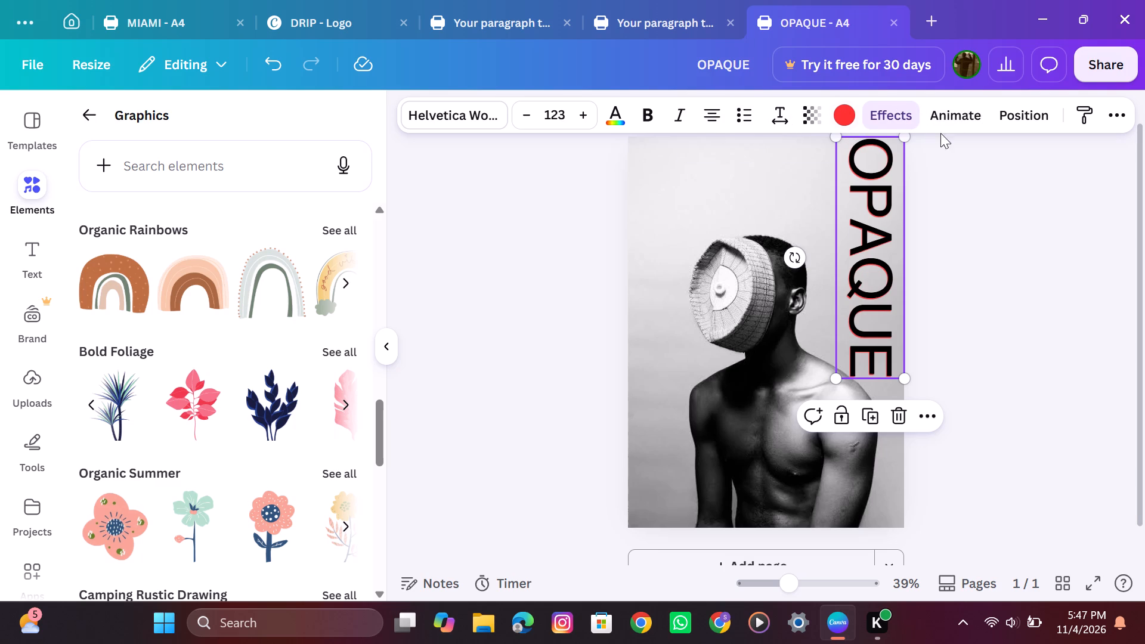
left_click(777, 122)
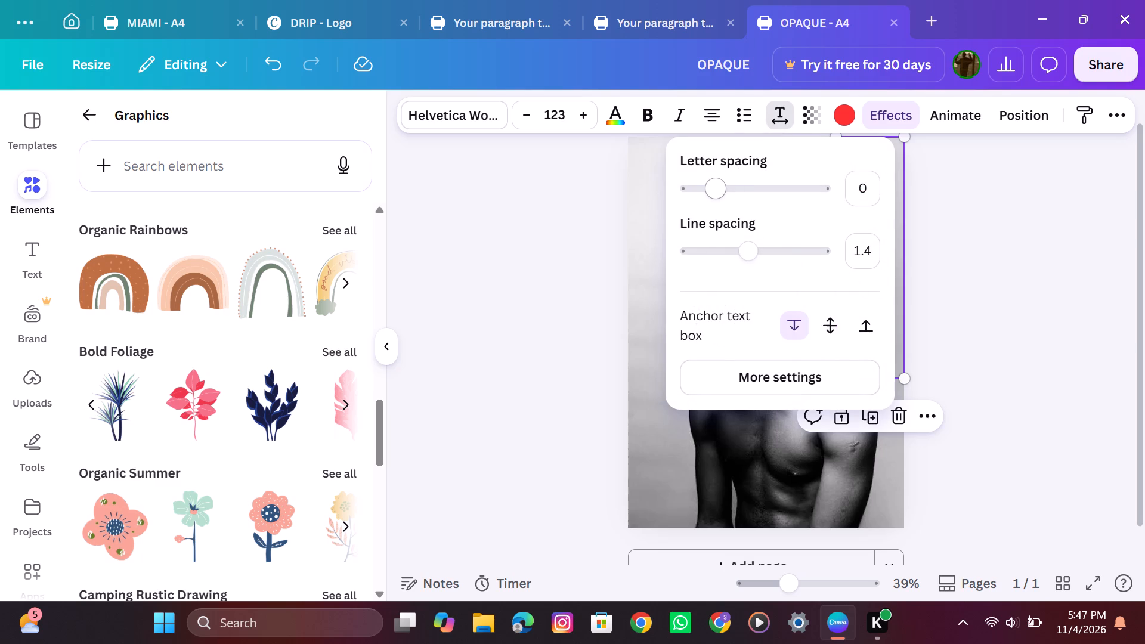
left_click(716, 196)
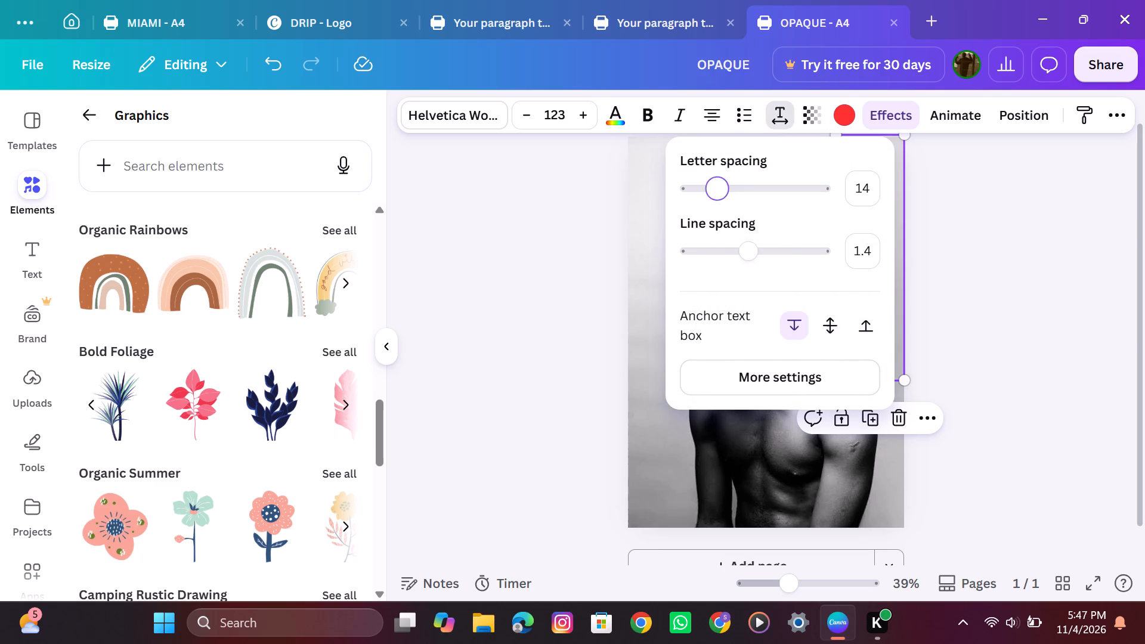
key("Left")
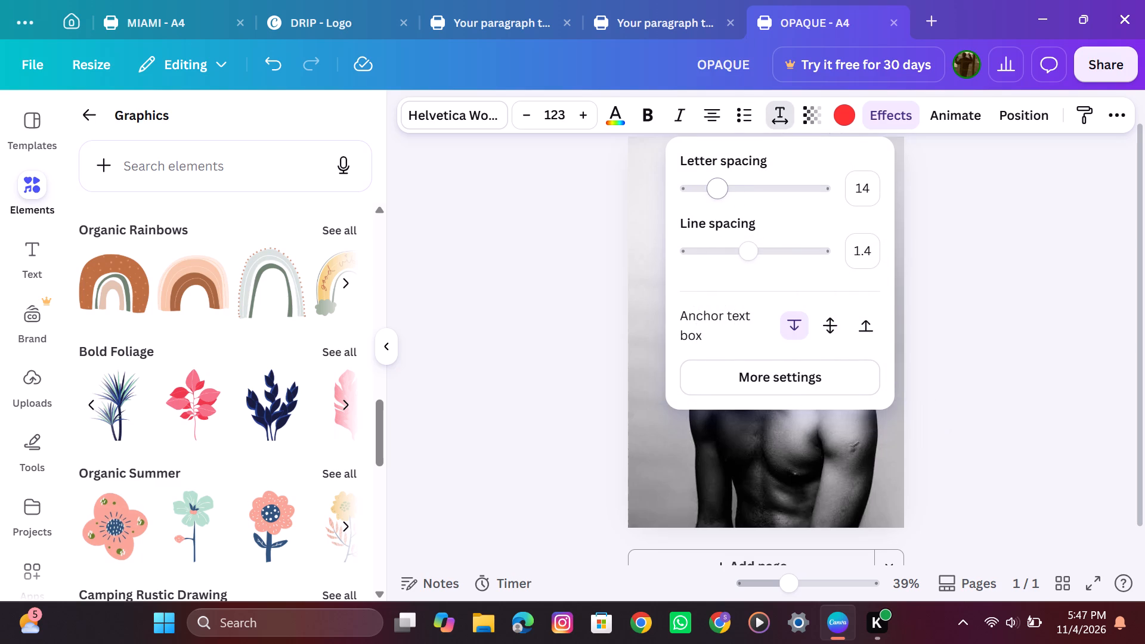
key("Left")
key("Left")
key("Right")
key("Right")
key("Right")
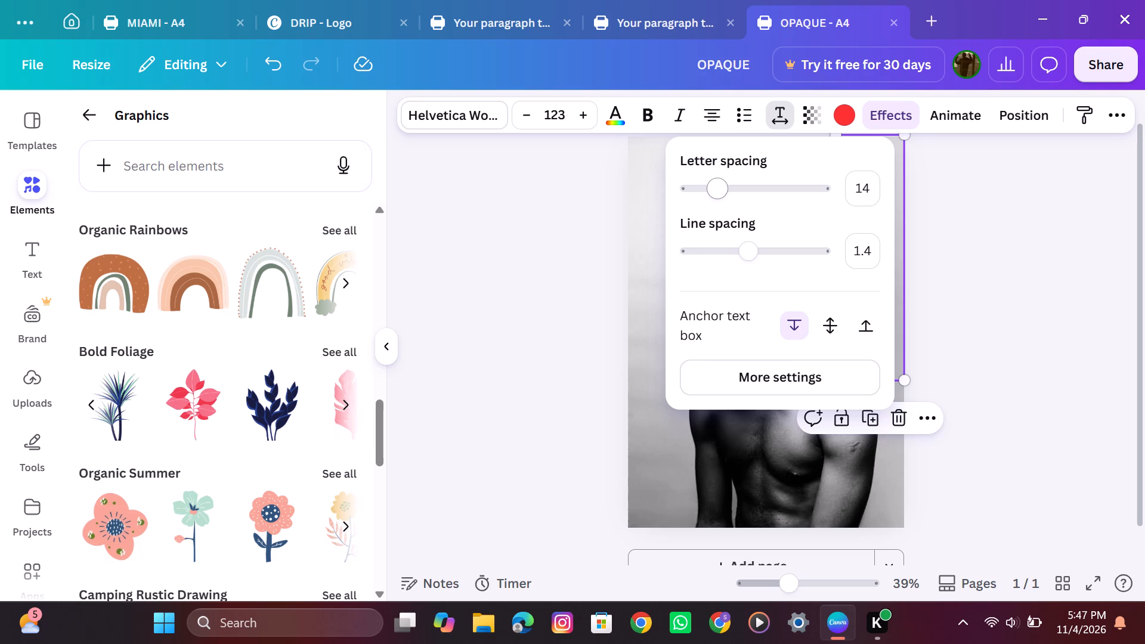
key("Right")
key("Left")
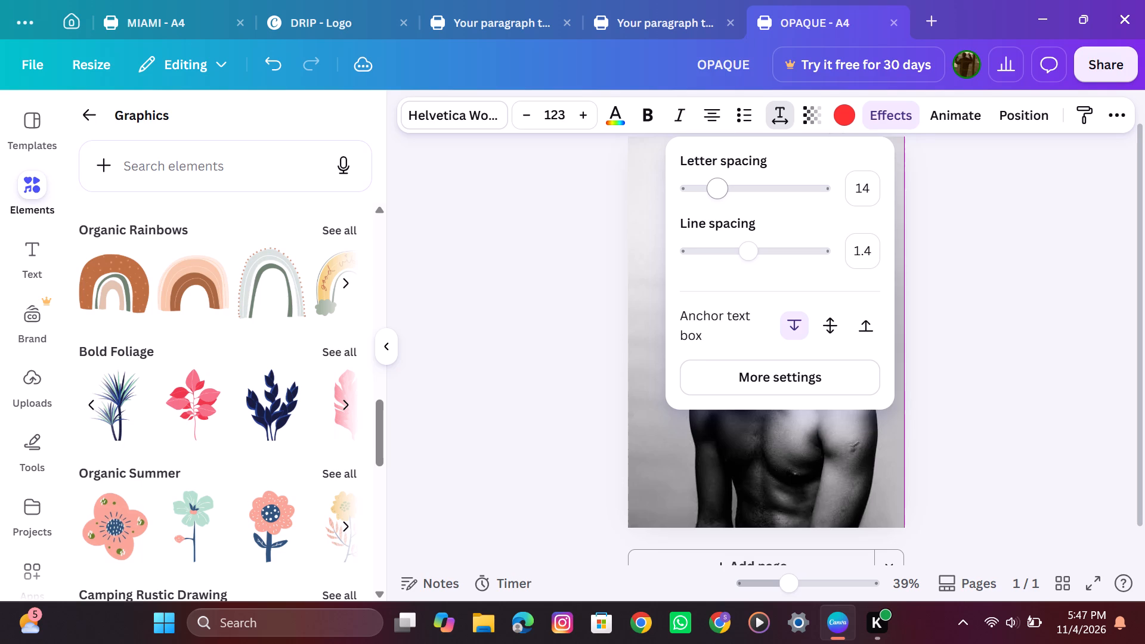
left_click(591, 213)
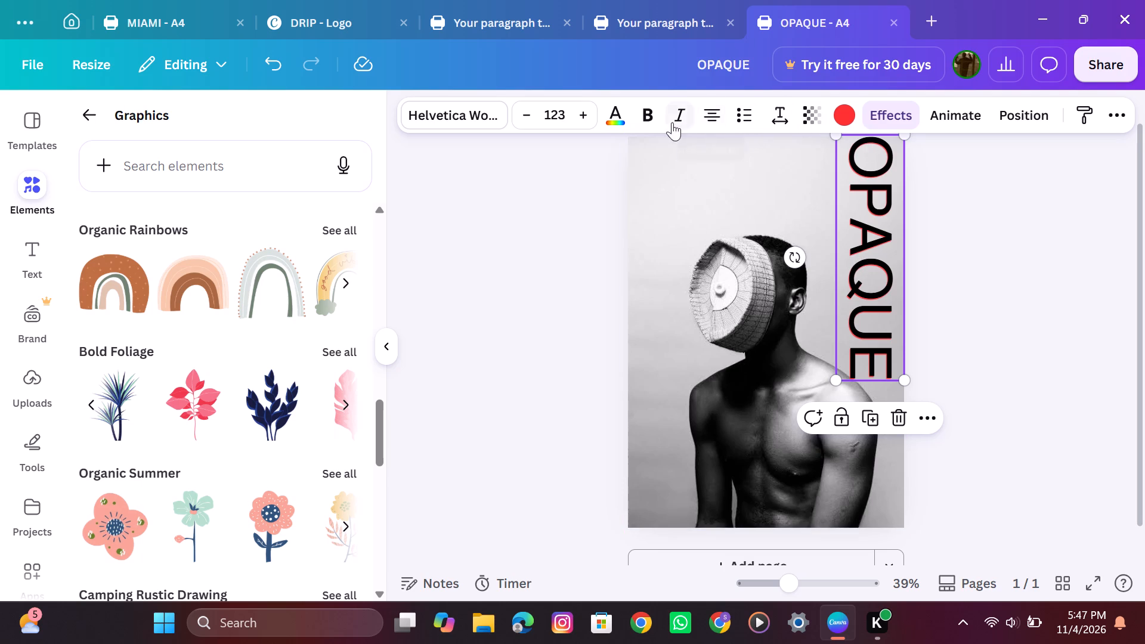
Set the OPAQUE title's letter spacing to 5.
left_click(773, 114)
left_click_drag(718, 188, 715, 194)
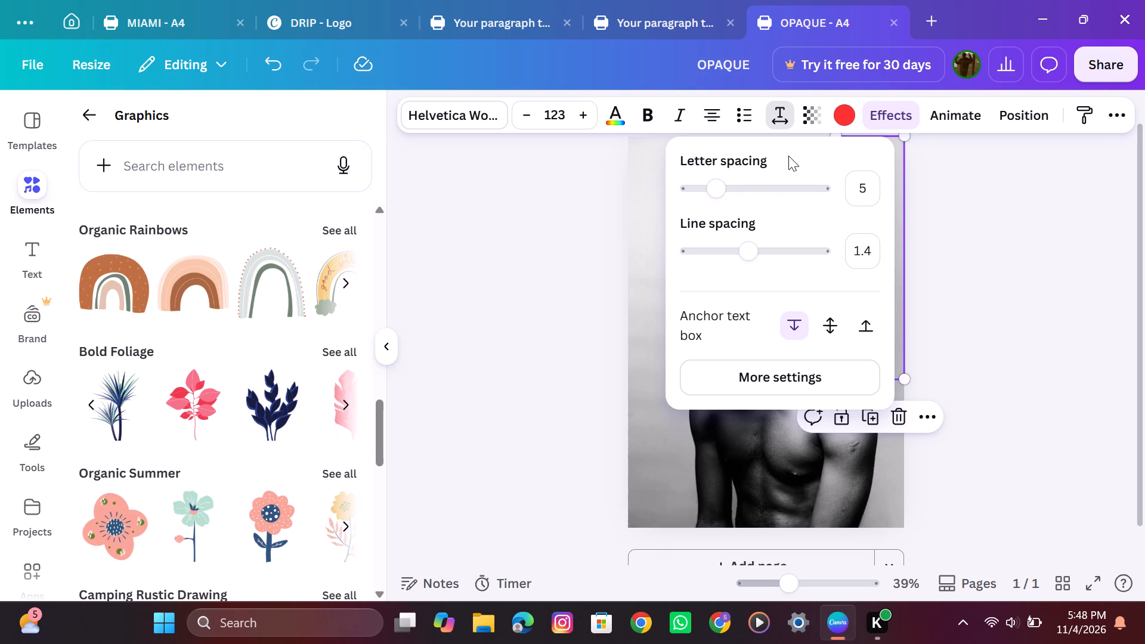
left_click_drag(789, 156, 999, 379)
scroll(999, 379, "right", 1)
left_click(463, 426)
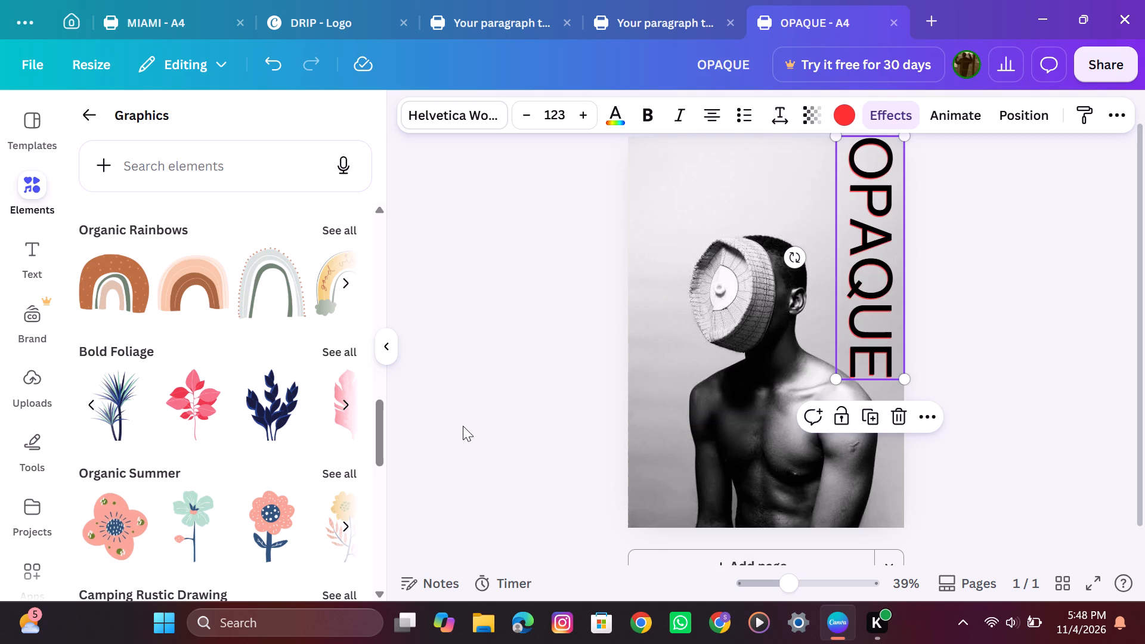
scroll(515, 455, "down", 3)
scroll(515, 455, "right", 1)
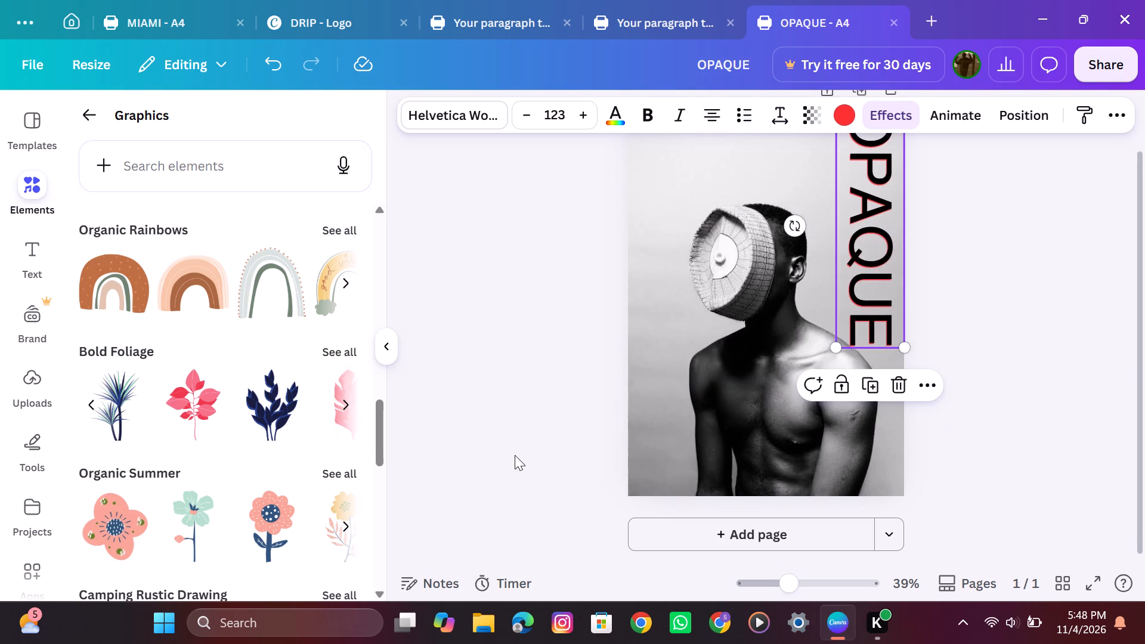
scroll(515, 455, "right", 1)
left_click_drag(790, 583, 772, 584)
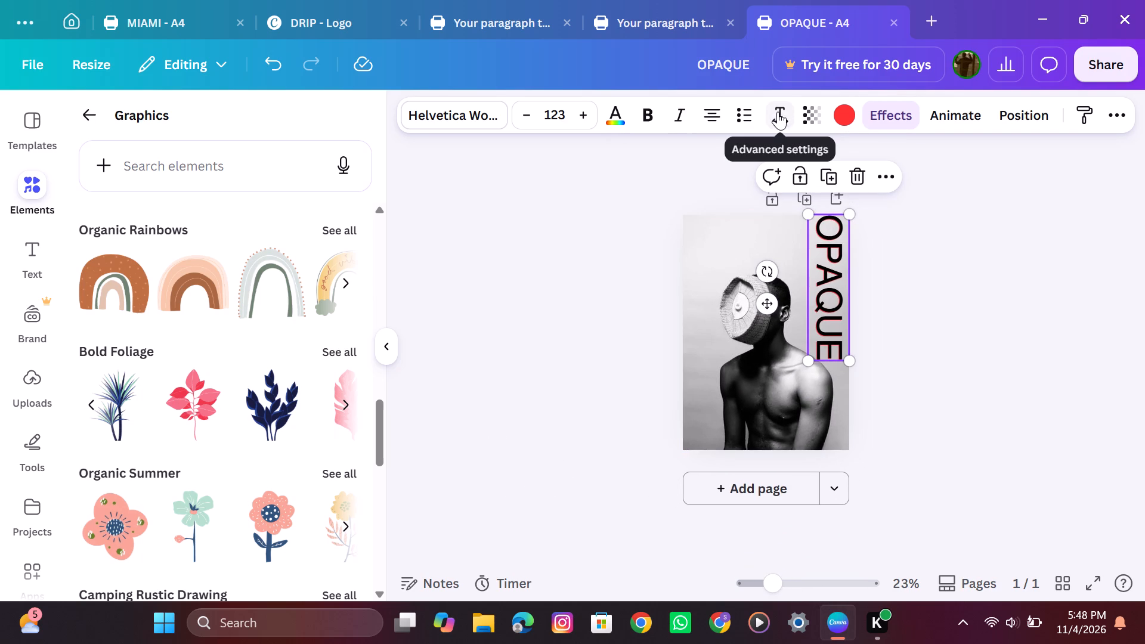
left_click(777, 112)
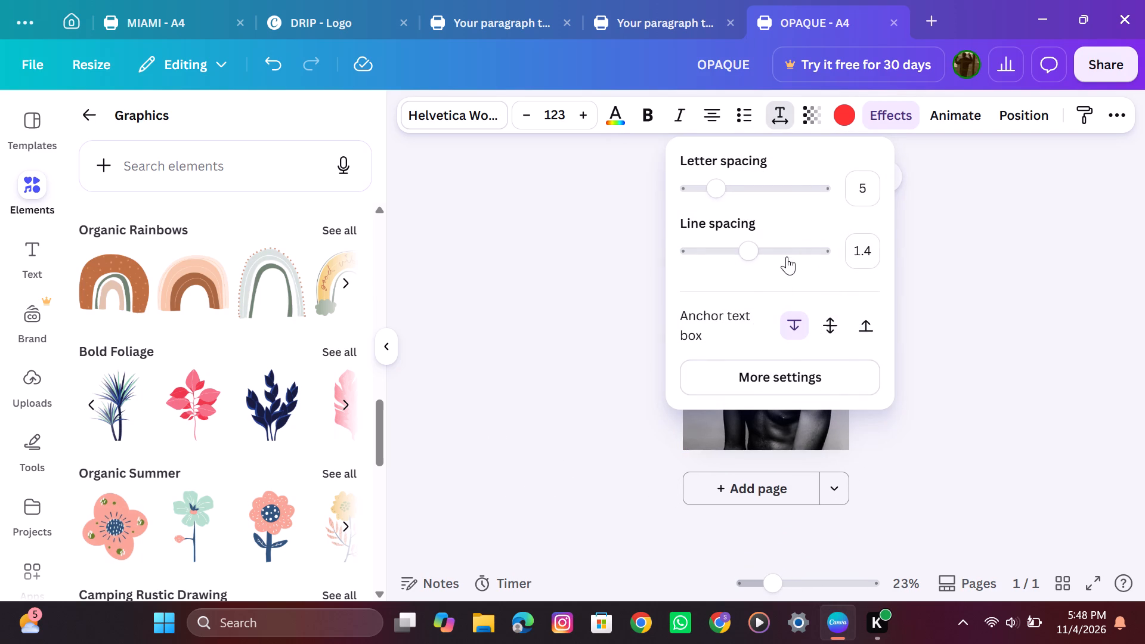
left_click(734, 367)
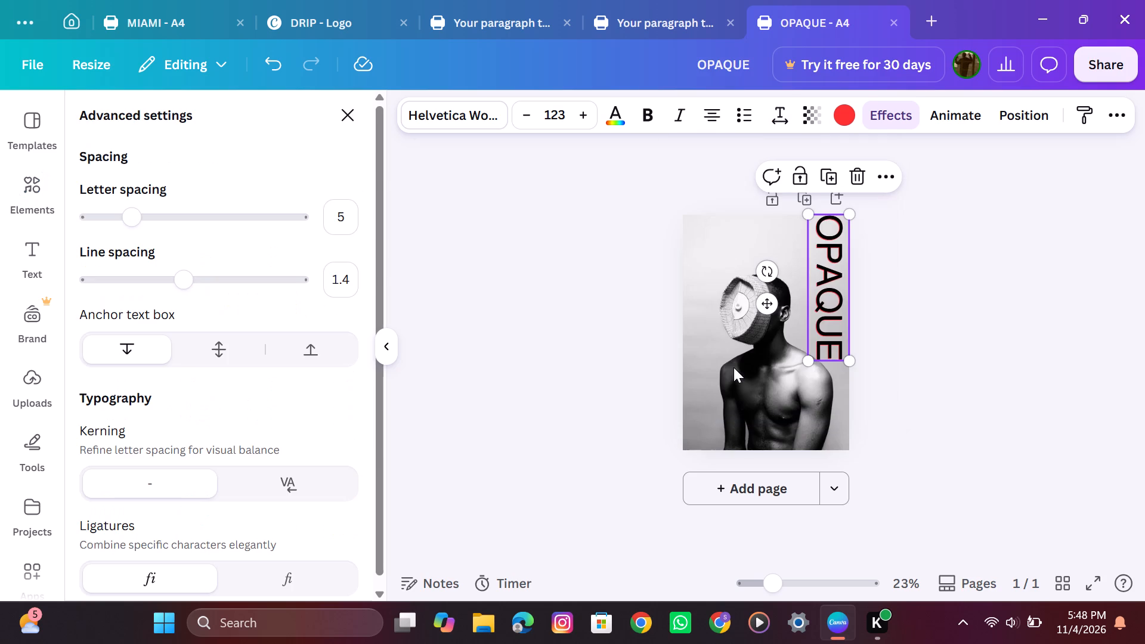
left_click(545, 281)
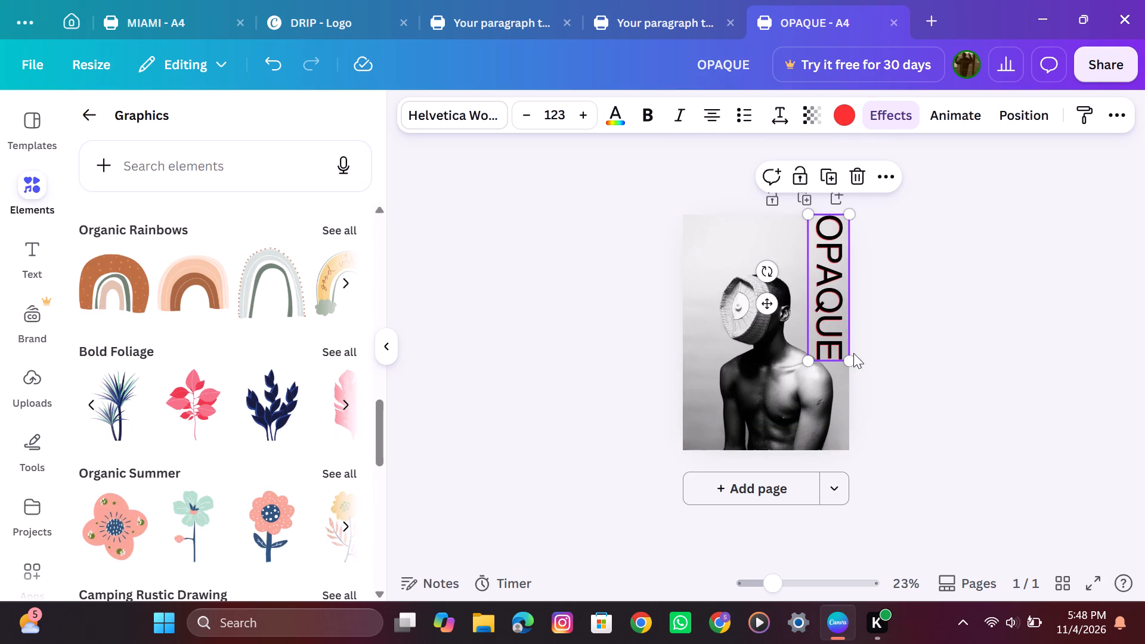
Set the vertical OPAQUE title's letter spacing to 113.
left_click_drag(769, 577, 782, 577)
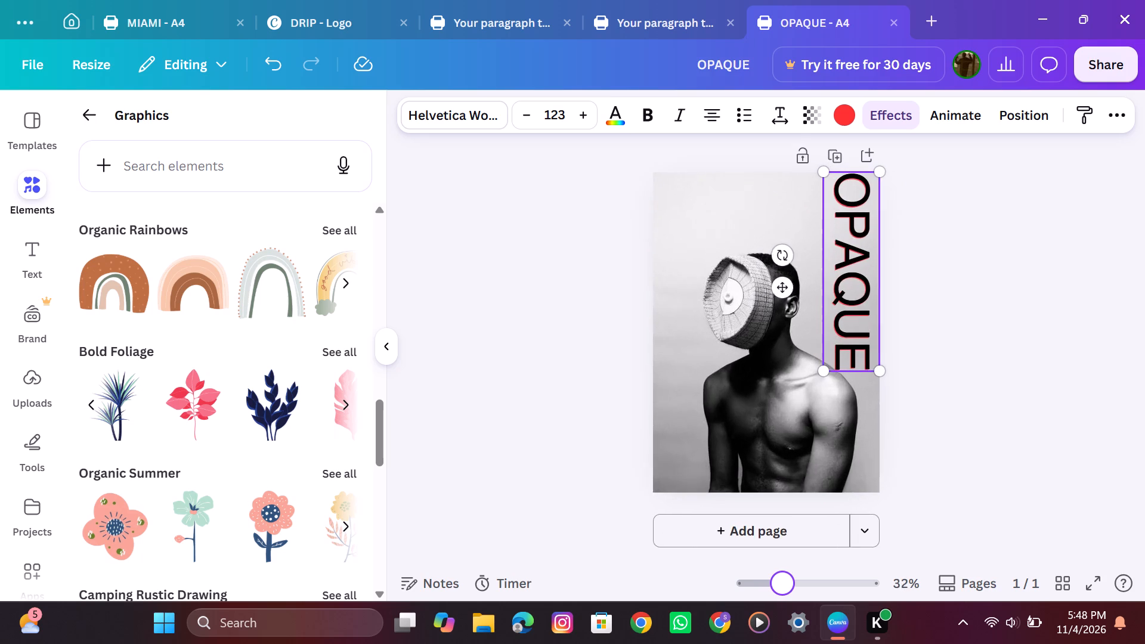
left_click_drag(782, 577, 783, 578)
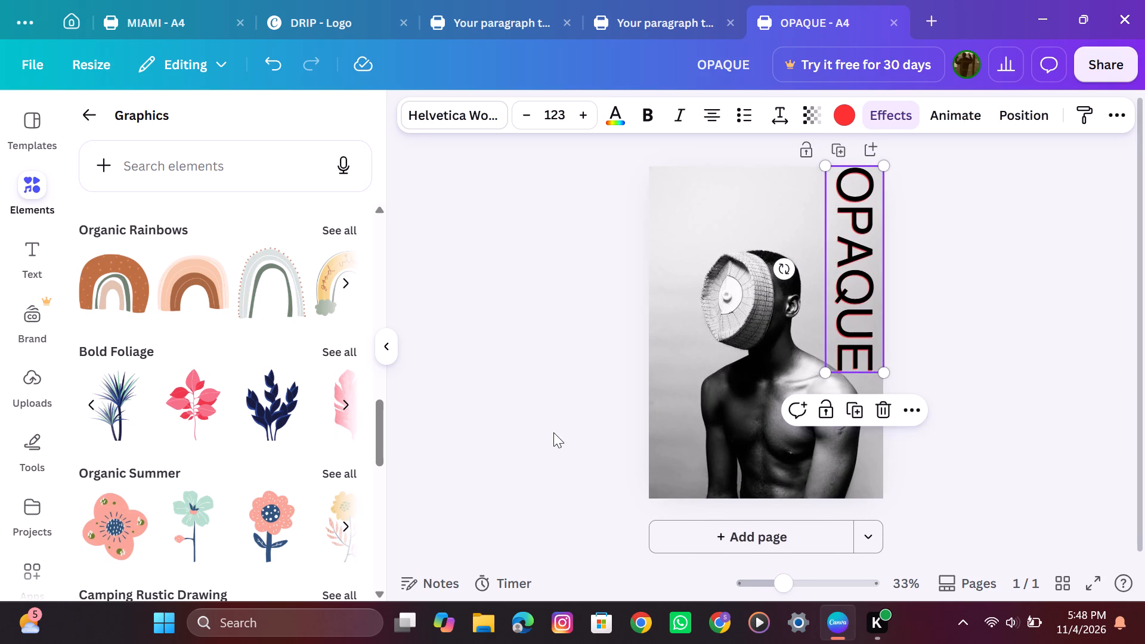
left_click(768, 122)
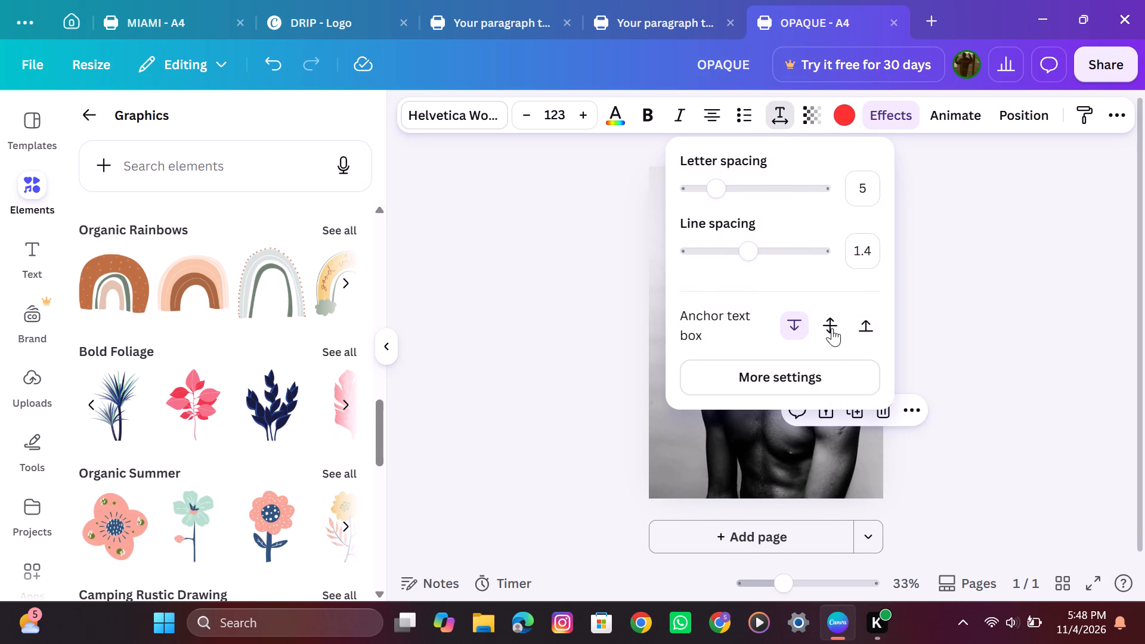
left_click(793, 375)
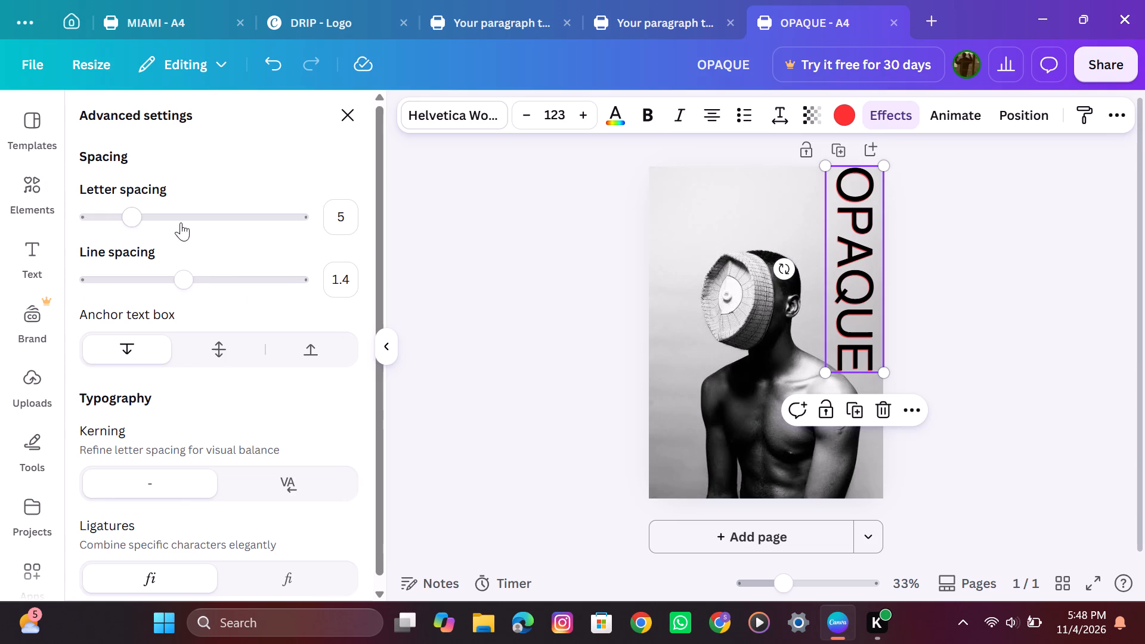
left_click_drag(136, 222, 153, 228)
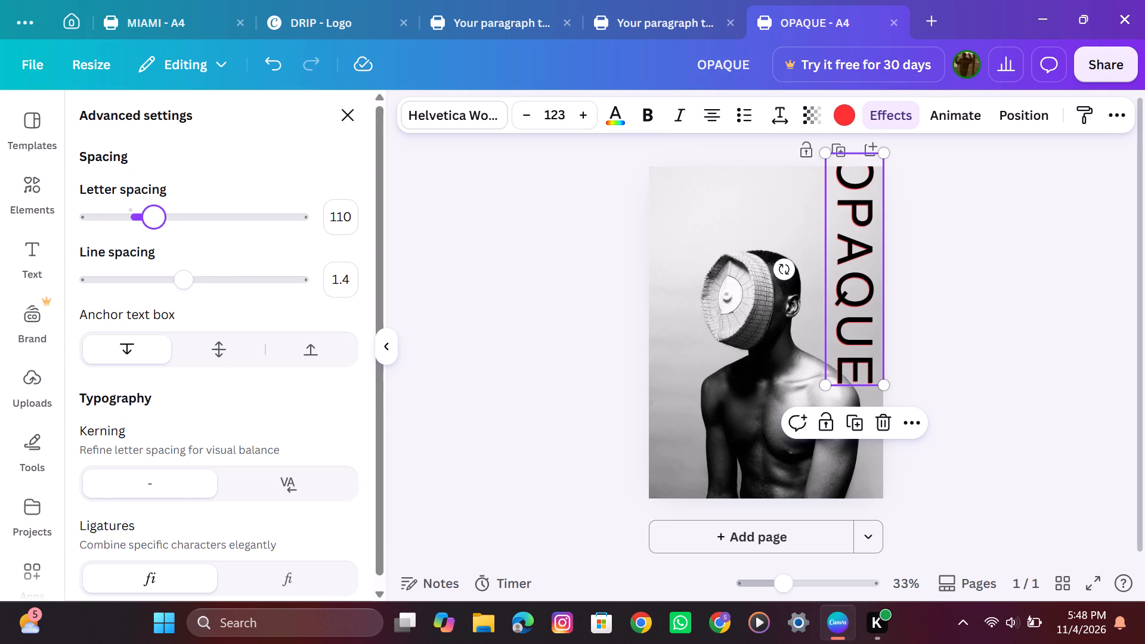
left_click_drag(153, 228, 154, 236)
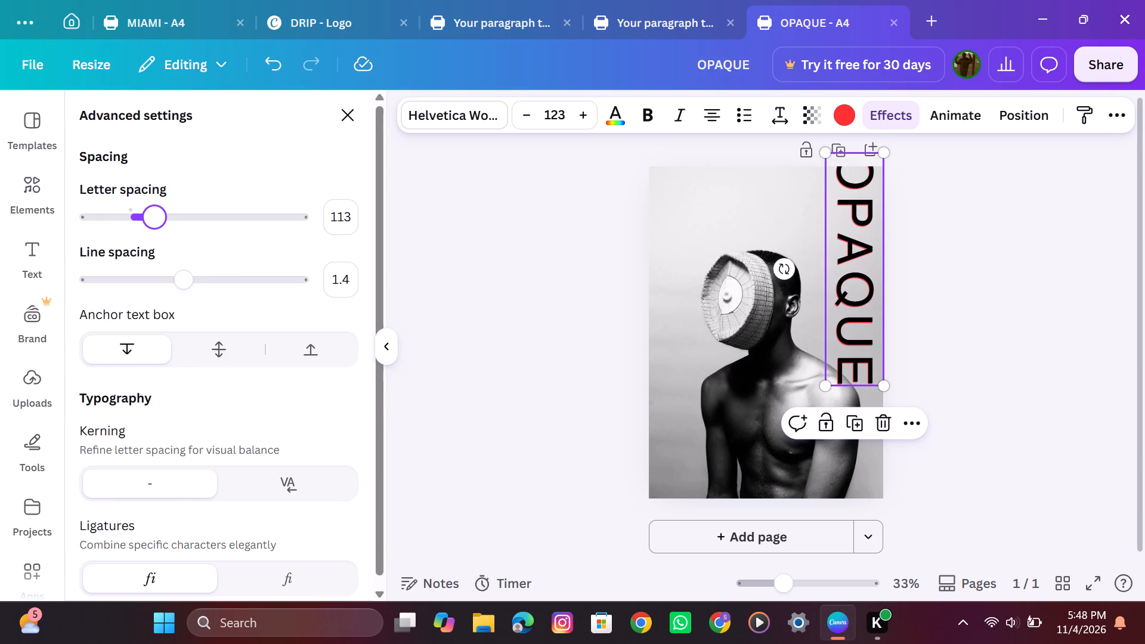
left_click_drag(154, 236, 154, 237)
Move the widened OPAQUE title down until its top is flush with the poster's top edge, keeping it against the right edge.
left_click_drag(850, 248, 850, 263)
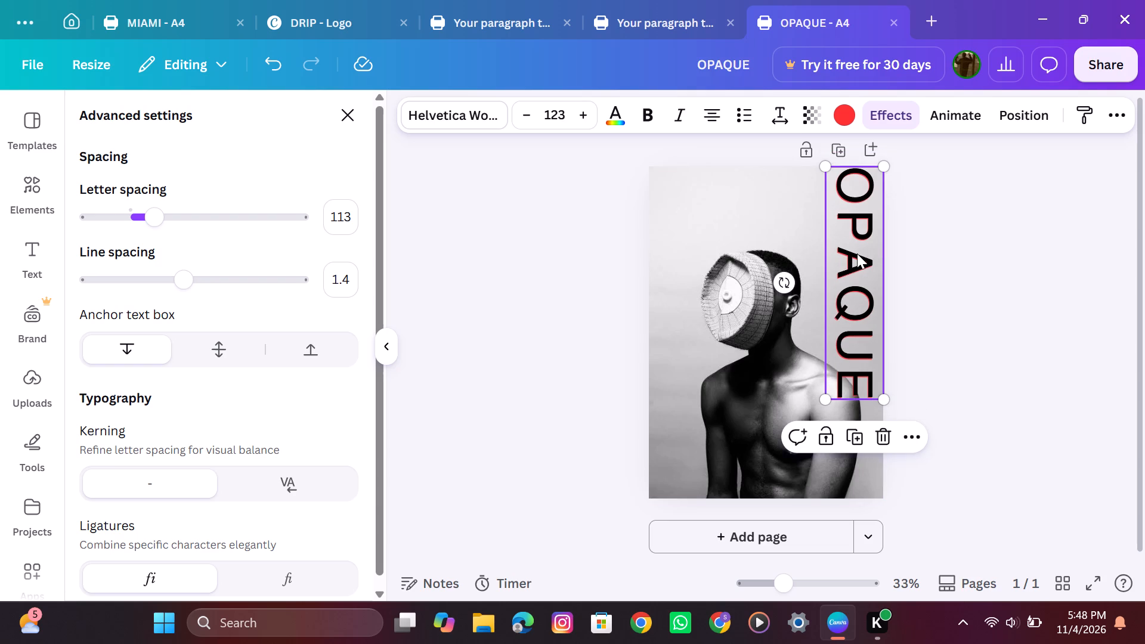
left_click(857, 253)
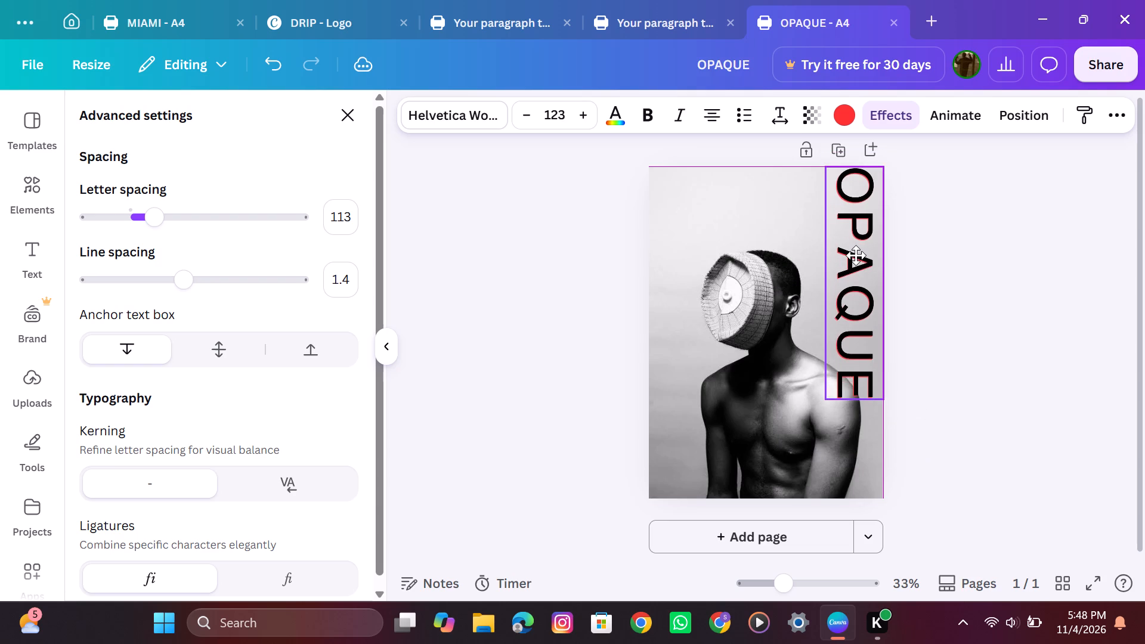
left_click(509, 274)
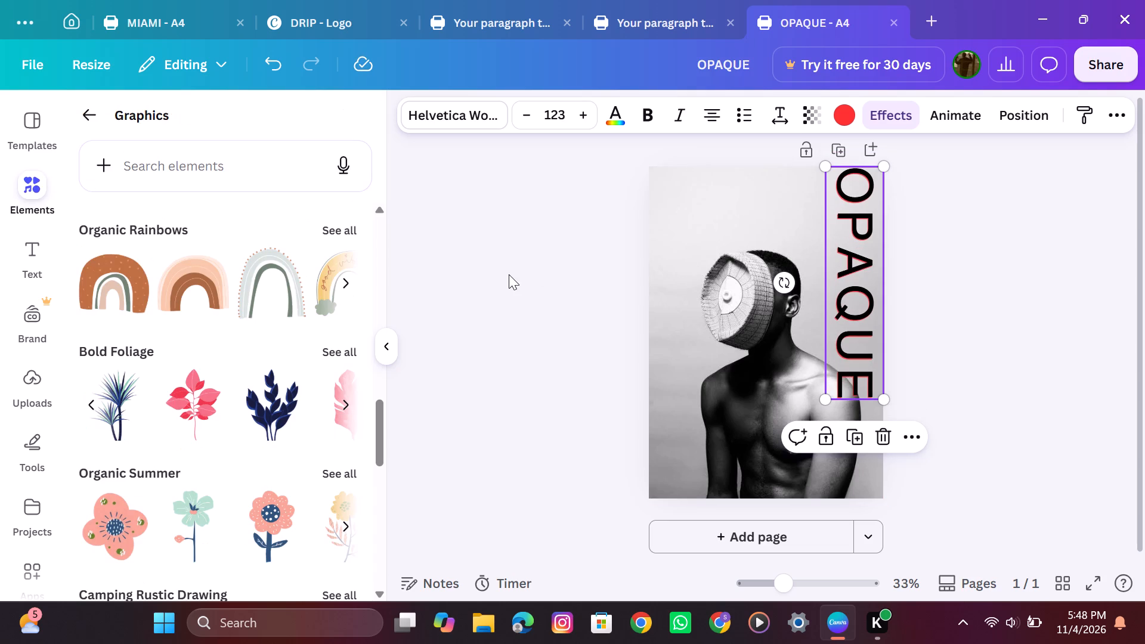
left_click(509, 274)
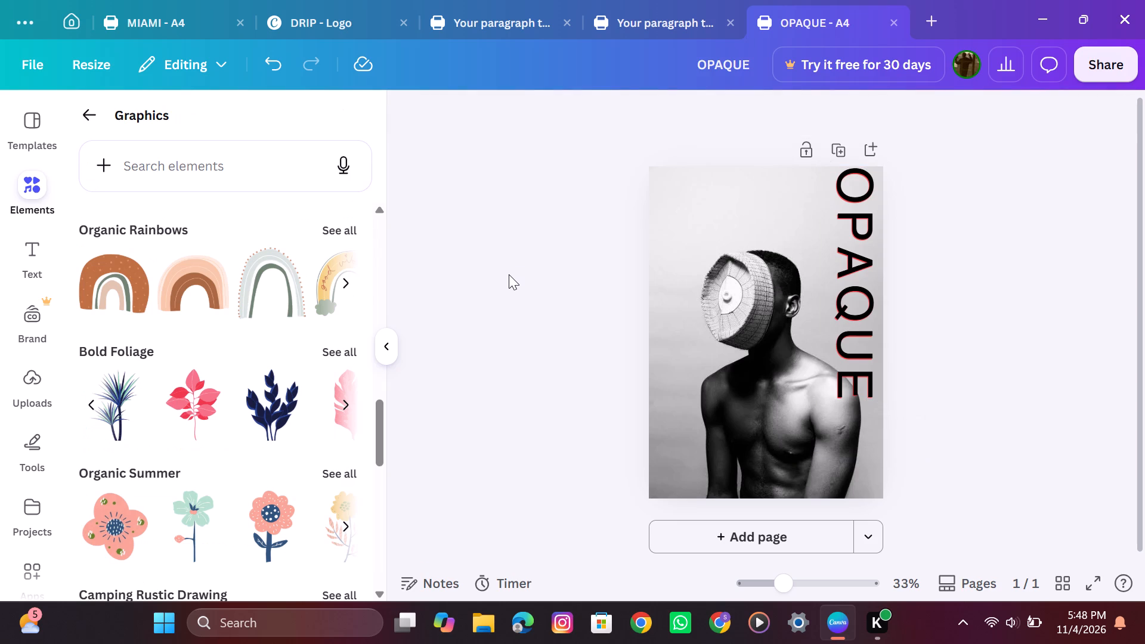
Cycle the OPAQUE title's text alignment through its options and leave it justified.
left_click(864, 296)
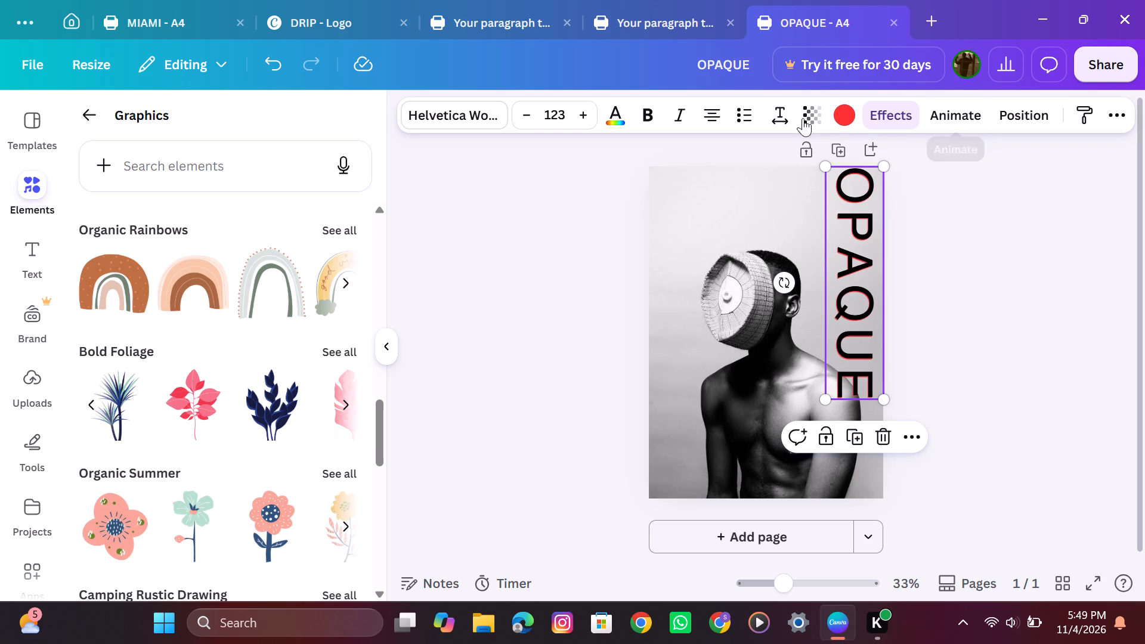
left_click(707, 122)
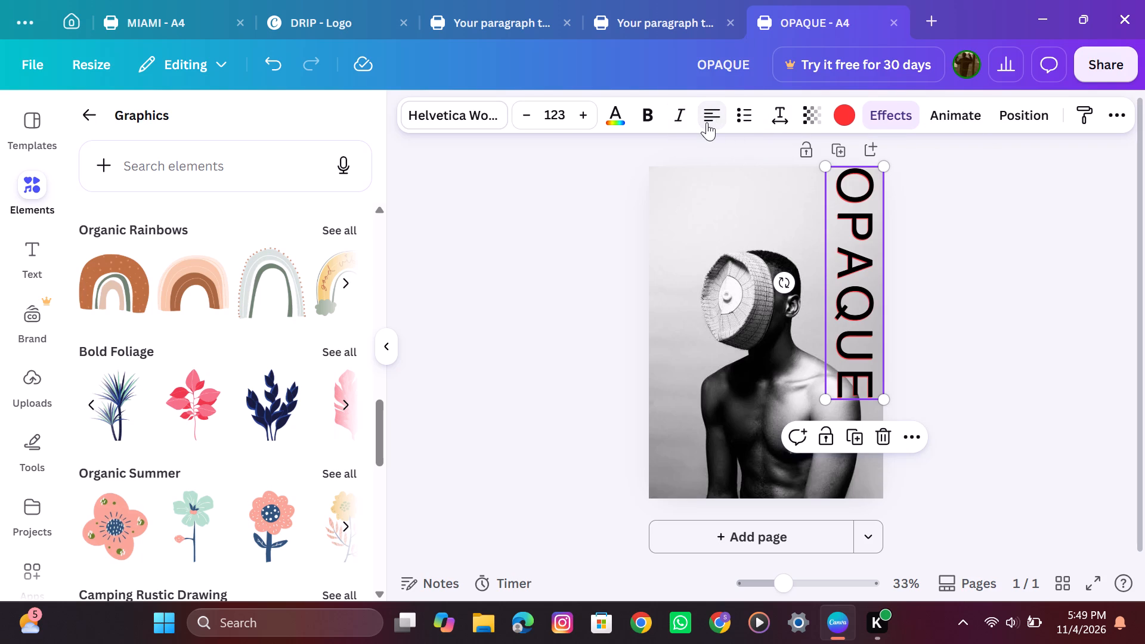
left_click(707, 122)
left_click(707, 122)
left_click(707, 113)
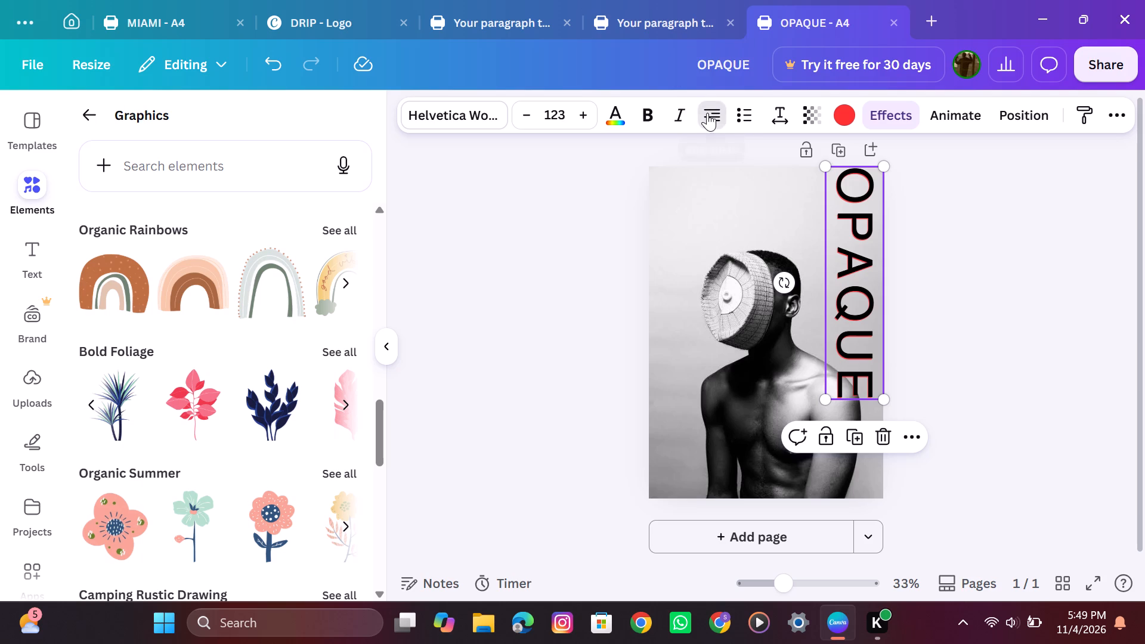
left_click(707, 113)
left_click(707, 113)
left_click(707, 113)
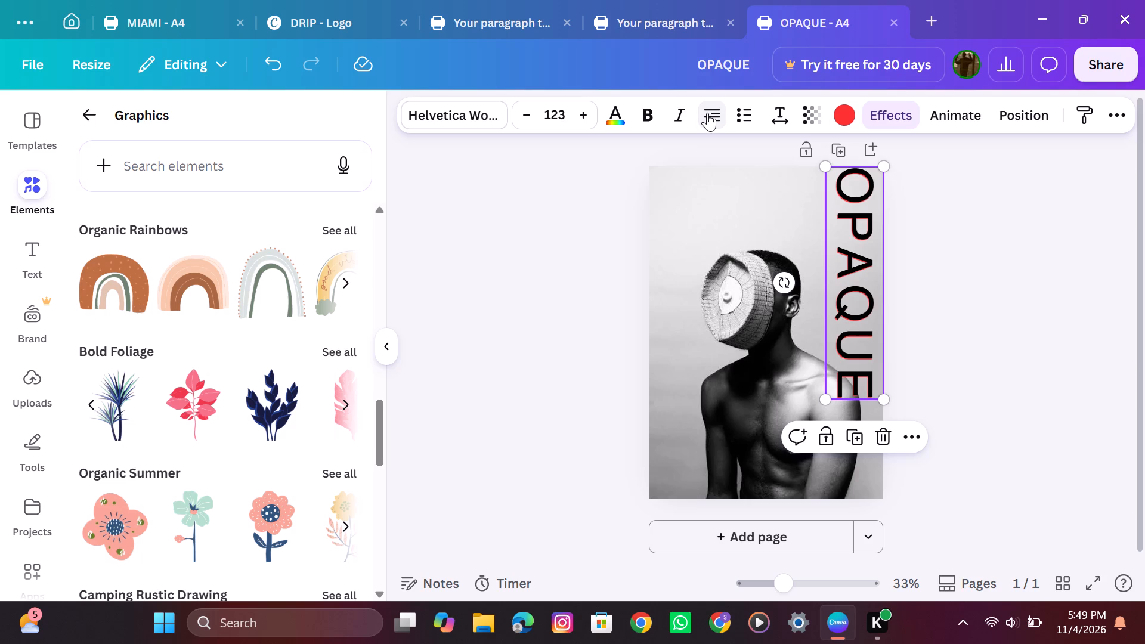
left_click(707, 113)
left_click(707, 113)
left_click(707, 113)
Move the OPAQUE title slightly down and inward, leaving a small margin from the poster's top and right edges.
left_click_drag(852, 219, 852, 221)
left_click_drag(852, 221, 846, 225)
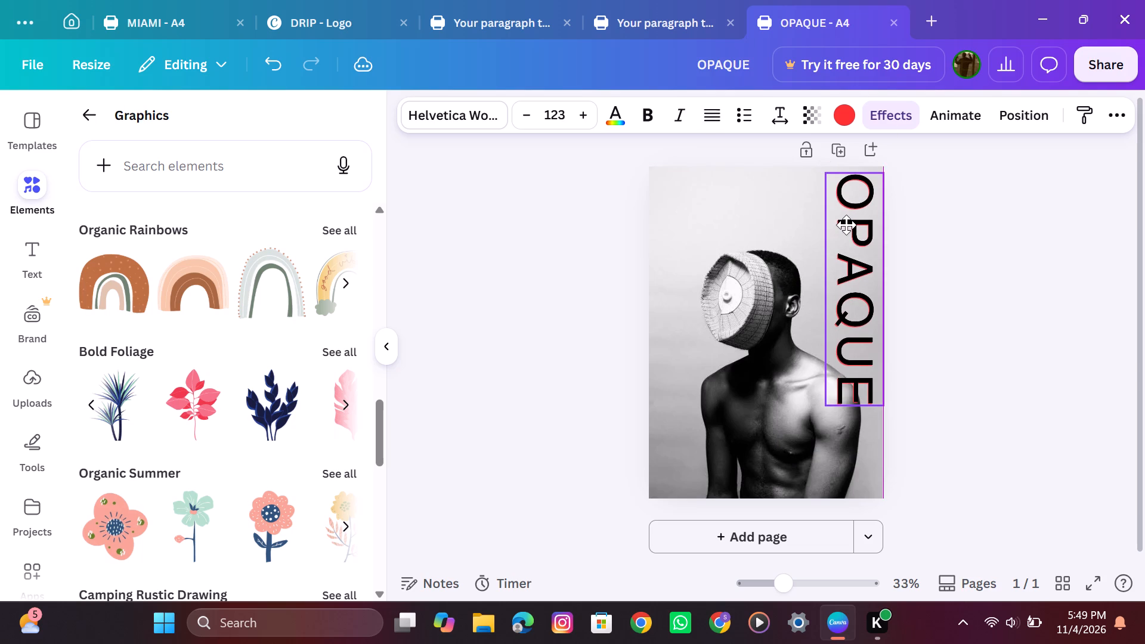
left_click_drag(846, 225, 846, 225)
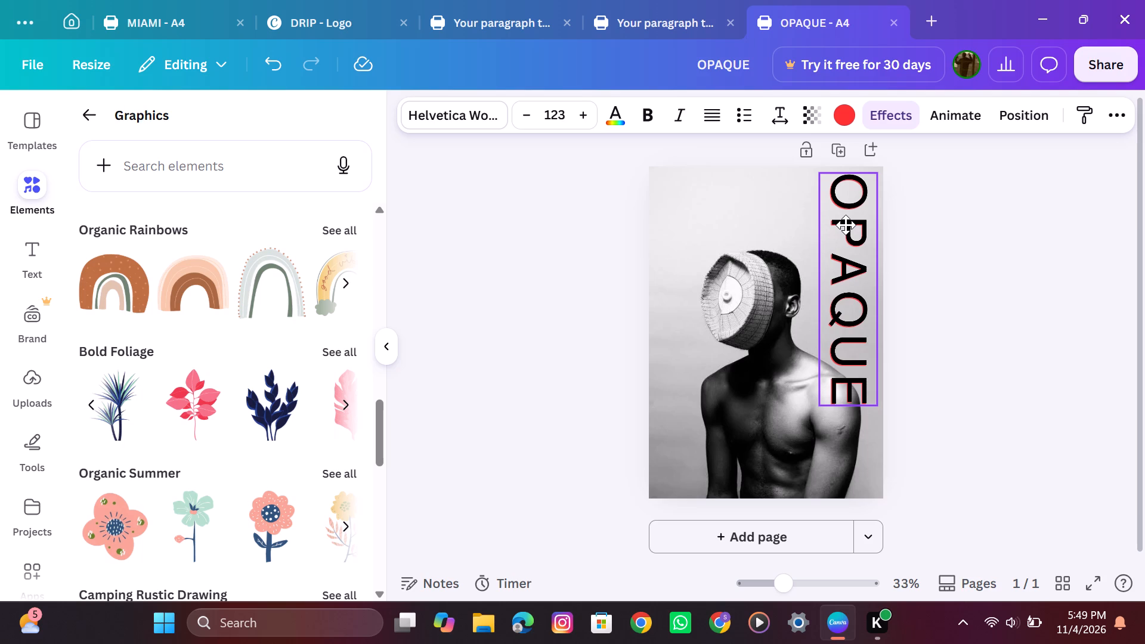
left_click_drag(846, 225, 844, 226)
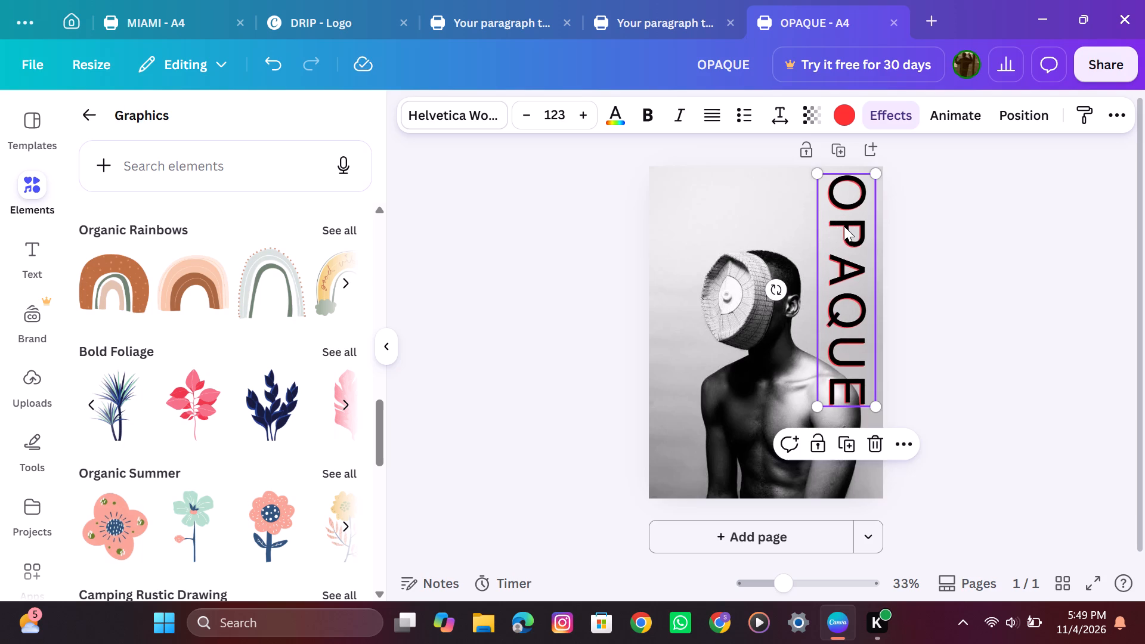
left_click(563, 283)
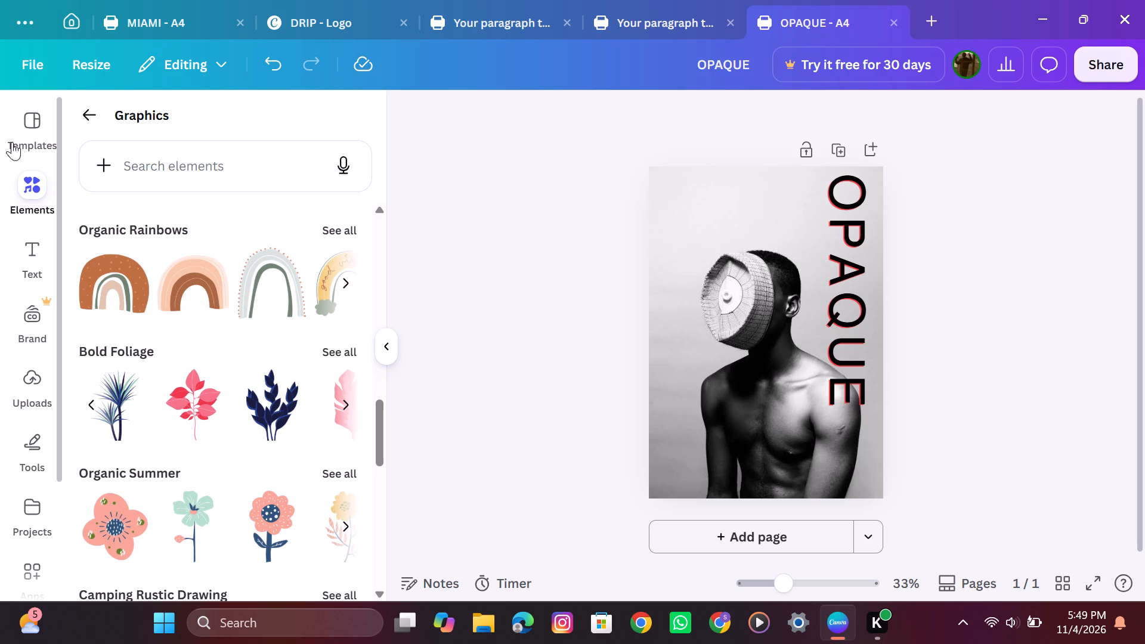
Add a text box reading "EST. 2026" to the poster and increase its font size to 19.
left_click(32, 253)
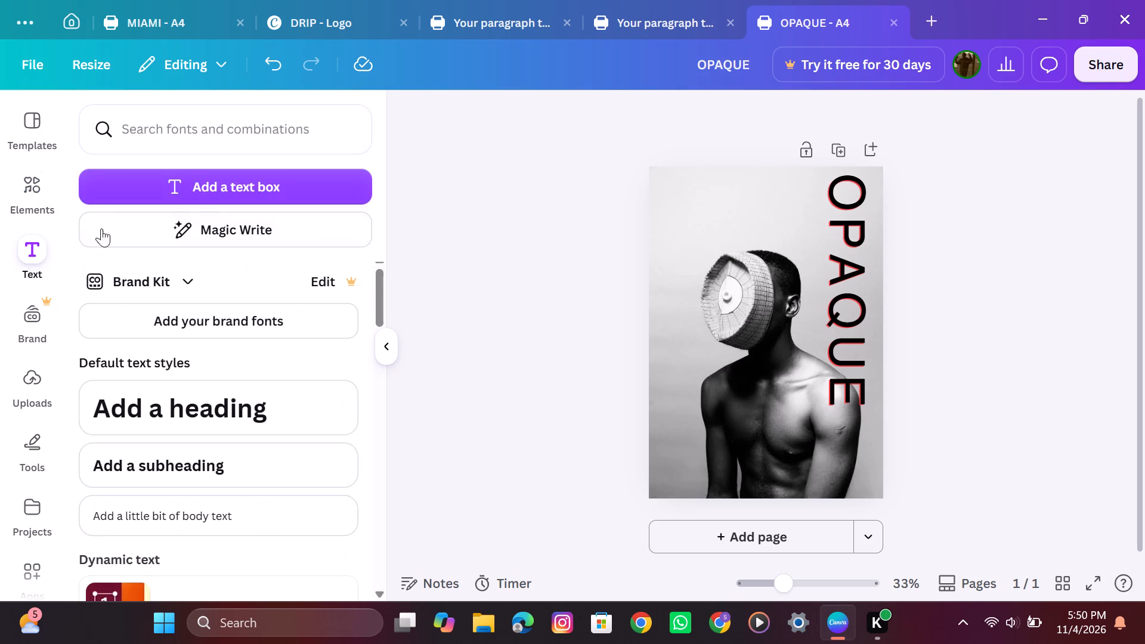
left_click(202, 186)
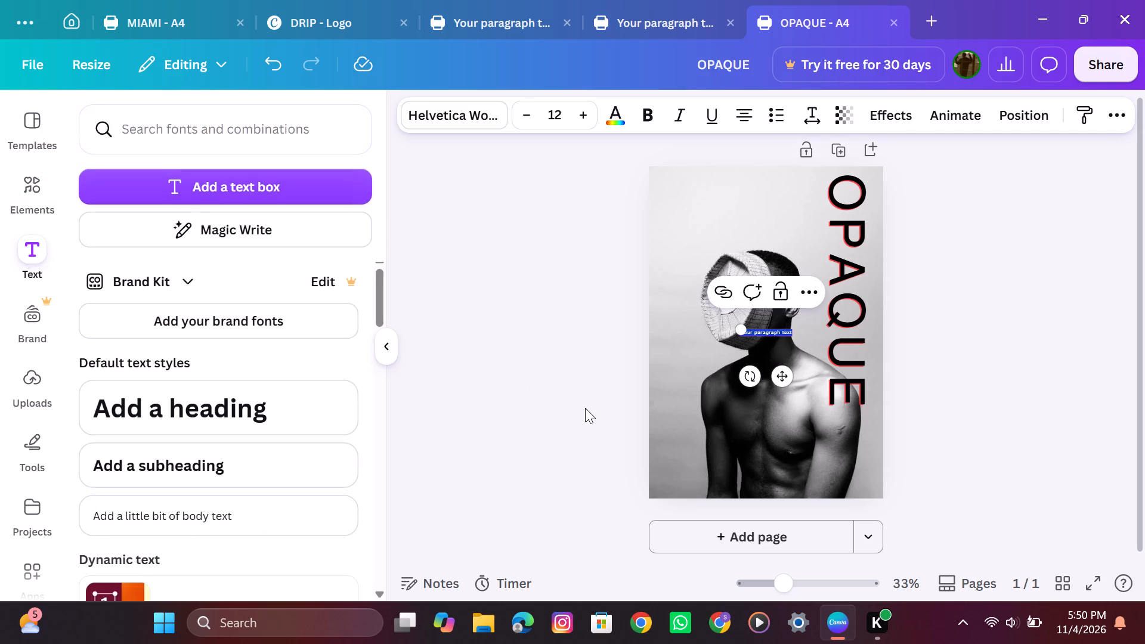
key("BackSpace")
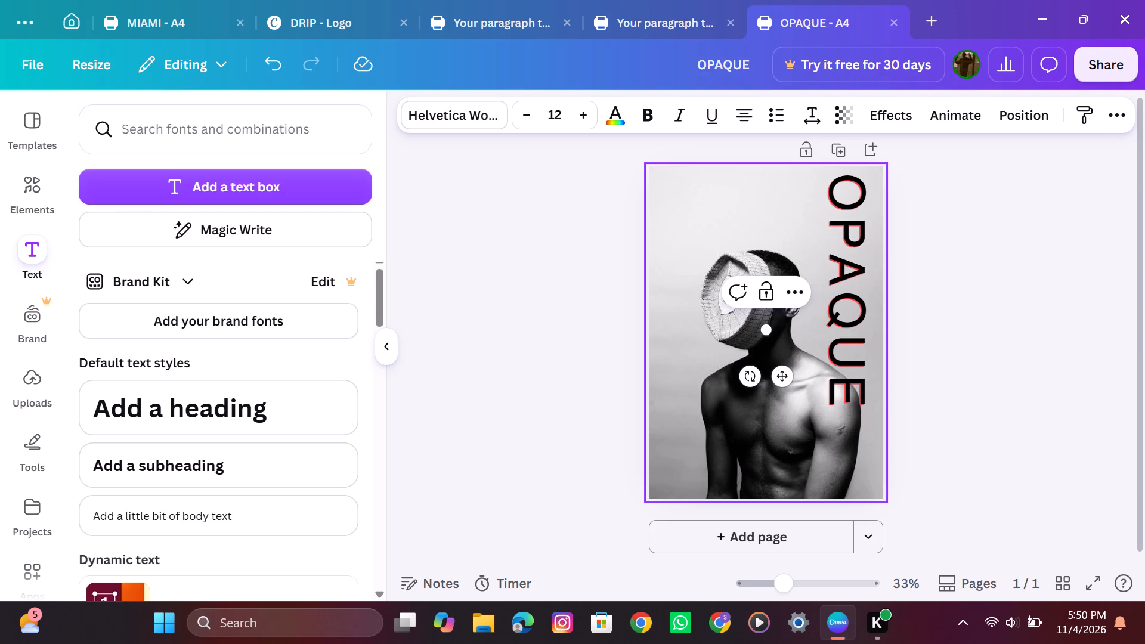
type("EST")
type(". 2")
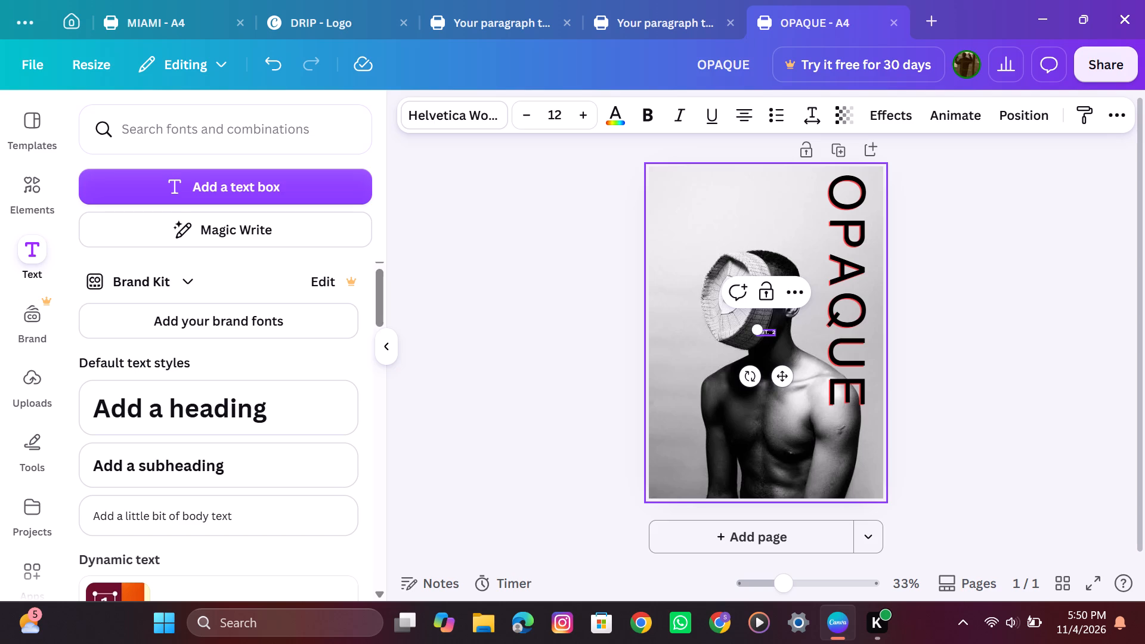
type("026")
left_click(588, 117)
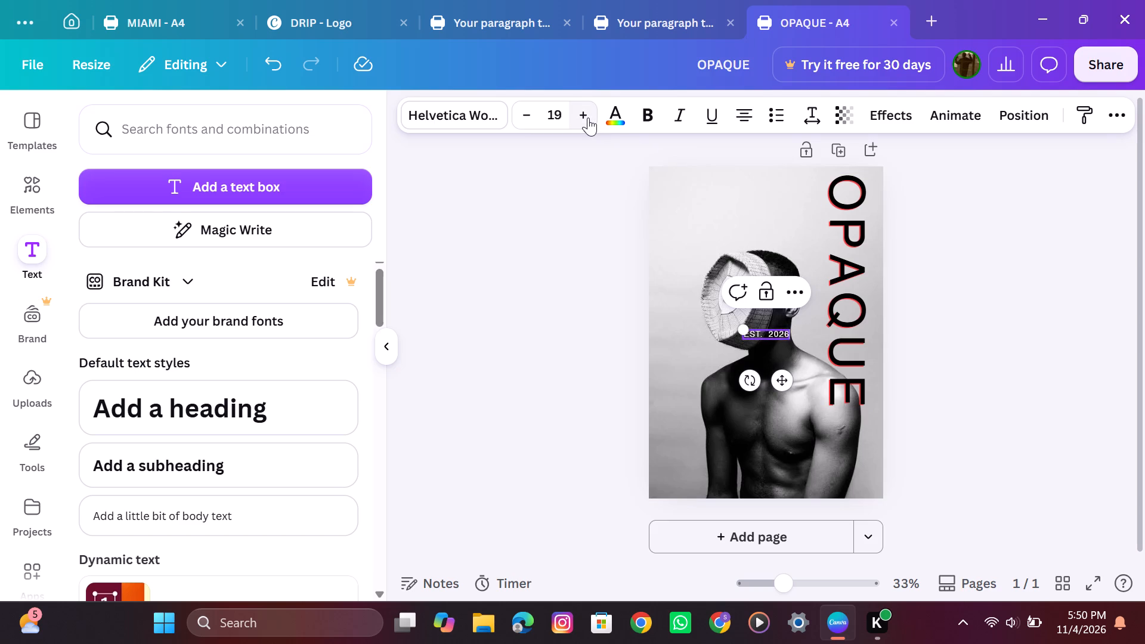
Move the "EST. 2026" text to the poster's bottom-left corner, leaving a small margin from the edges.
left_click_drag(783, 386, 707, 527)
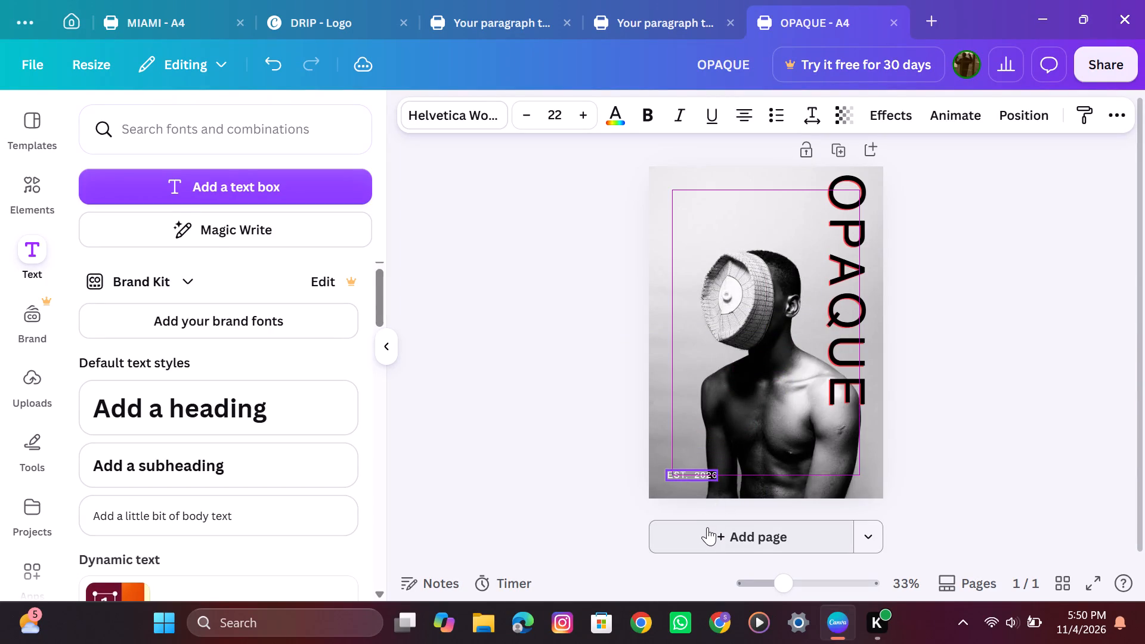
left_click_drag(707, 527, 701, 525)
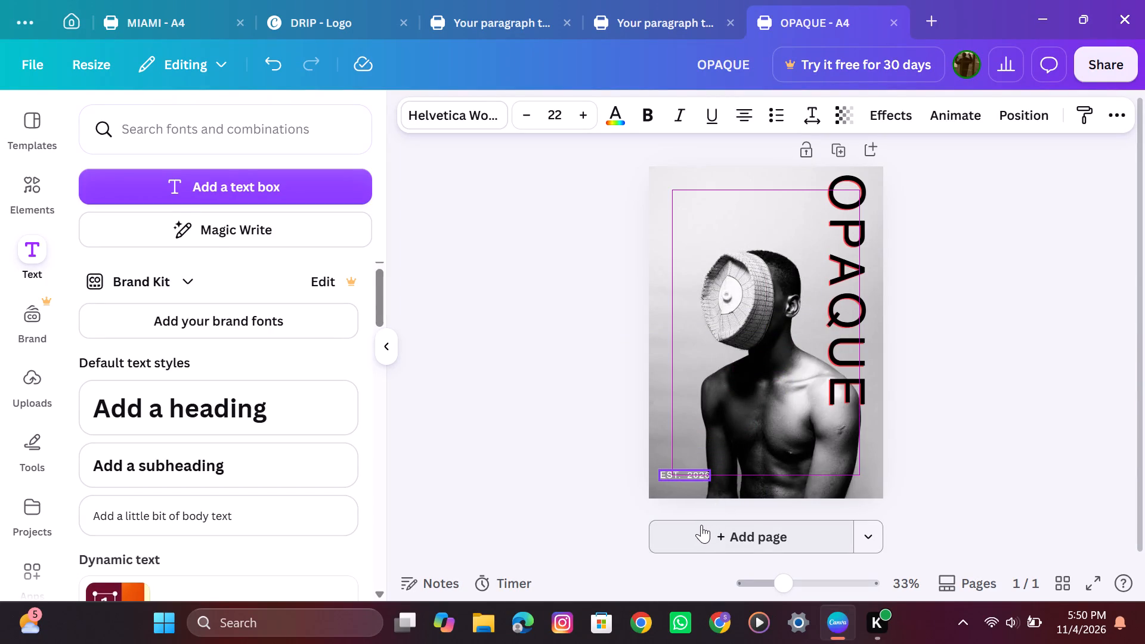
left_click_drag(701, 525, 697, 538)
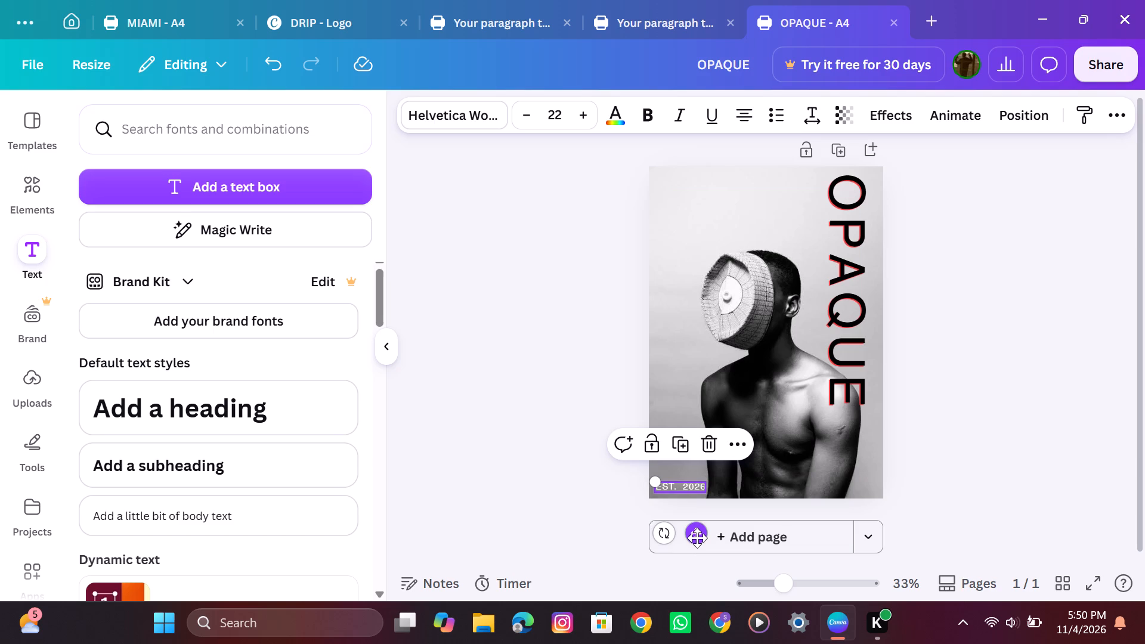
left_click(525, 468)
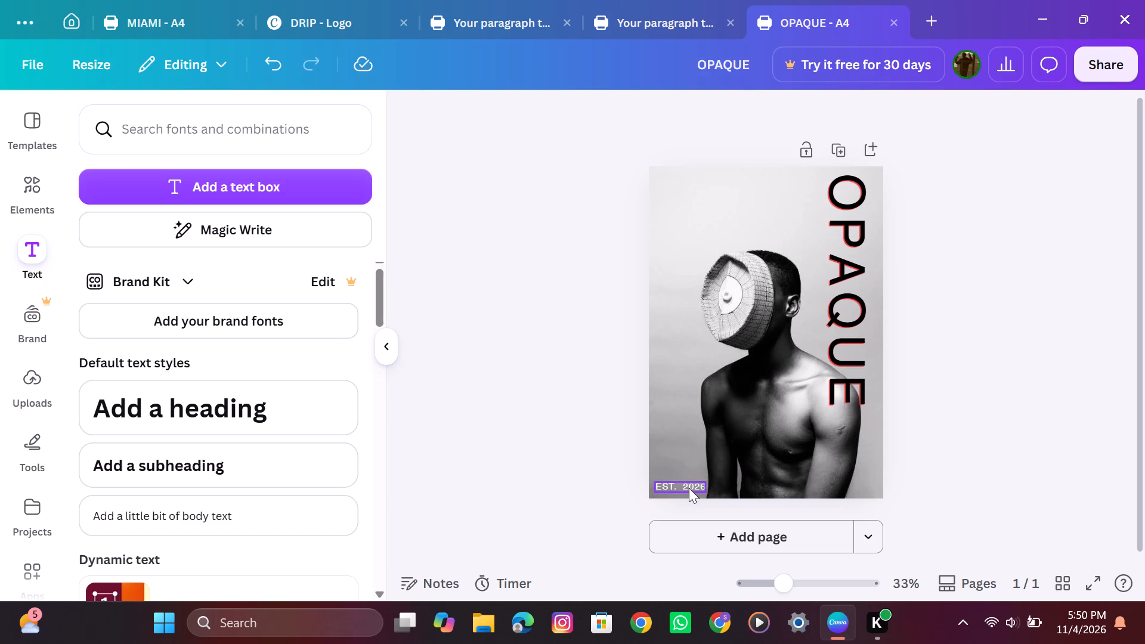
Make the "EST. 2026" text bold.
left_click(689, 488)
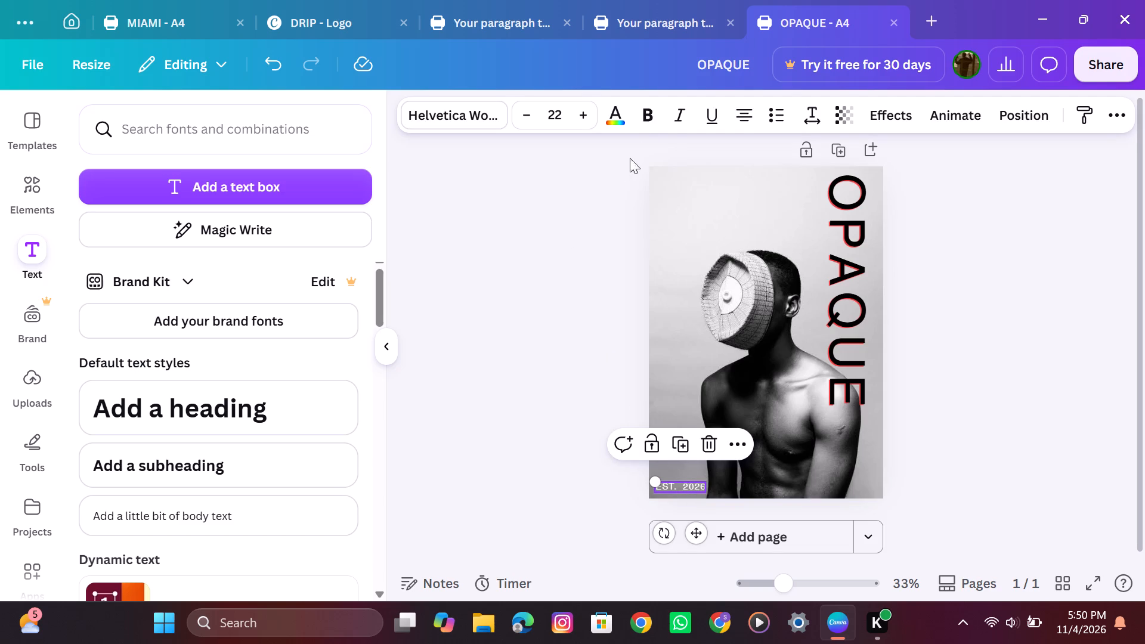
left_click(646, 123)
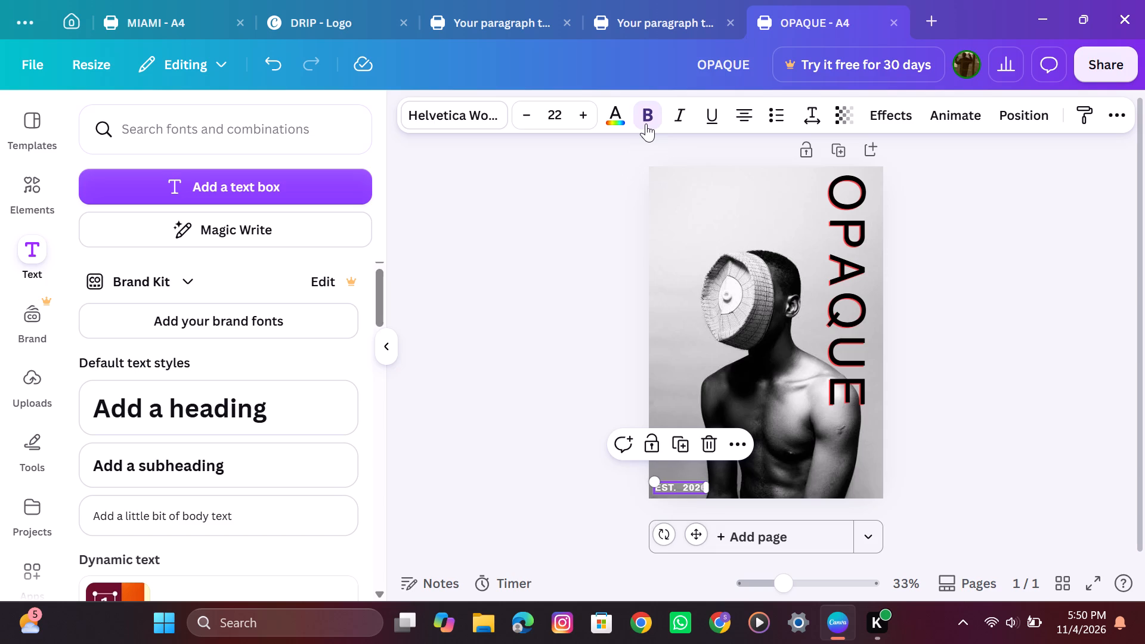
left_click(566, 280)
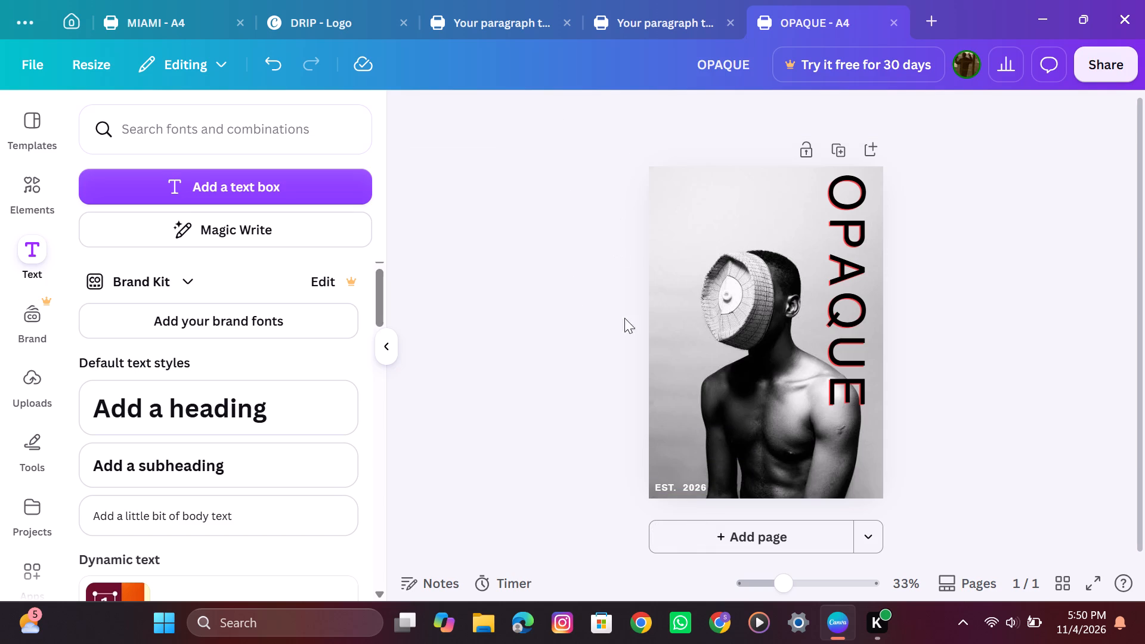
Try the available text colours on "EST. 2026" and leave it black (#000000).
left_click(683, 490)
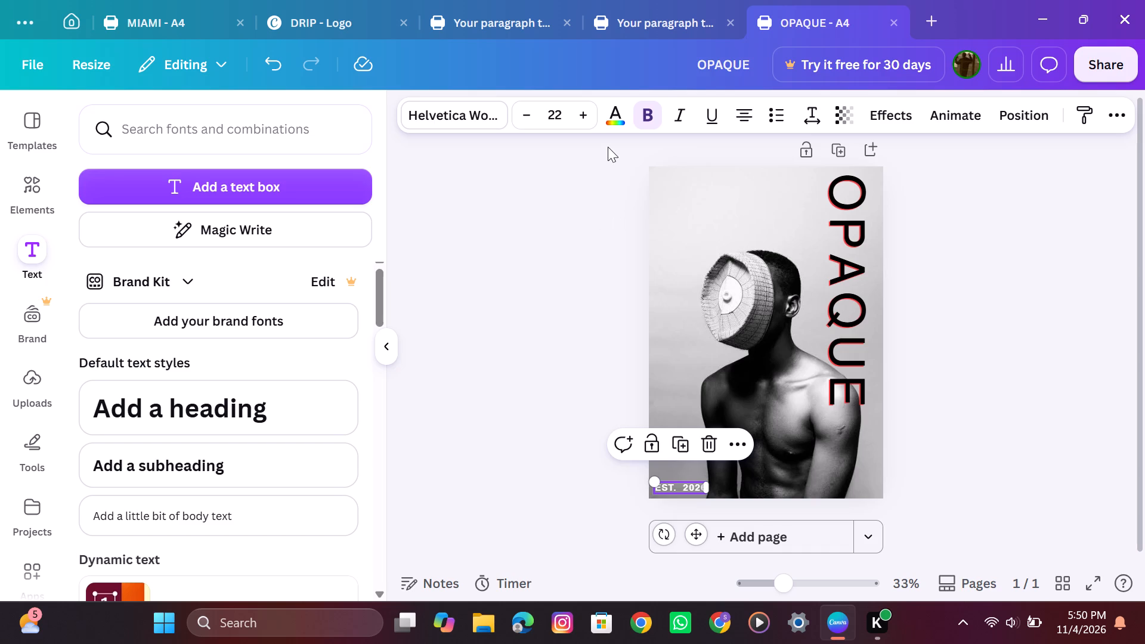
left_click(616, 121)
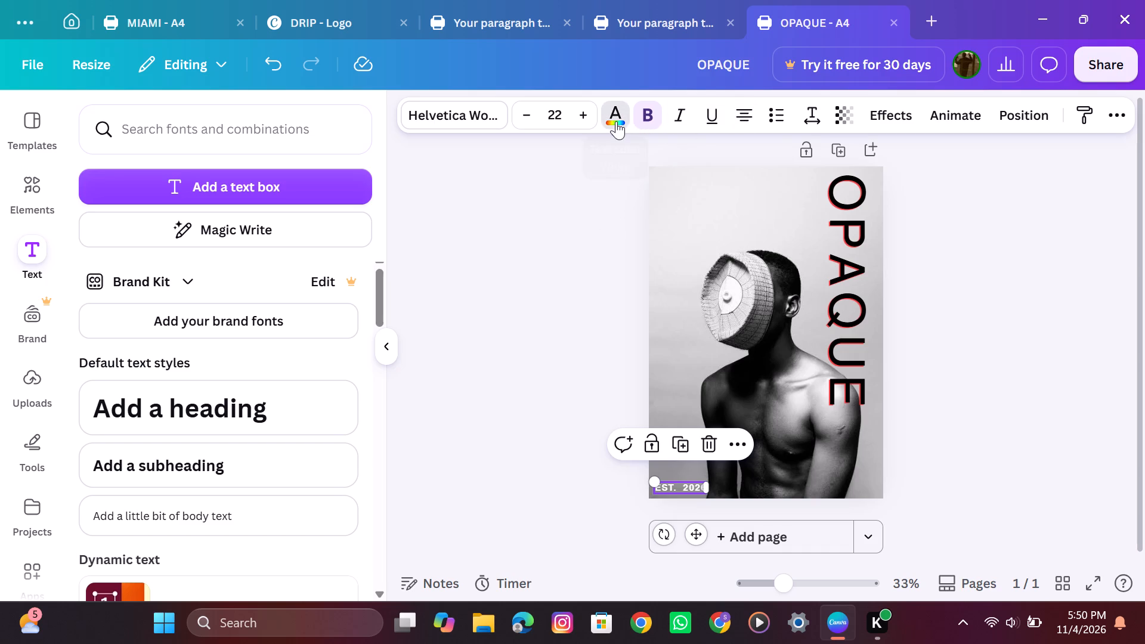
left_click(223, 250)
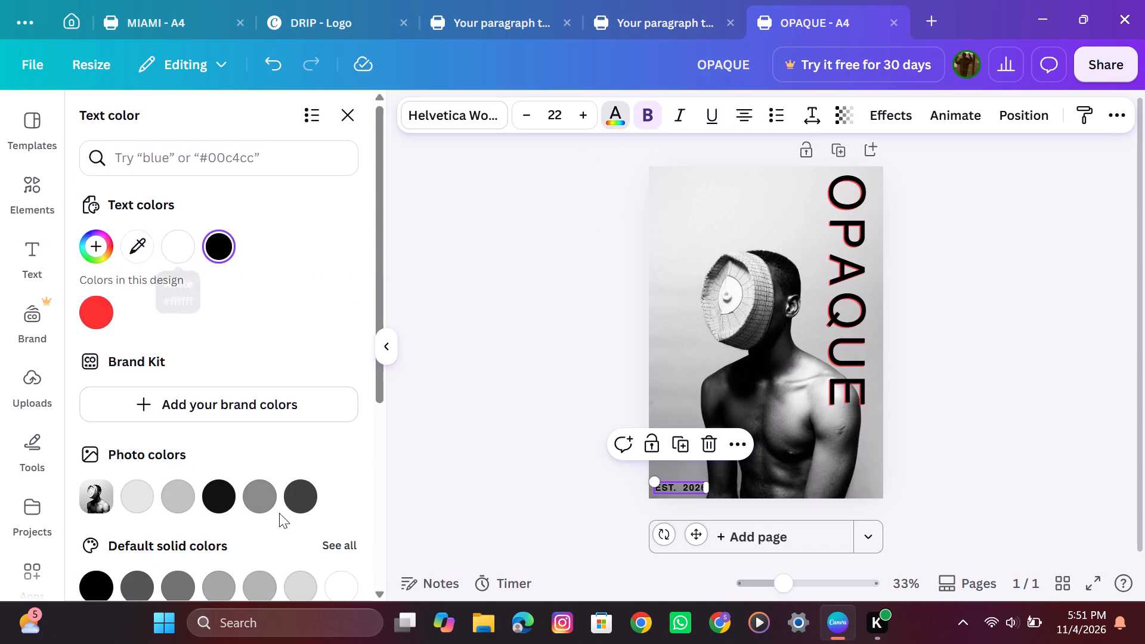
left_click(166, 505)
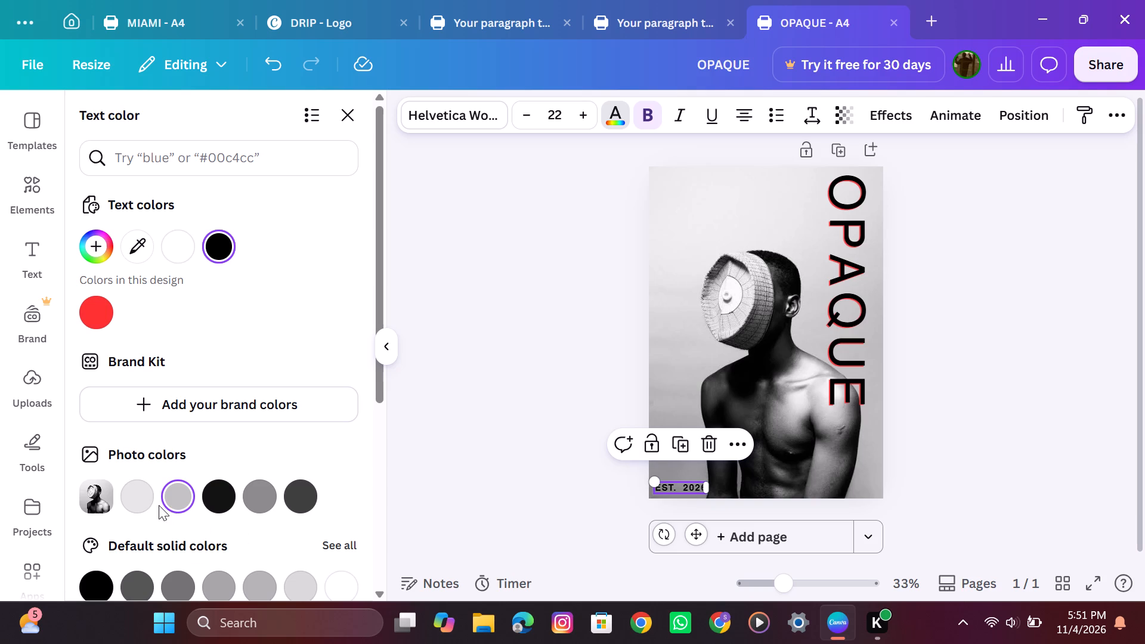
left_click(216, 260)
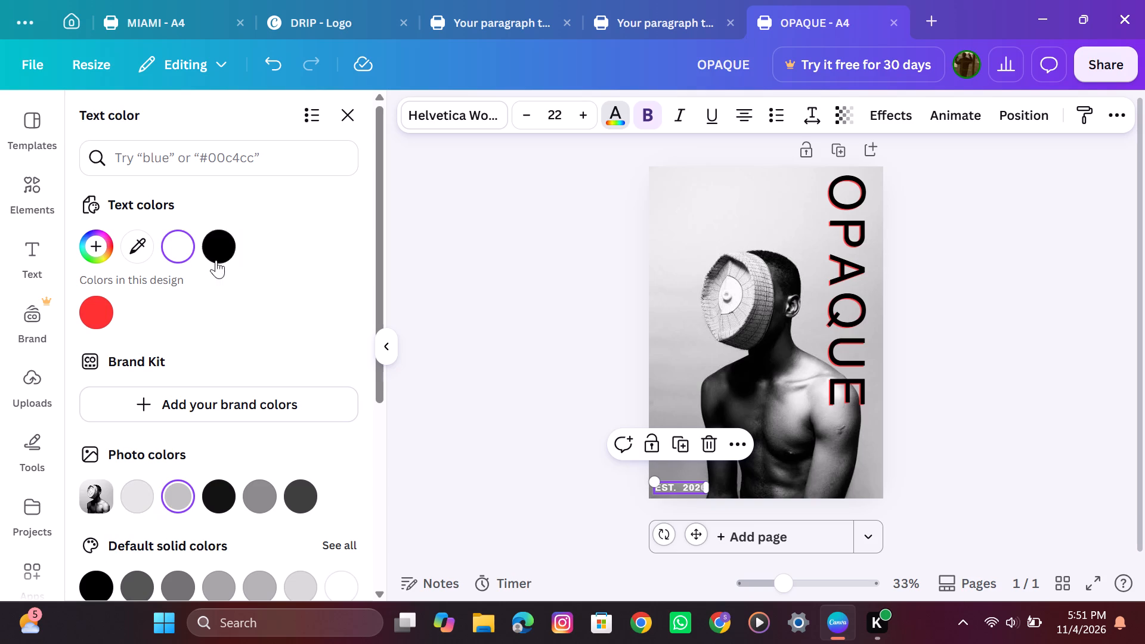
left_click(221, 240)
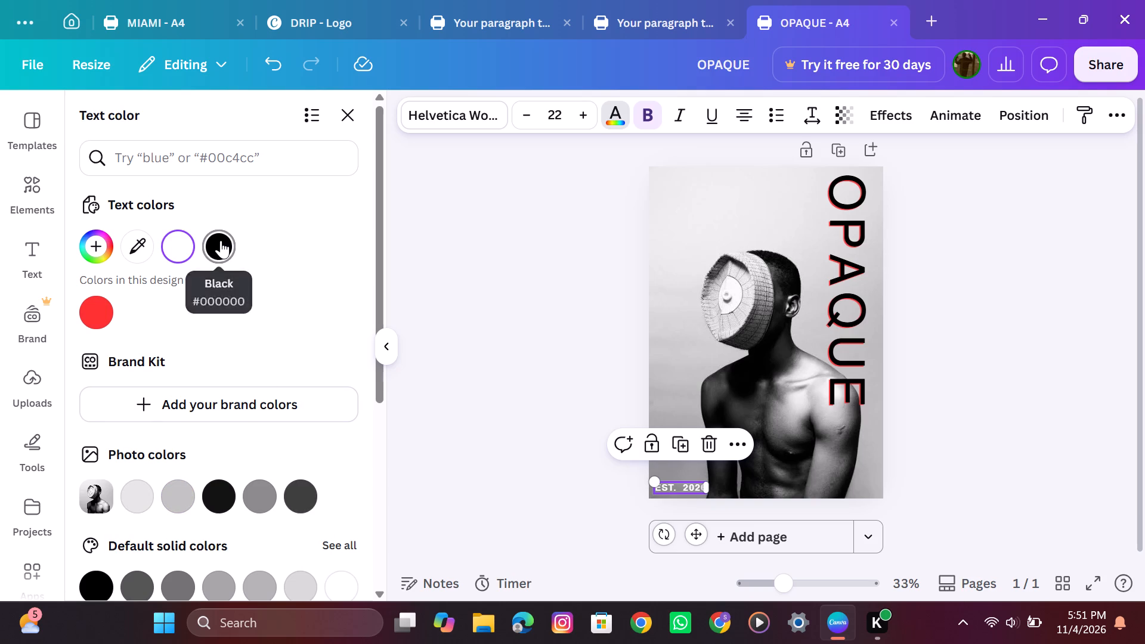
left_click(425, 277)
left_click(425, 277)
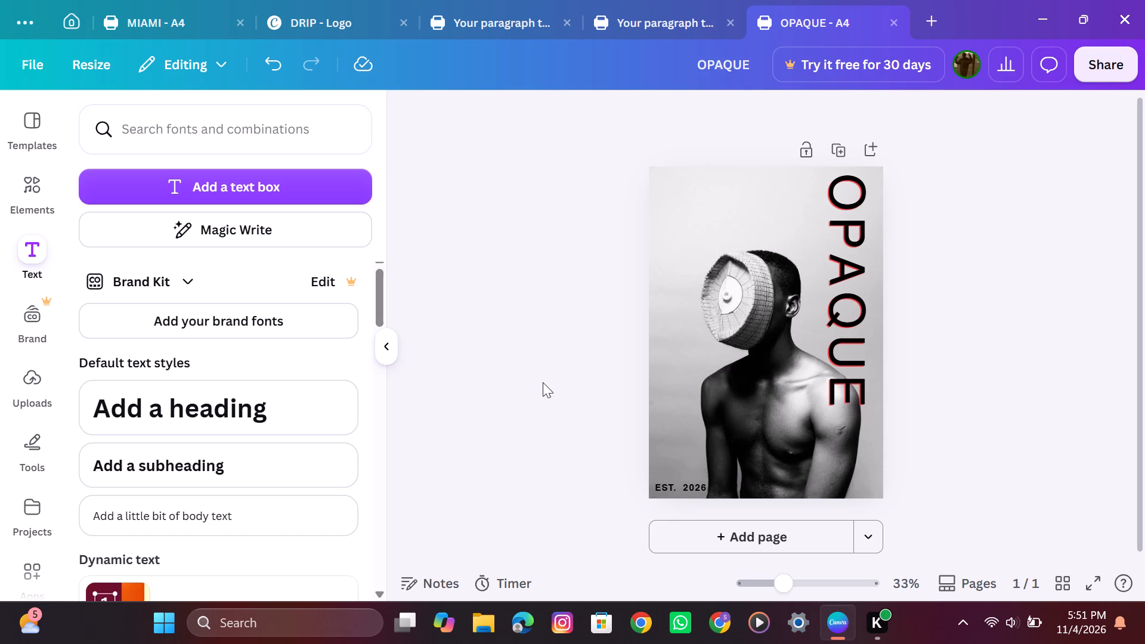
Move the "EST. 2026" text slightly up from the poster's bottom edge, keeping a small margin from the left edge.
left_click_drag(672, 484, 671, 478)
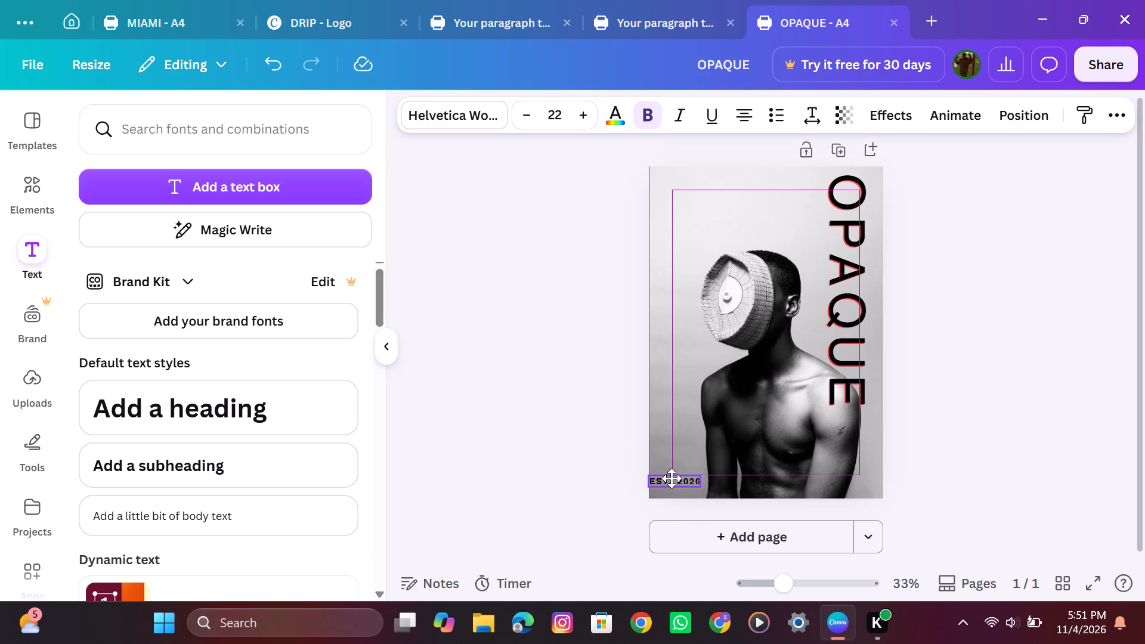
left_click_drag(671, 478, 671, 468)
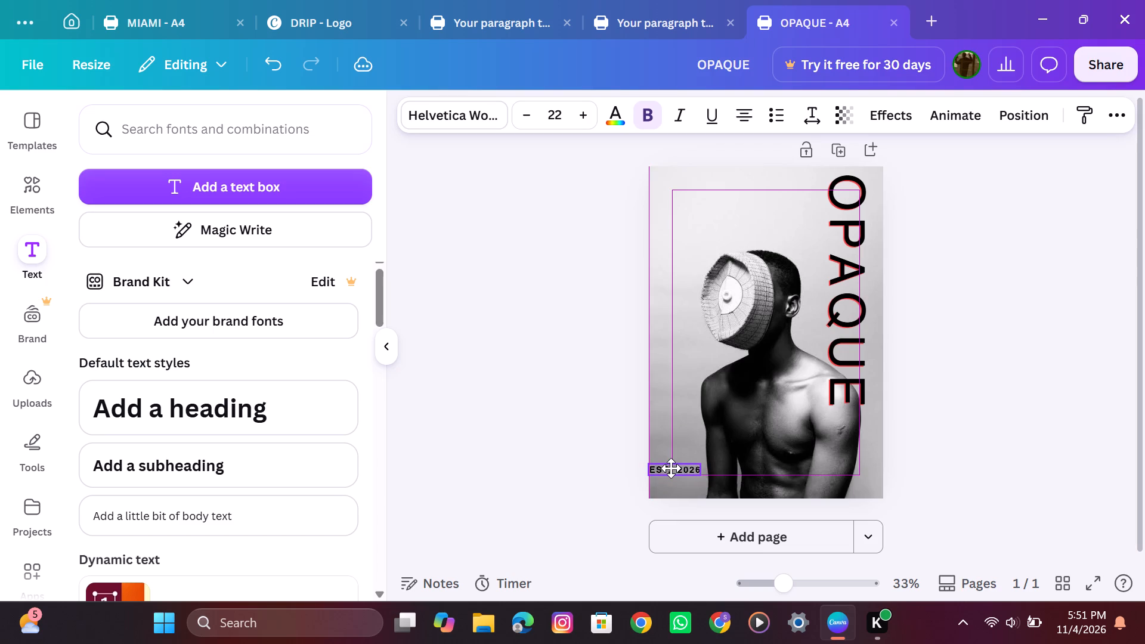
left_click_drag(671, 468, 673, 468)
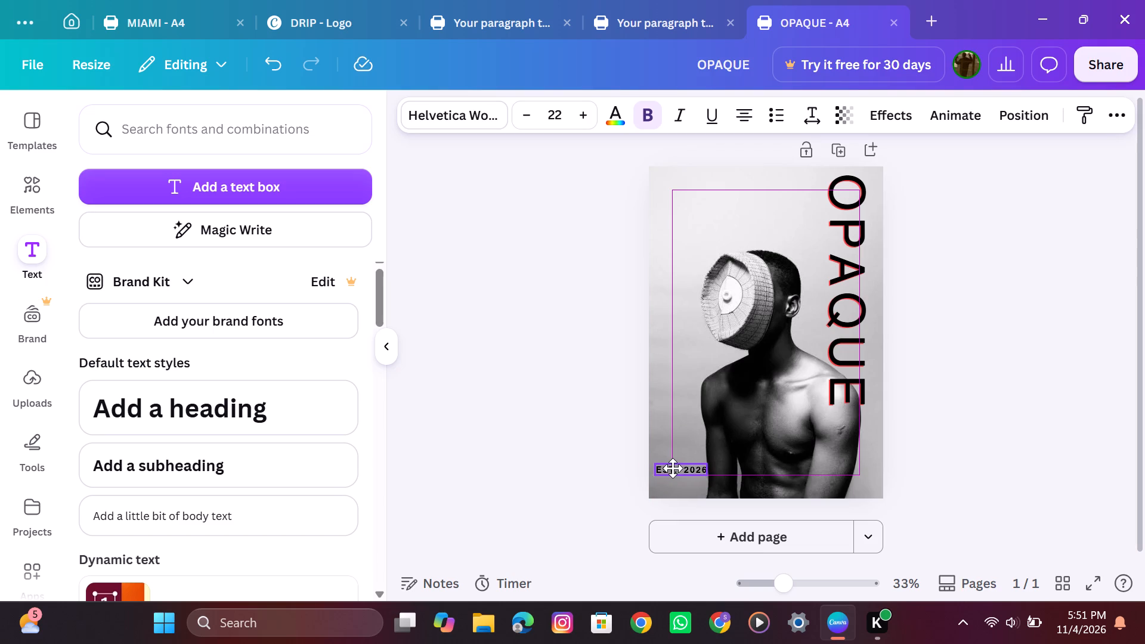
left_click_drag(673, 468, 671, 469)
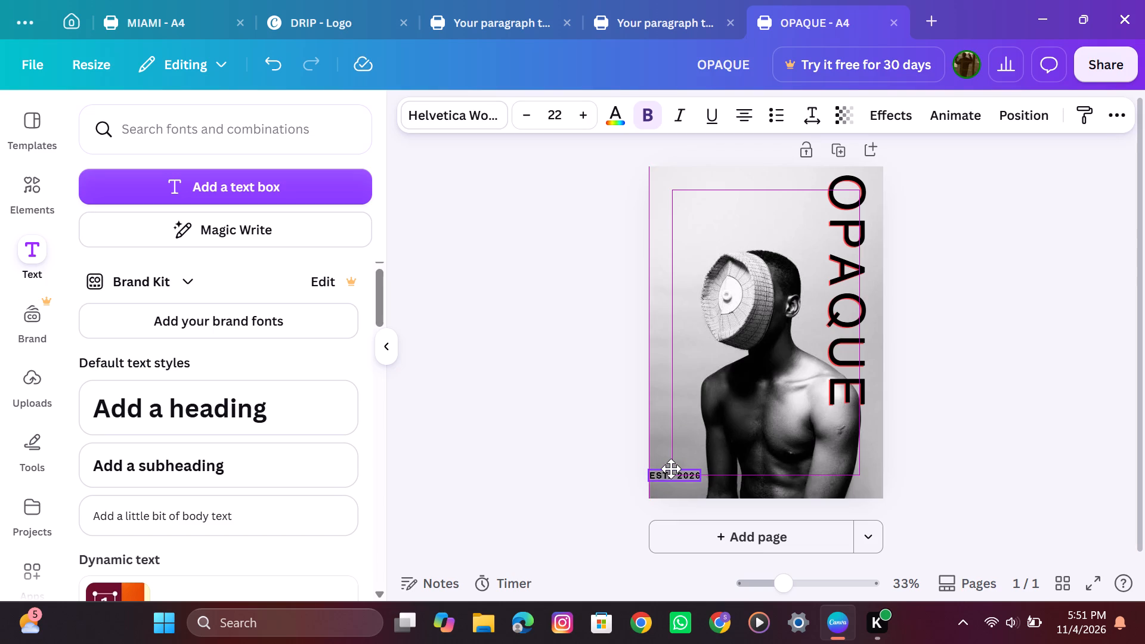
left_click_drag(671, 469, 673, 467)
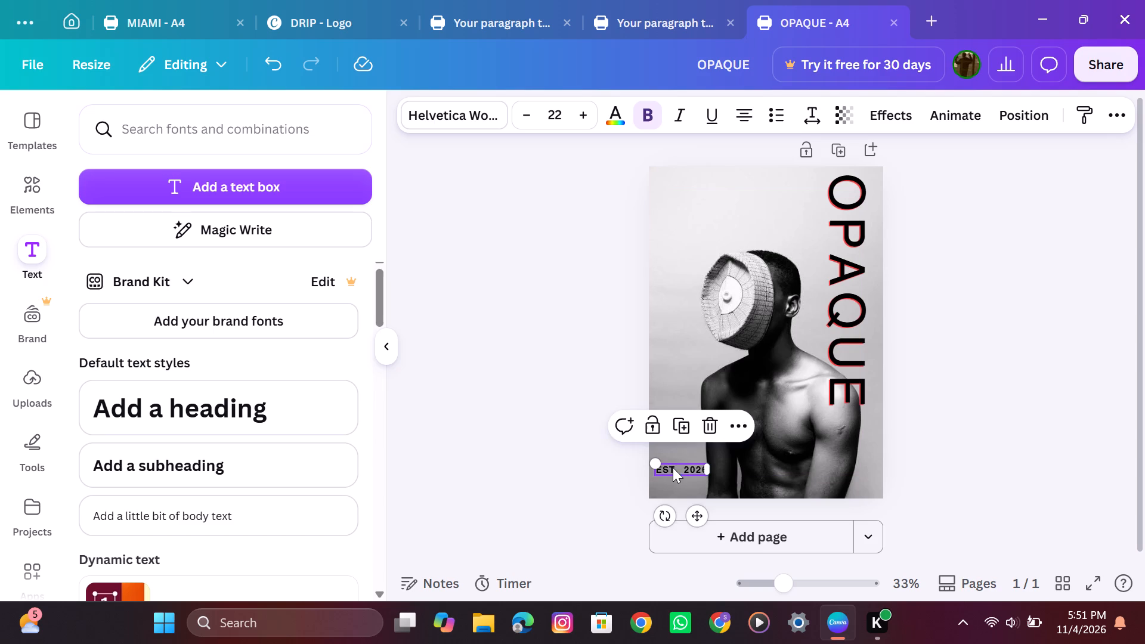
left_click(592, 463)
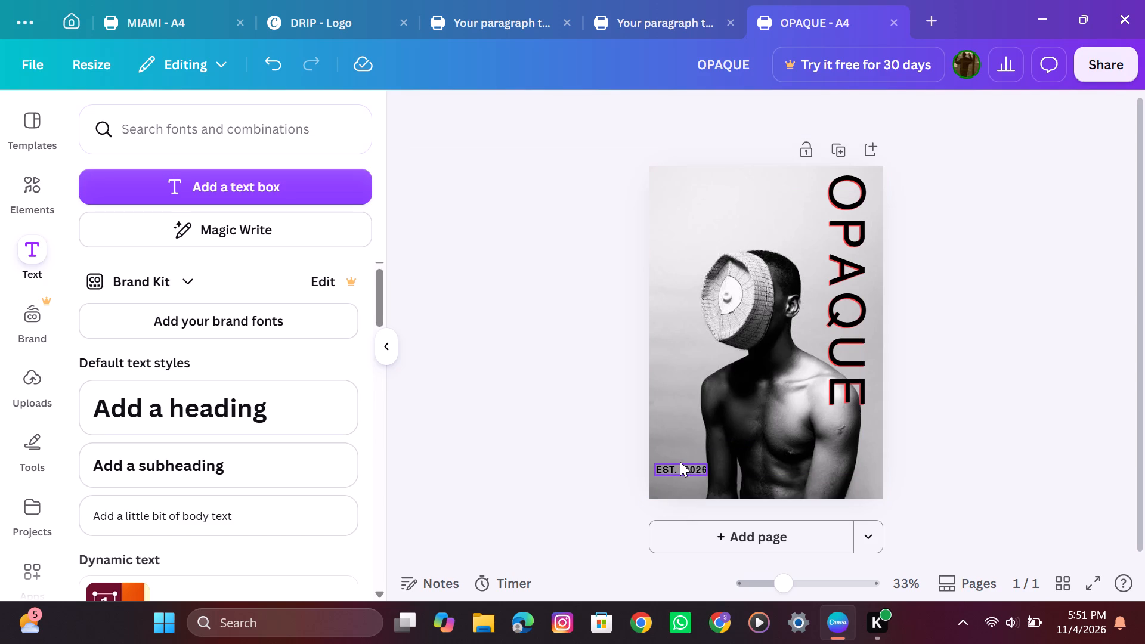
left_click_drag(680, 462, 679, 465)
left_click_drag(679, 465, 679, 472)
left_click_drag(679, 472, 678, 471)
left_click_drag(681, 467, 679, 469)
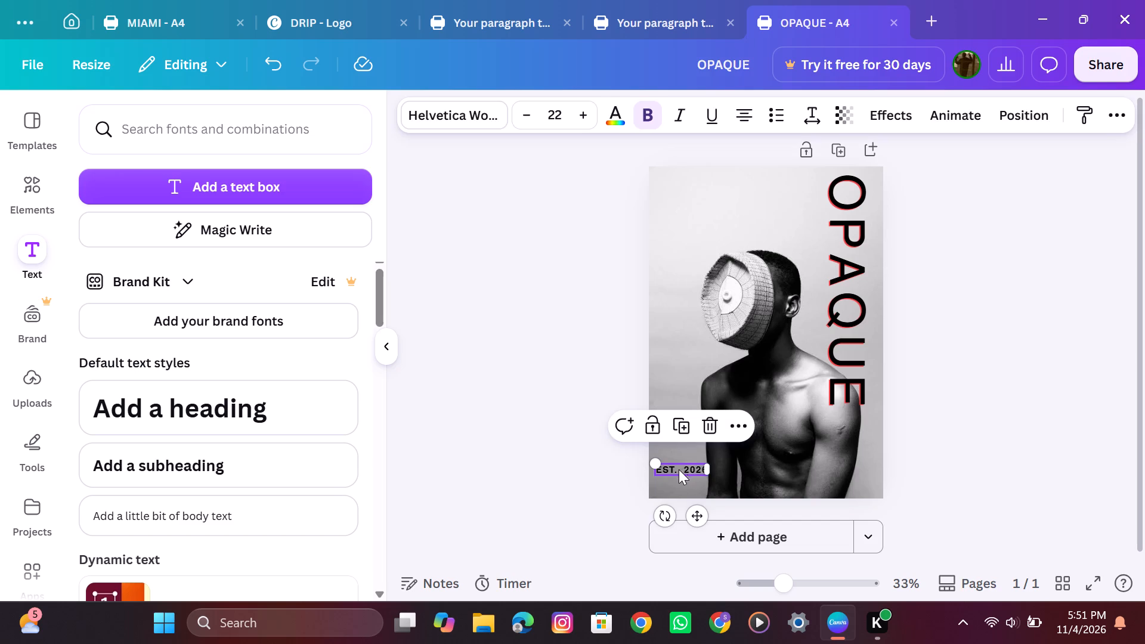
left_click_drag(679, 469, 679, 472)
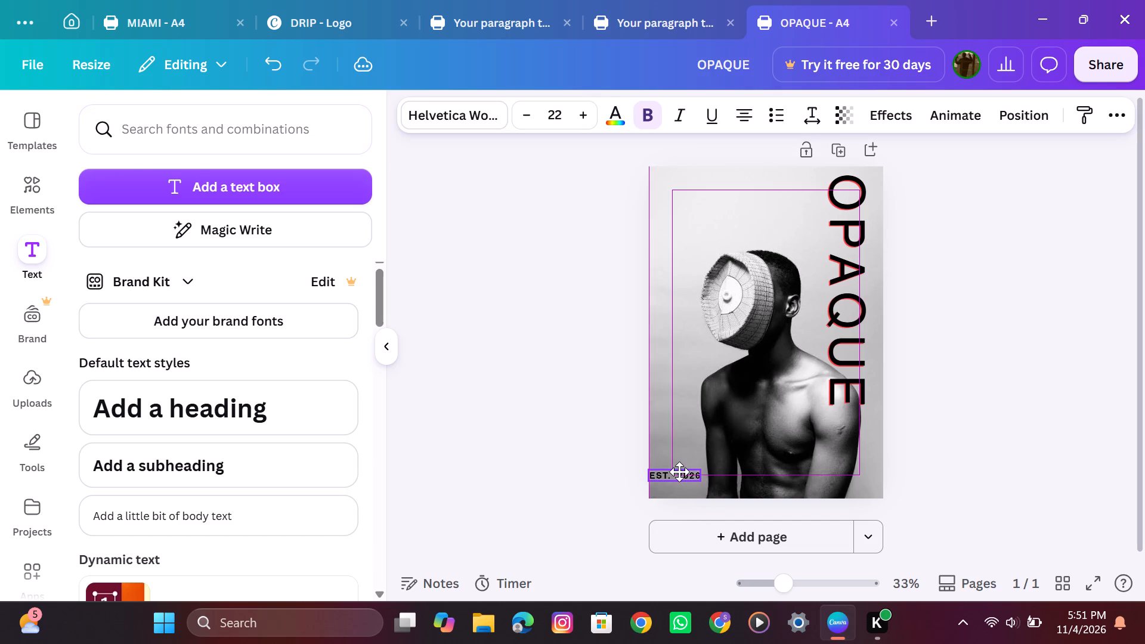
left_click_drag(679, 472, 680, 475)
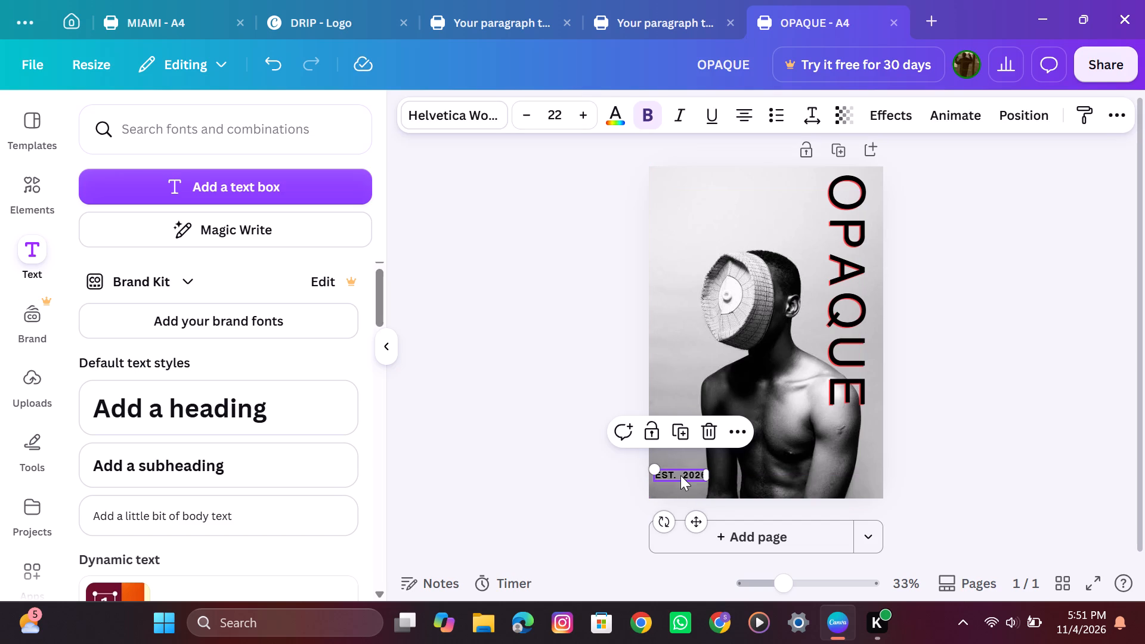
left_click(530, 487)
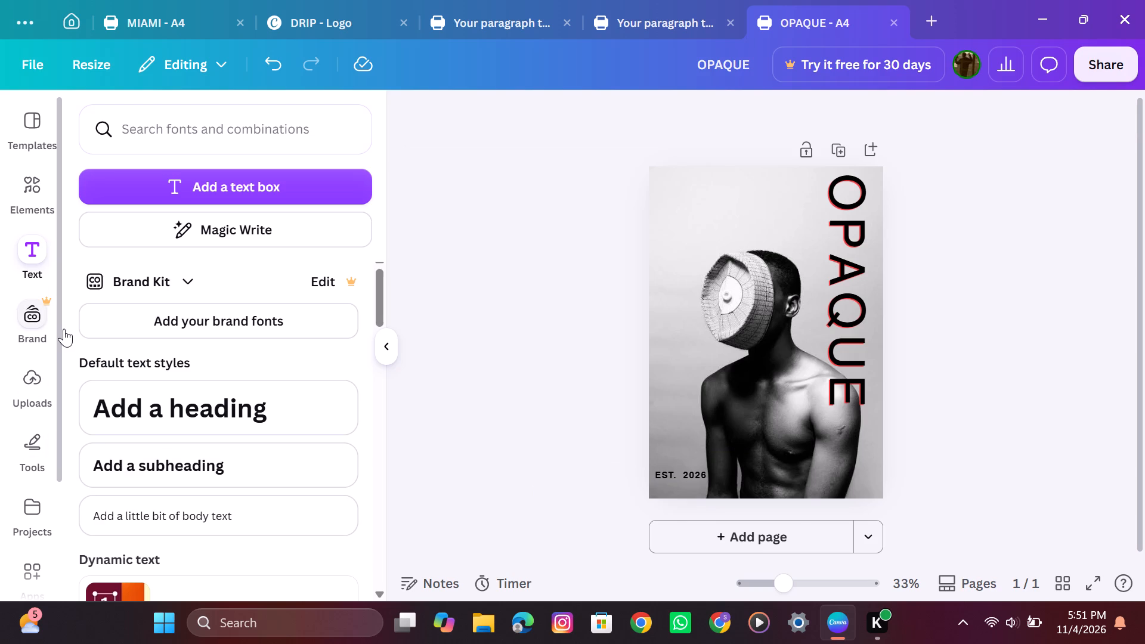
Open the full Icons collection among the graphics elements and look through it for an icon for the poster.
left_click_drag(64, 329, 52, 327)
left_click_drag(52, 327, 68, 156)
left_click(41, 177)
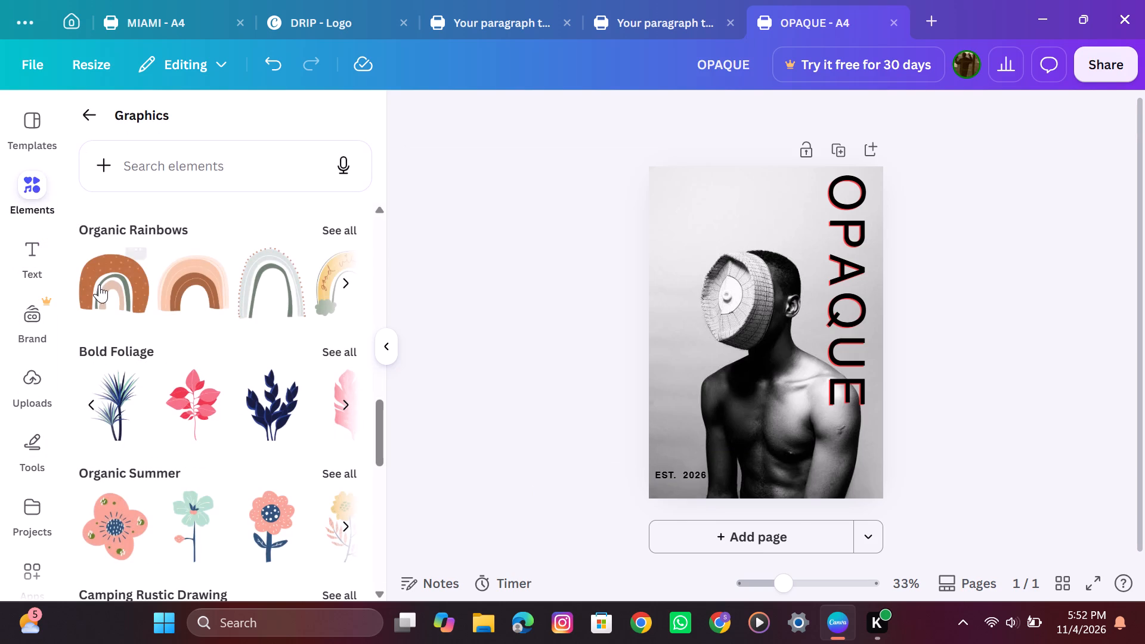
scroll(168, 358, "up", 2)
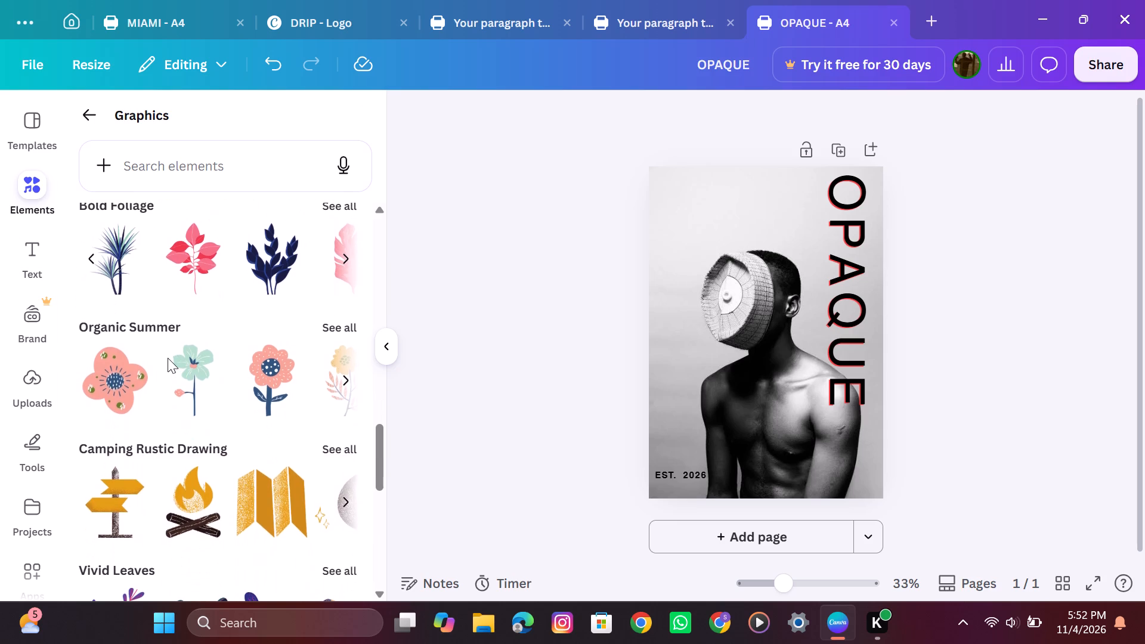
scroll(168, 358, "up", 1)
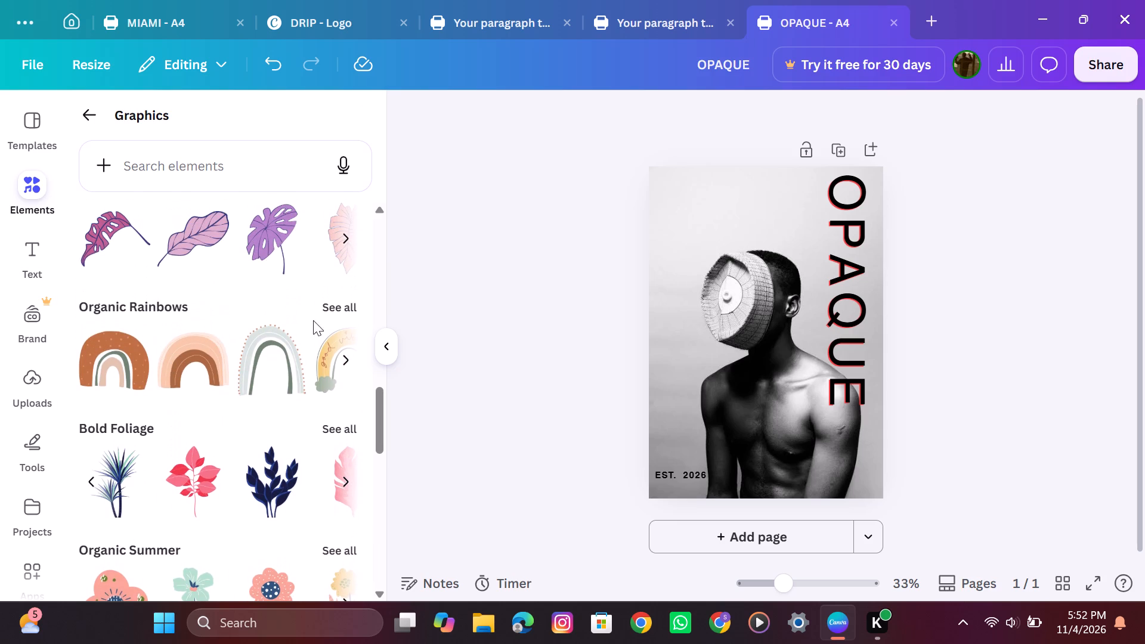
scroll(250, 337, "up", 3)
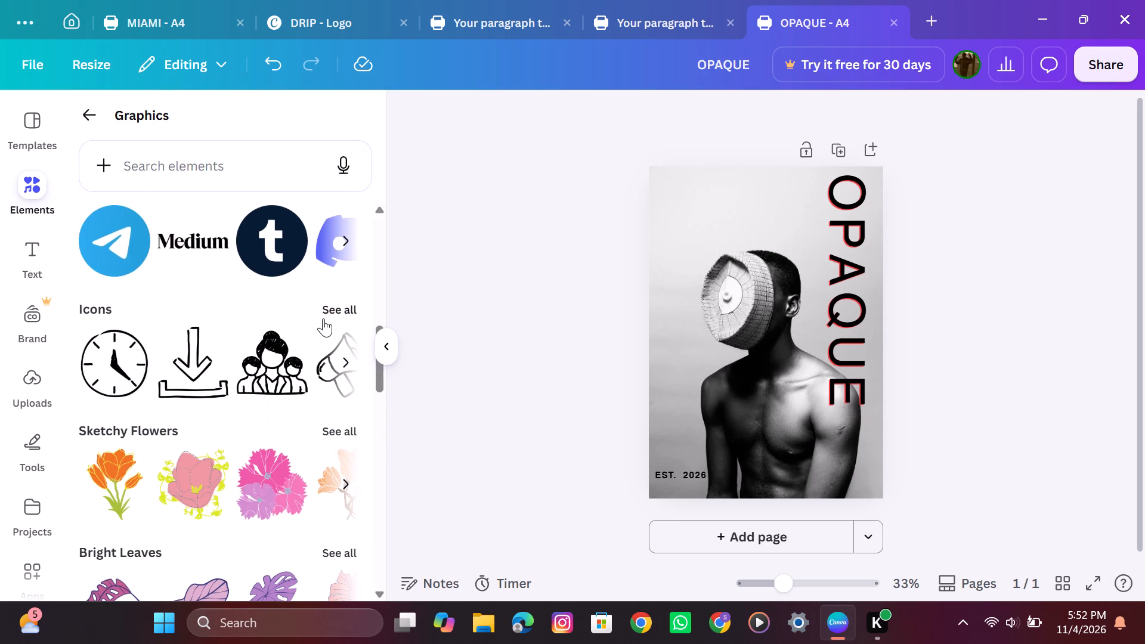
left_click(327, 310)
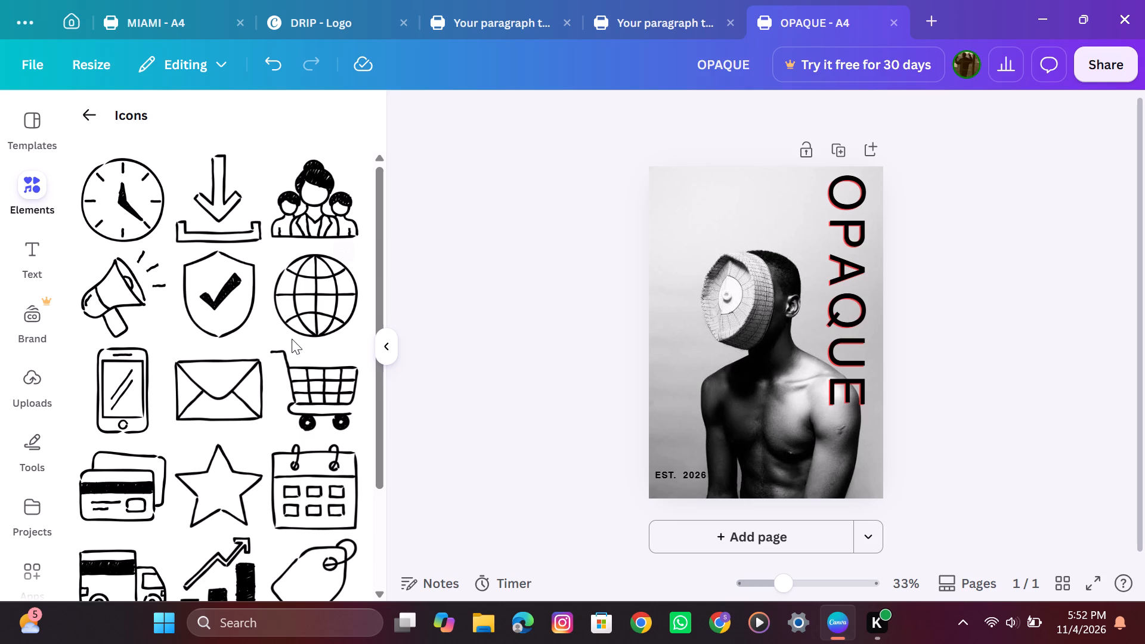
scroll(253, 334, "down", 4)
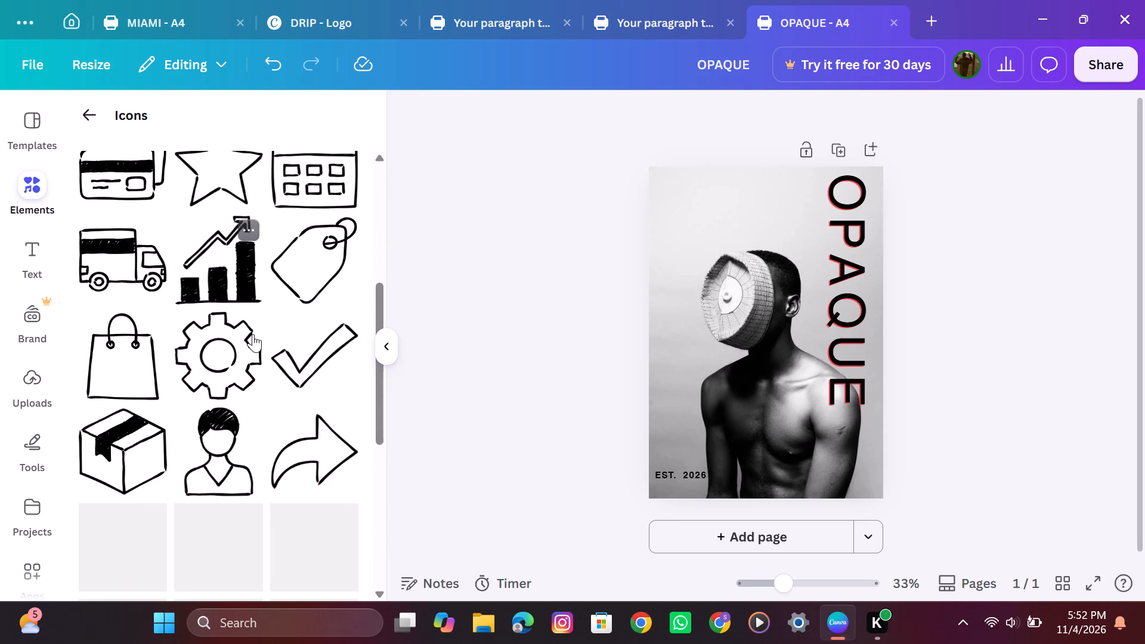
scroll(253, 334, "down", 6)
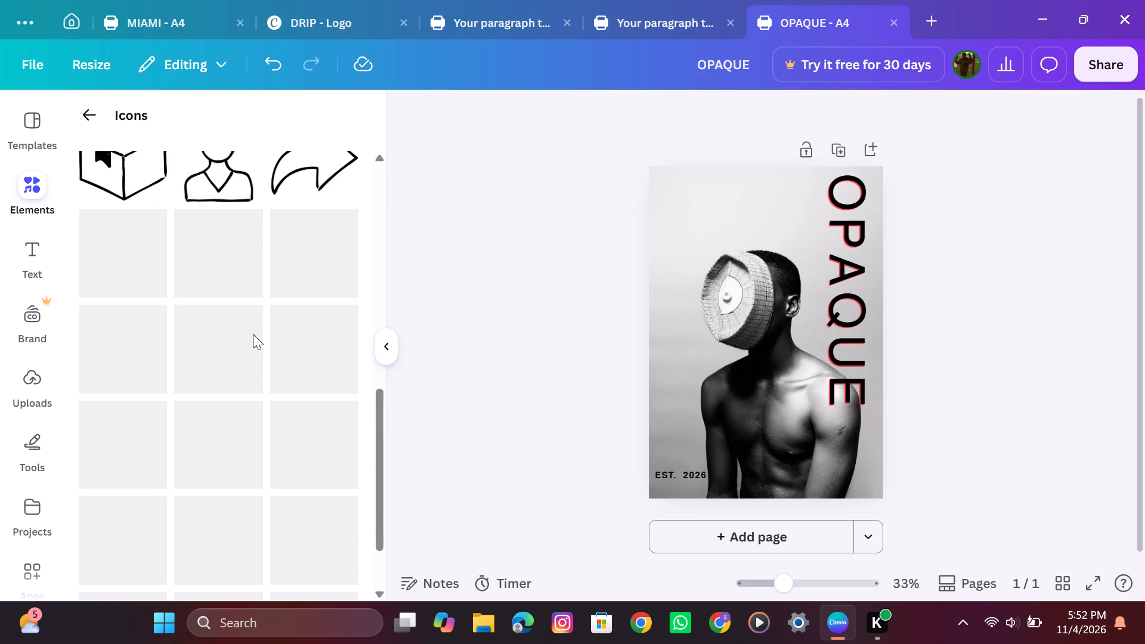
scroll(253, 334, "down", 1)
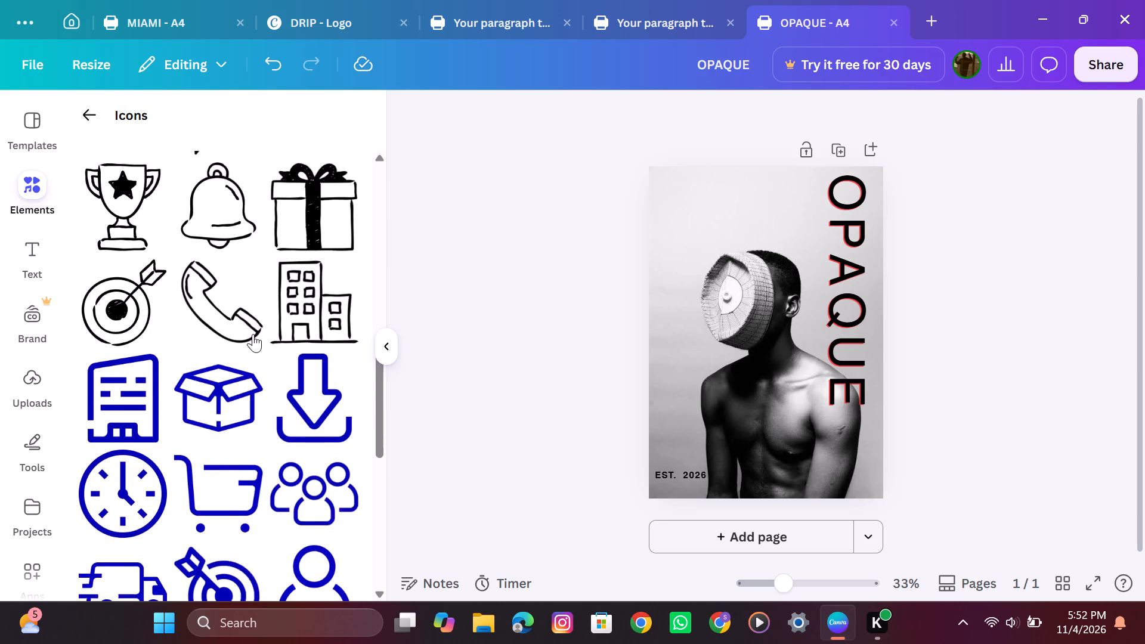
scroll(253, 334, "down", 5)
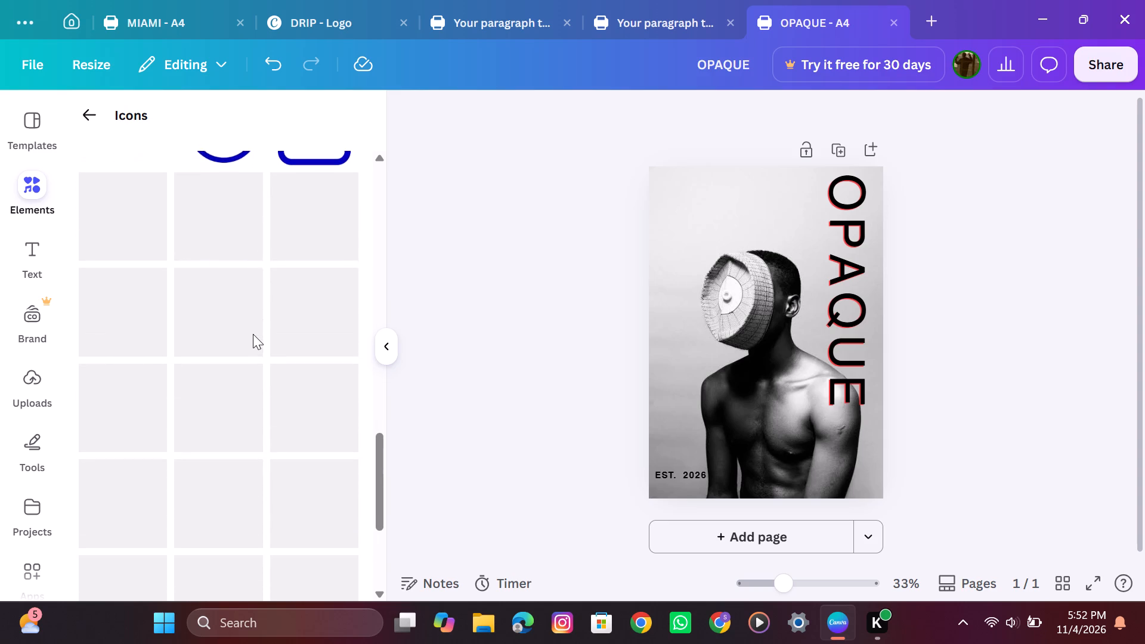
scroll(253, 334, "down", 4)
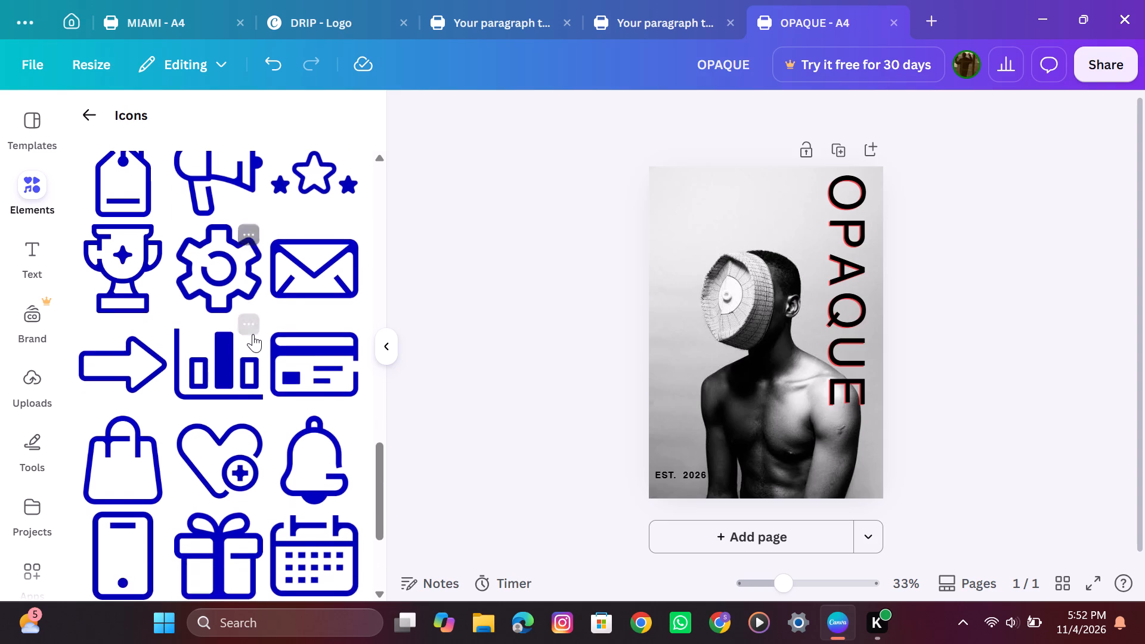
scroll(253, 334, "down", 4)
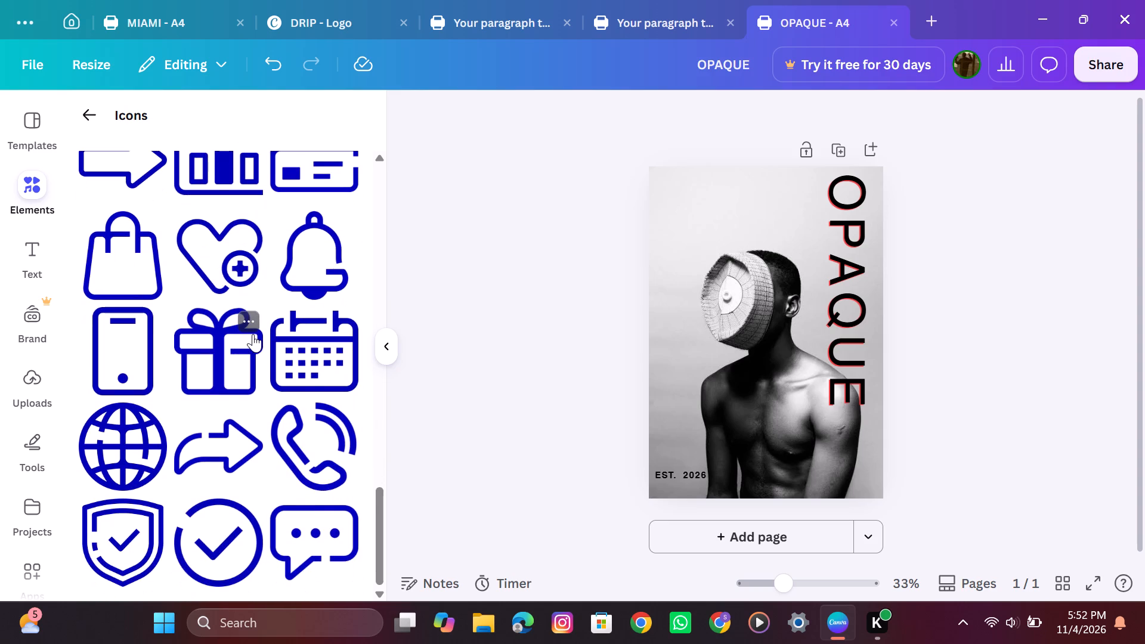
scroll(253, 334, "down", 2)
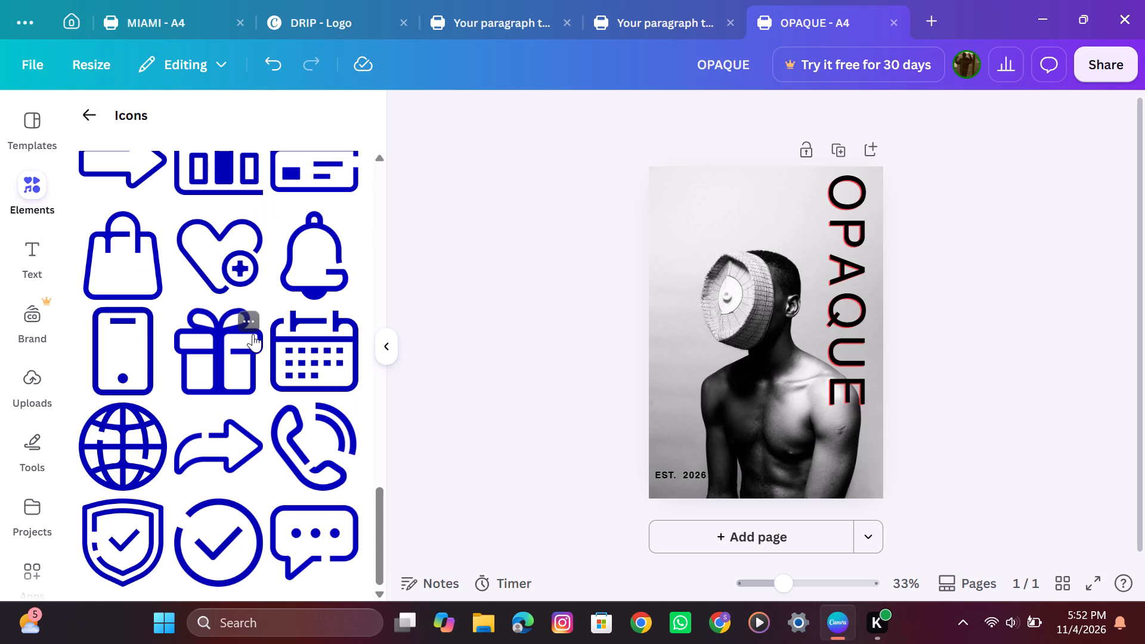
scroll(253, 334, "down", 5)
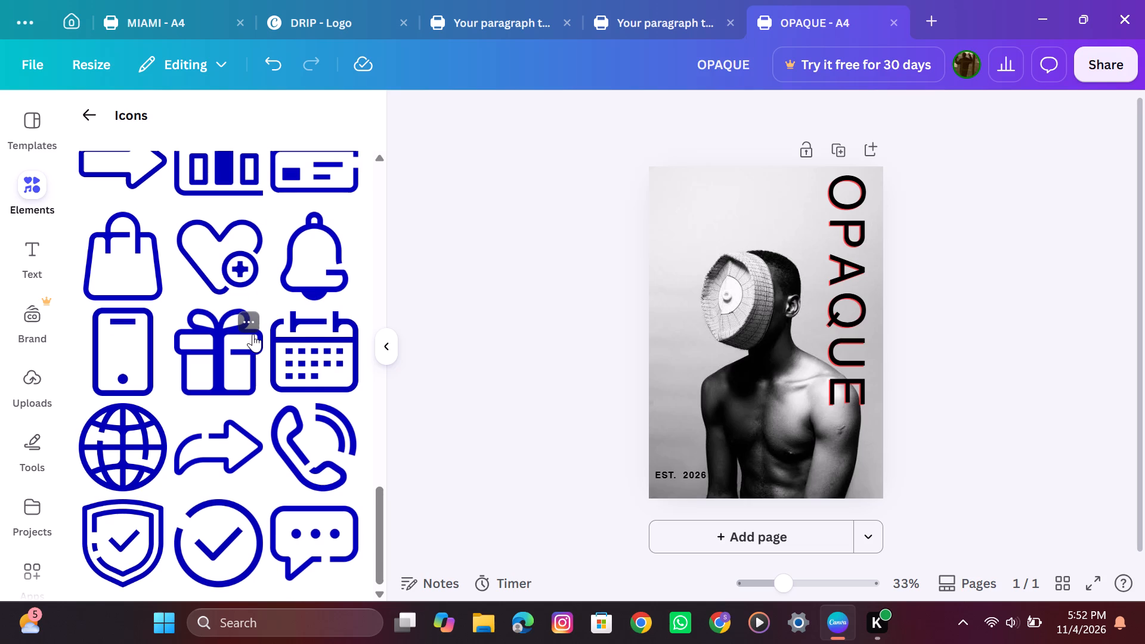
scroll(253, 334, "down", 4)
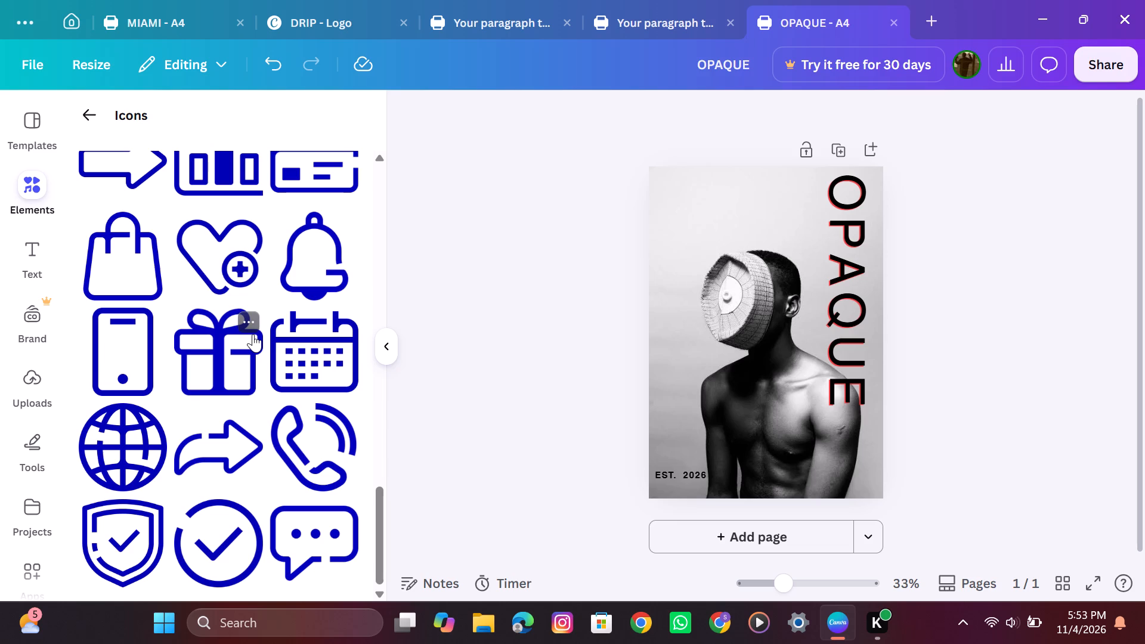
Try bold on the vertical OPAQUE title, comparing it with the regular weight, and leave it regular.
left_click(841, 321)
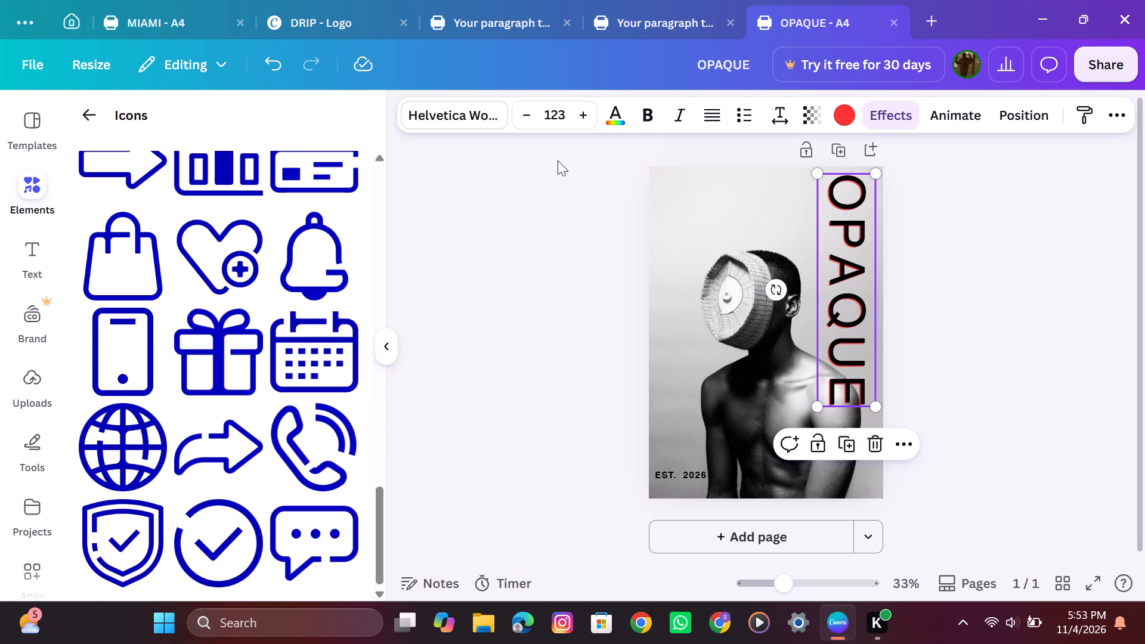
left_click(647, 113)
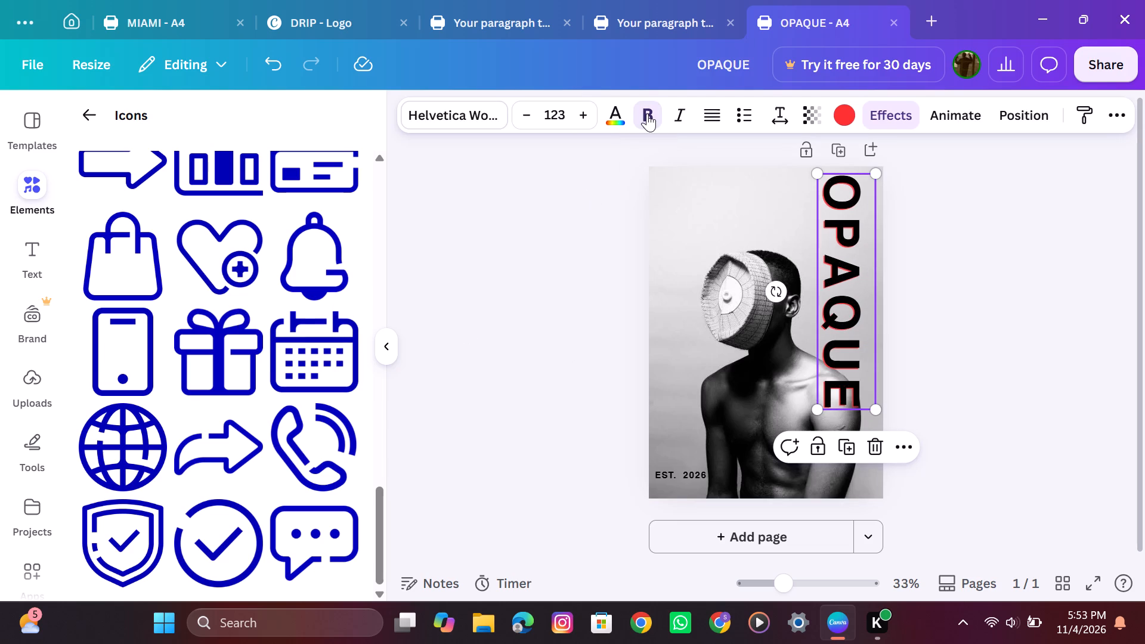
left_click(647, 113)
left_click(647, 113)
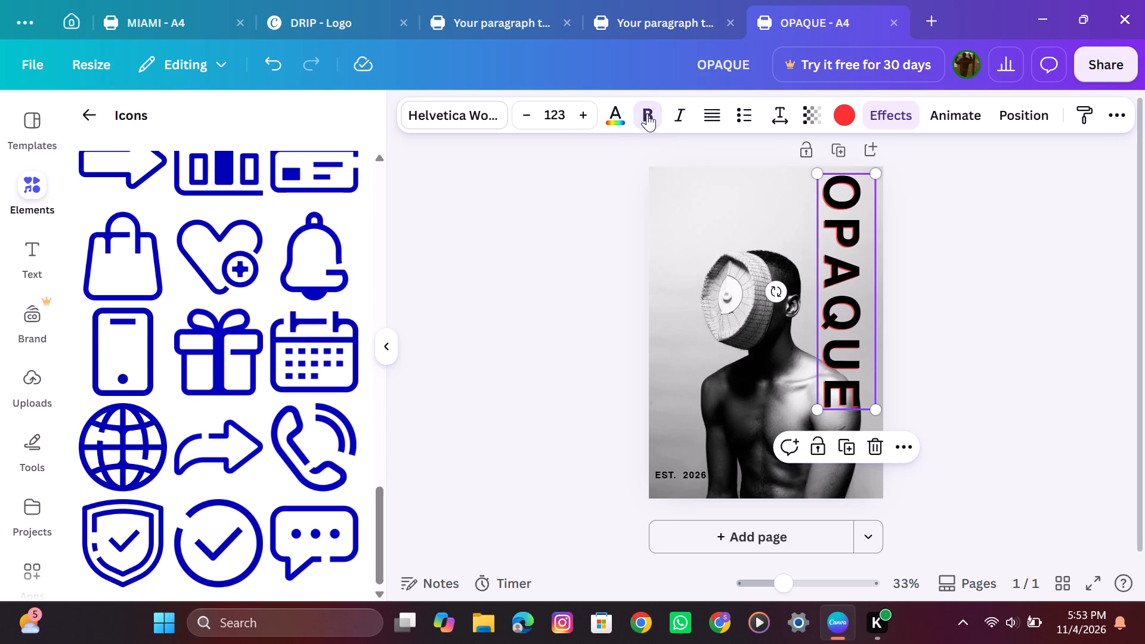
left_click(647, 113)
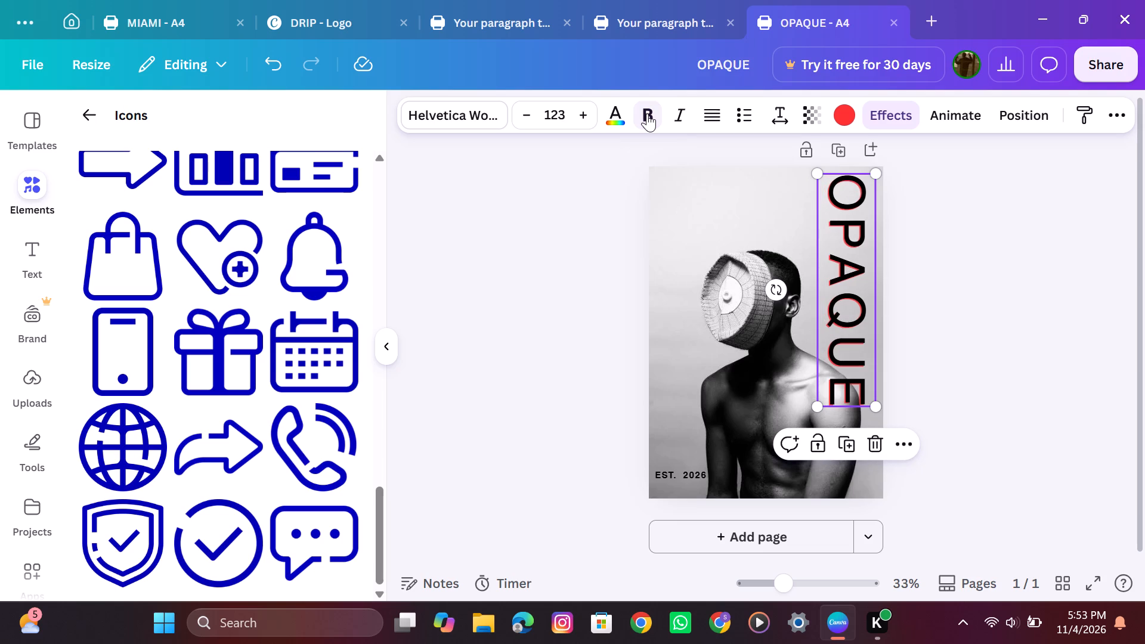
Search the fonts for "SUN SER" and apply the Sunday font to the OPAQUE title.
left_click(491, 109)
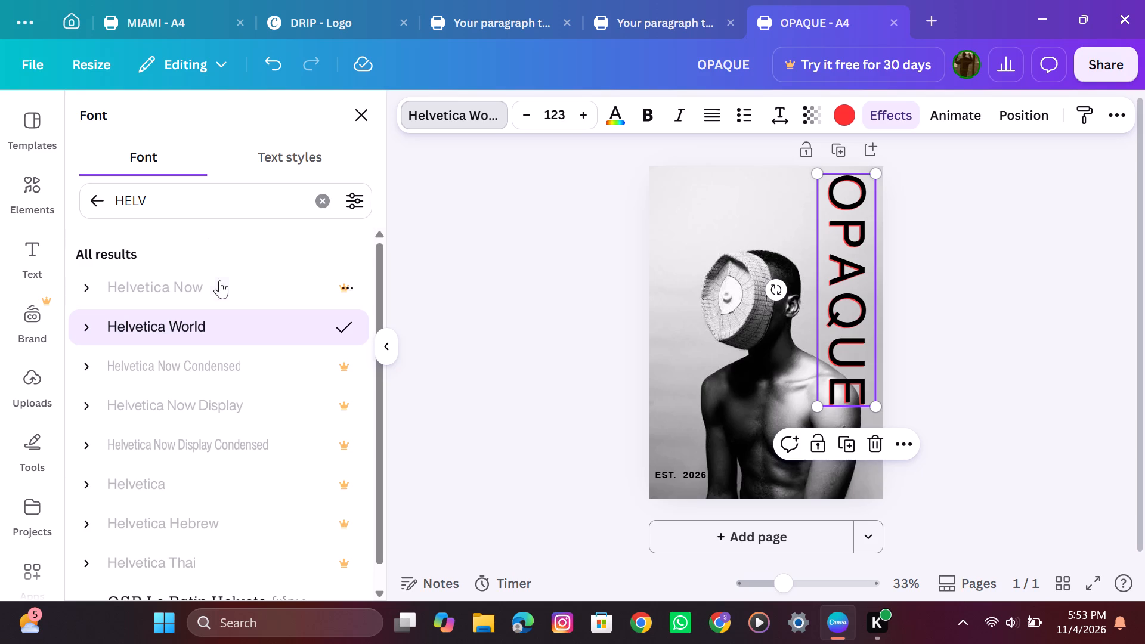
scroll(236, 371, "down", 1)
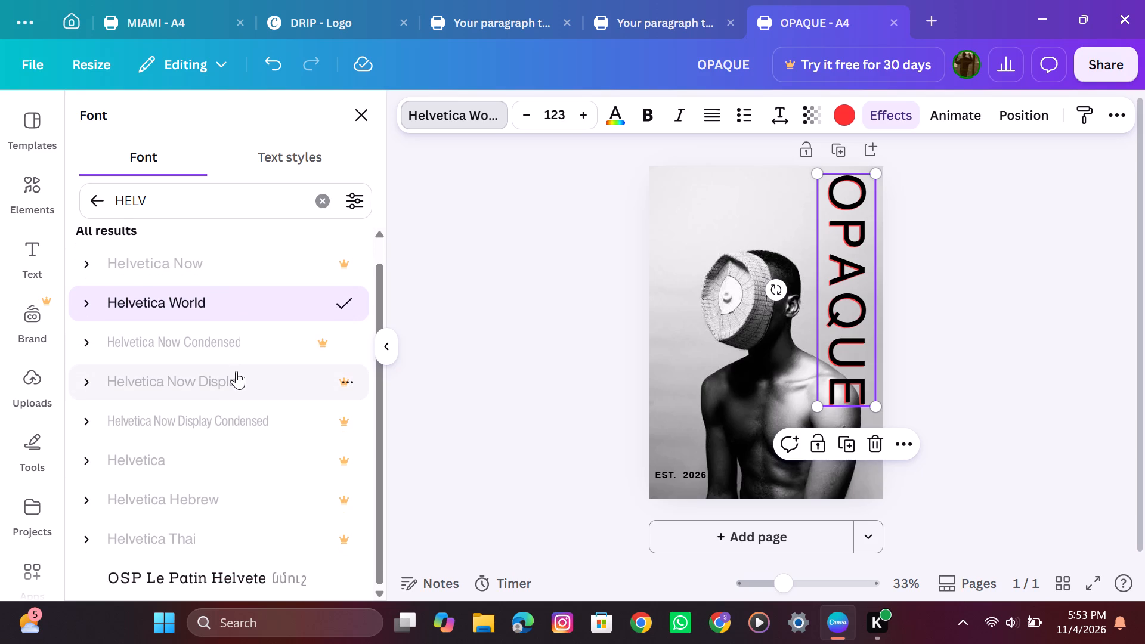
scroll(236, 371, "down", 1)
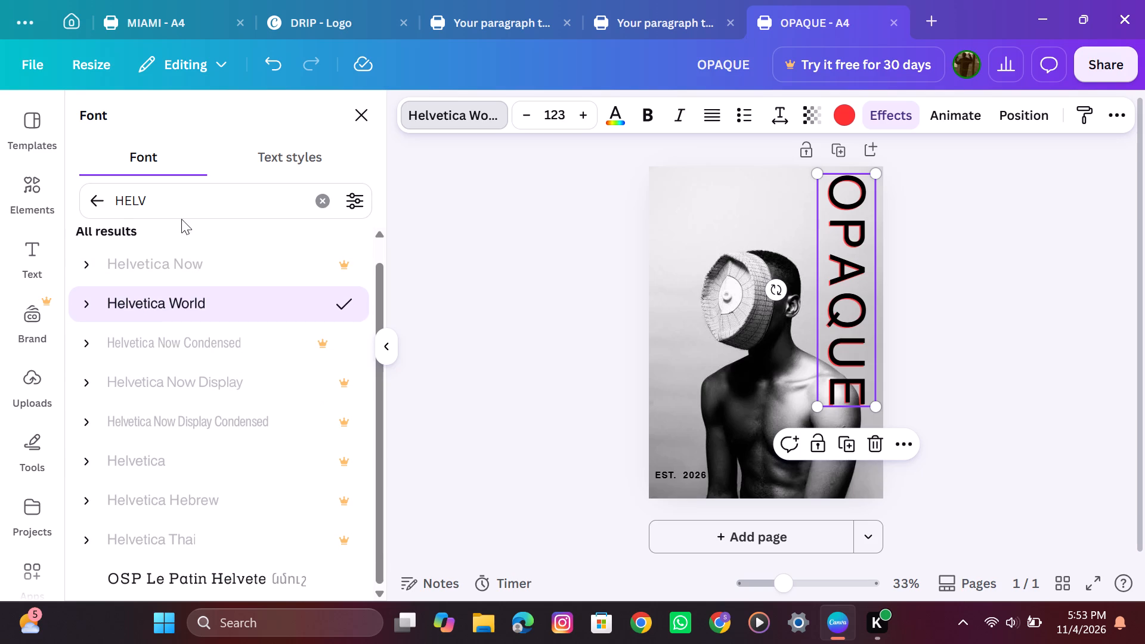
left_click(185, 197)
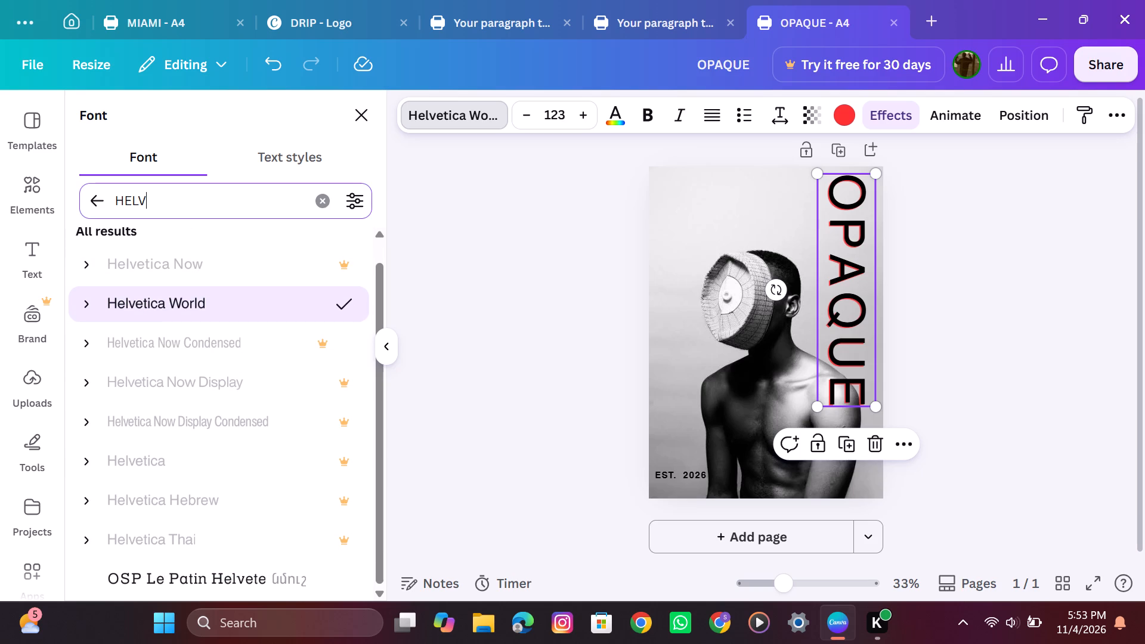
key("BackSpace")
key("BackSpace")
key("BackSpace")
key("BackSpace")
key("BackSpace")
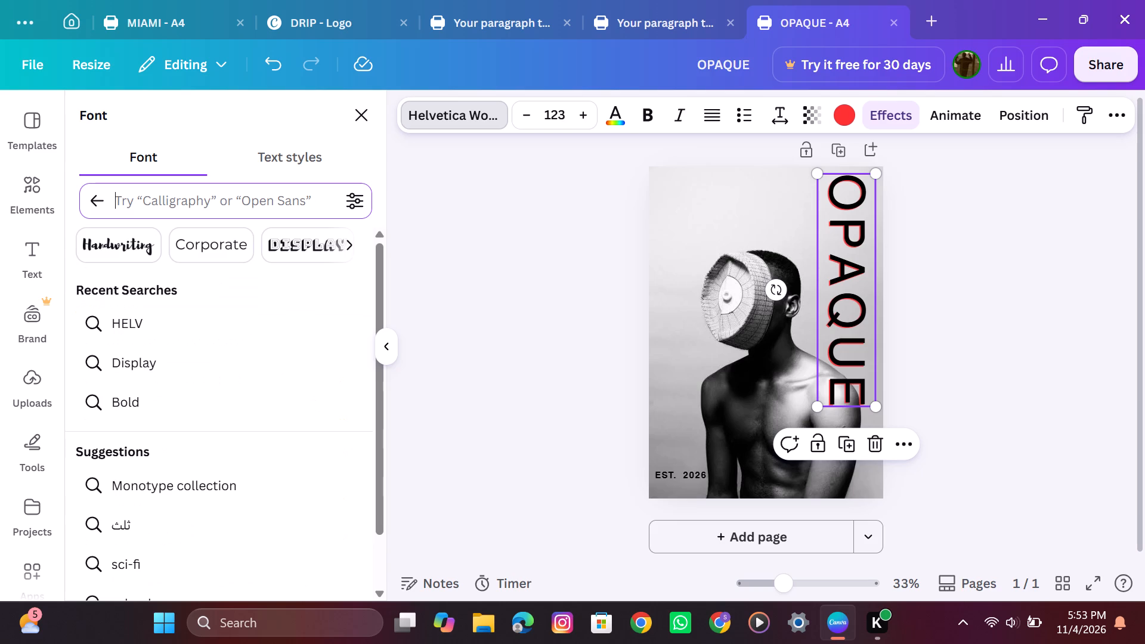
key("BackSpace")
key("s")
key("u")
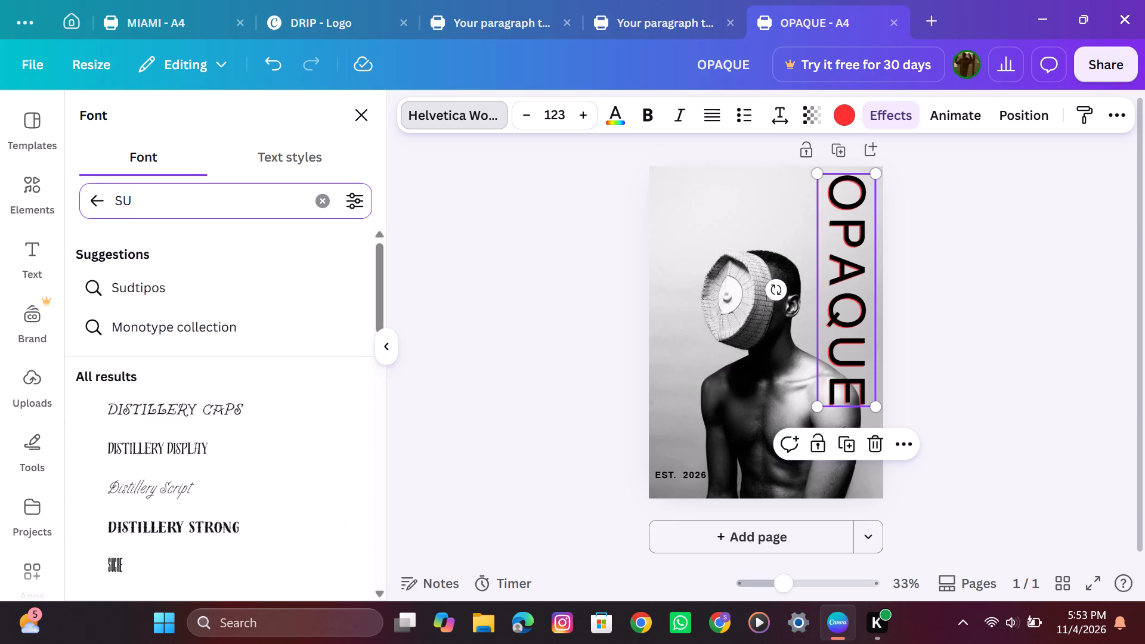
key("n")
key("space")
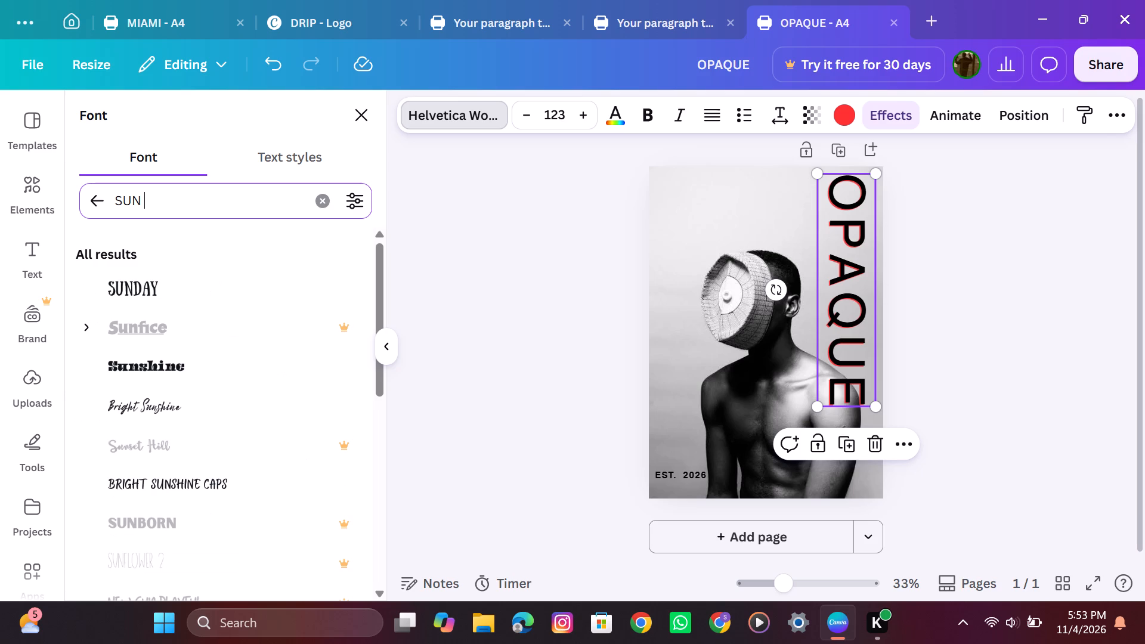
type("SE")
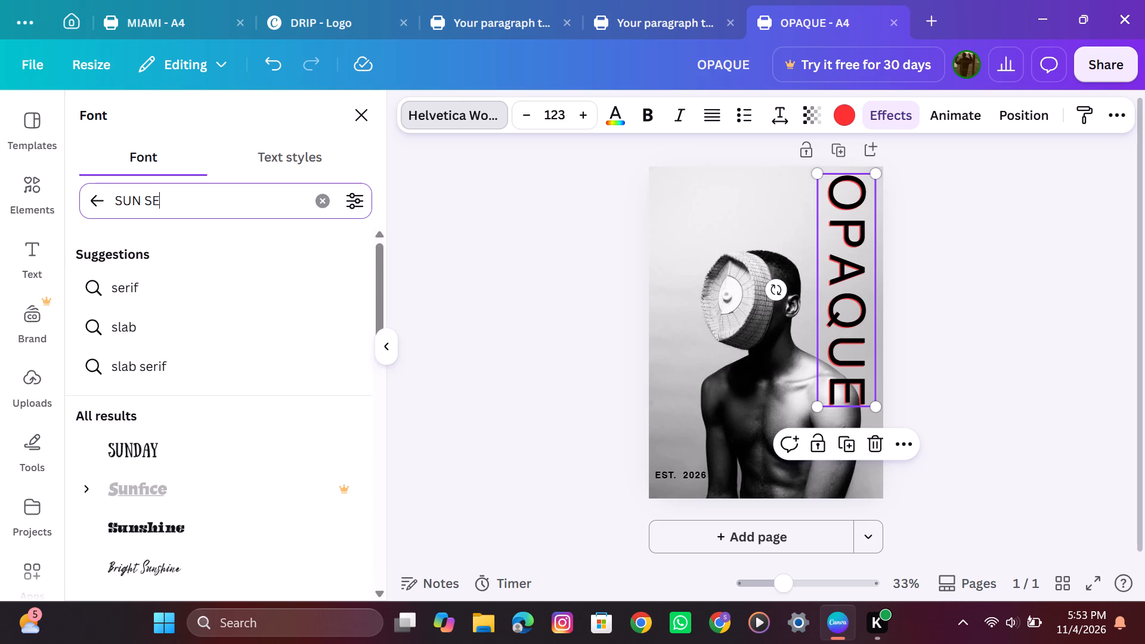
key("r")
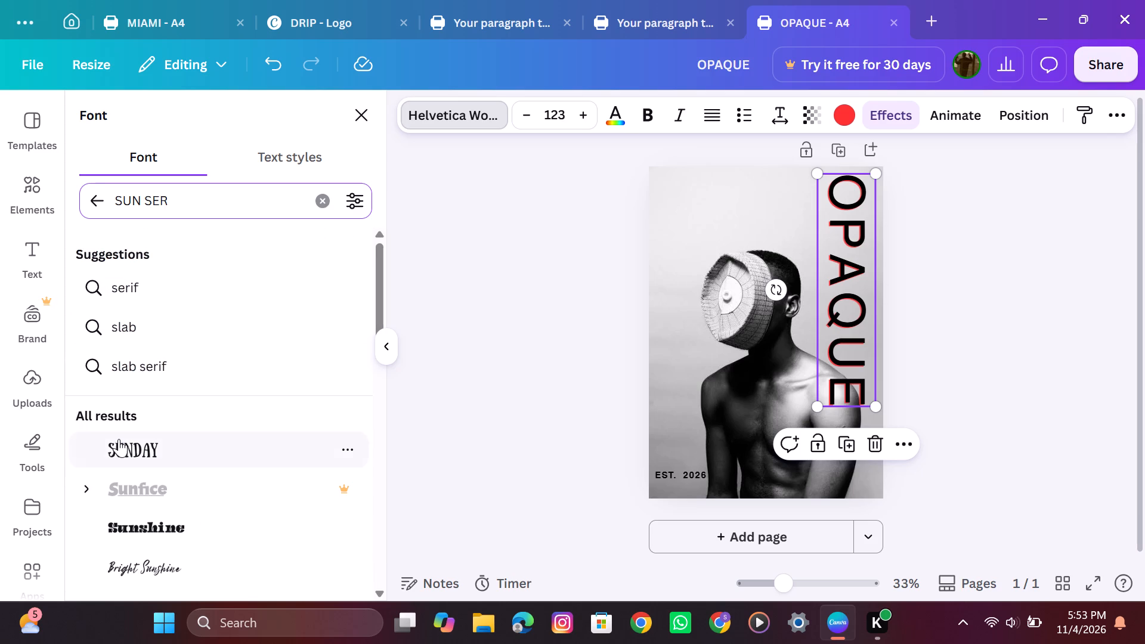
left_click(124, 442)
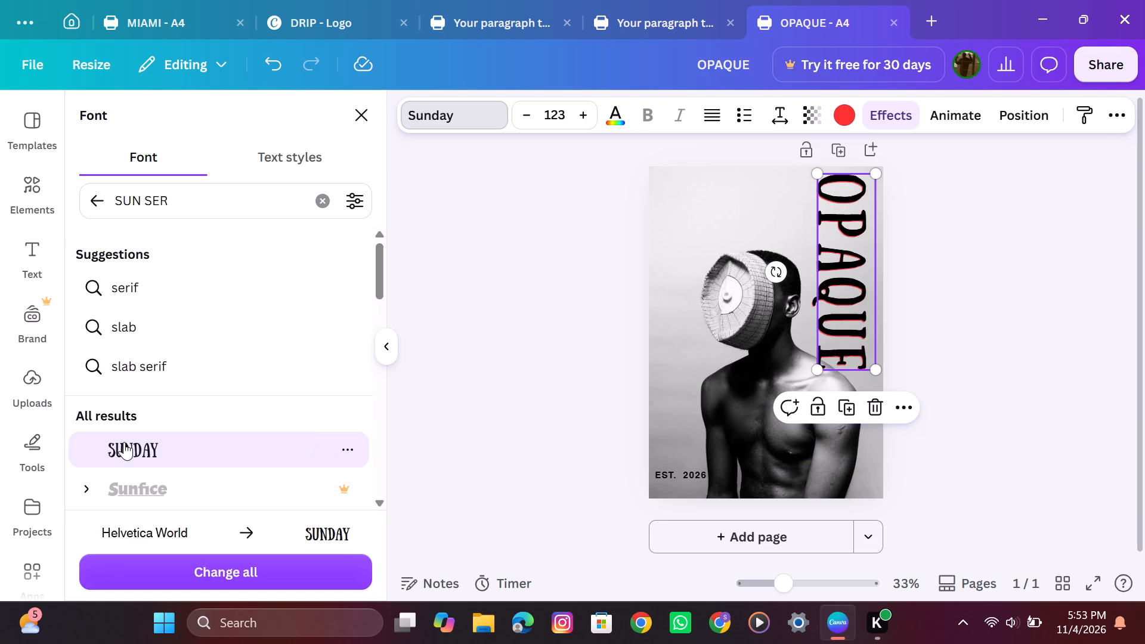
Try Bree Serif on the vertical OPAQUE title, and apply the CMU Serif font instead.
scroll(124, 442, "down", 3)
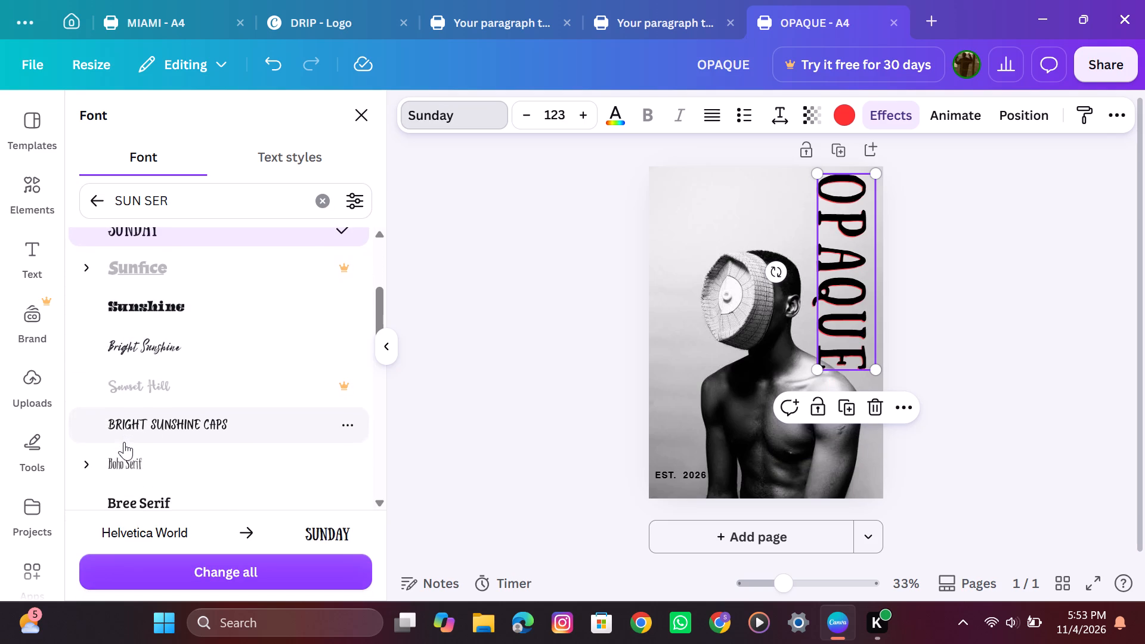
scroll(124, 442, "down", 1)
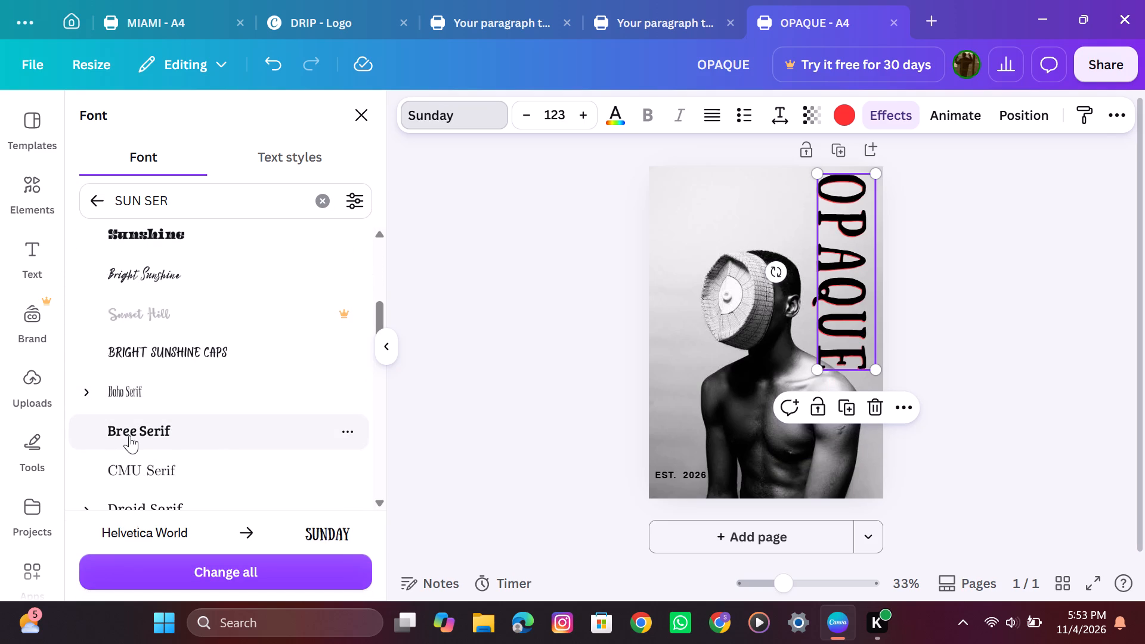
left_click(129, 435)
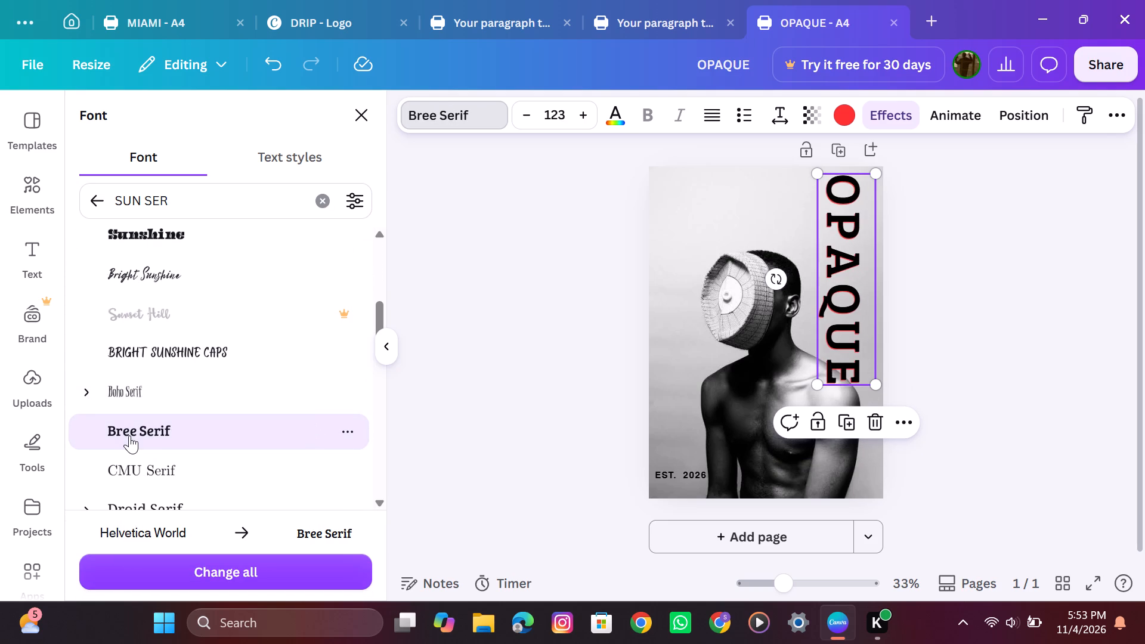
left_click(121, 463)
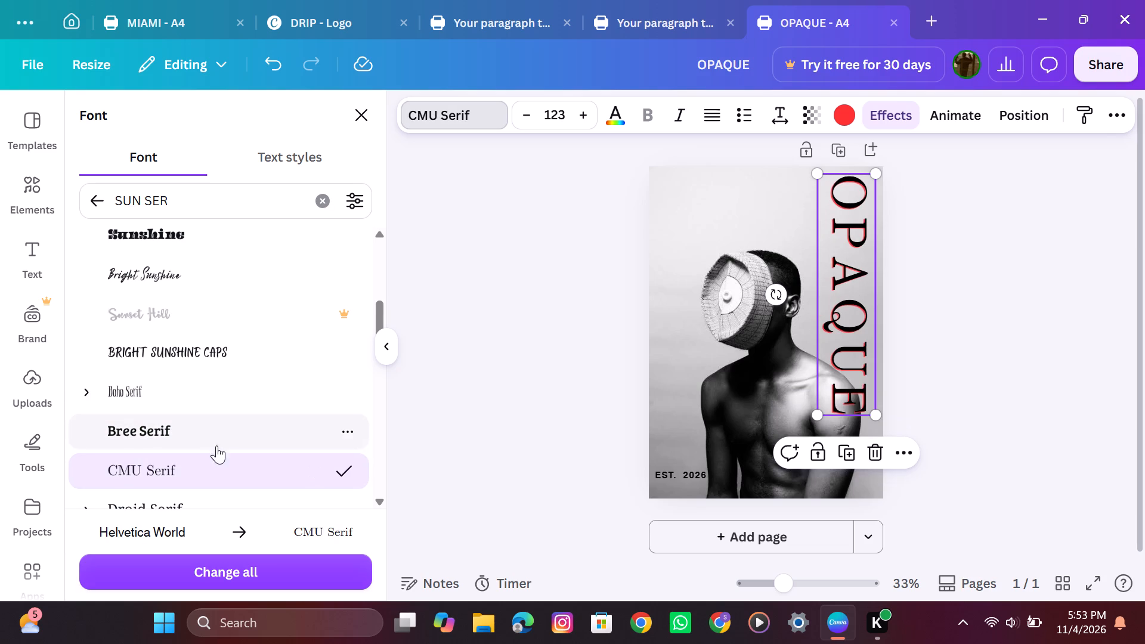
scroll(202, 457, "down", 2)
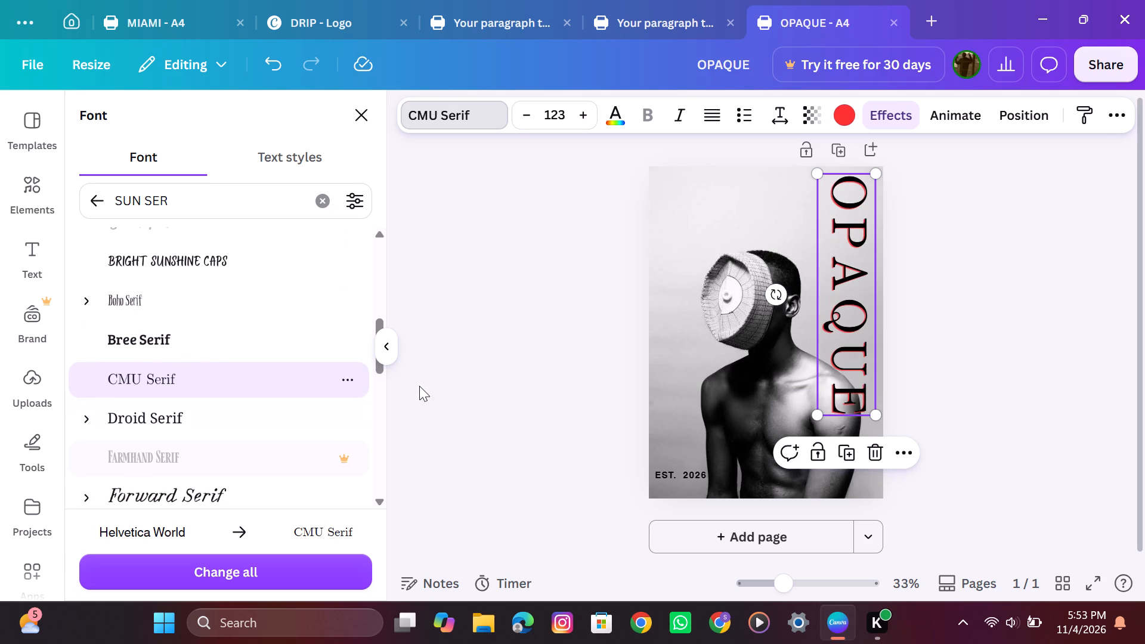
left_click(492, 372)
left_click(492, 372)
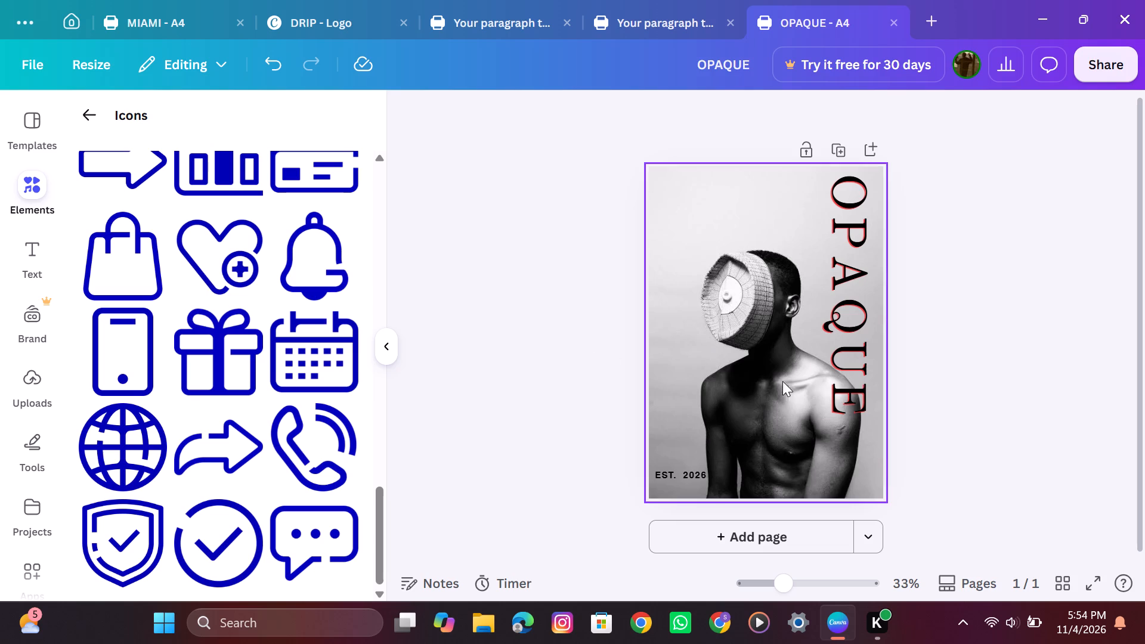
Adjust the OPAQUE title's letter spacing, trying tighter and wider values, and settle on 74.
left_click(839, 311)
left_click(778, 110)
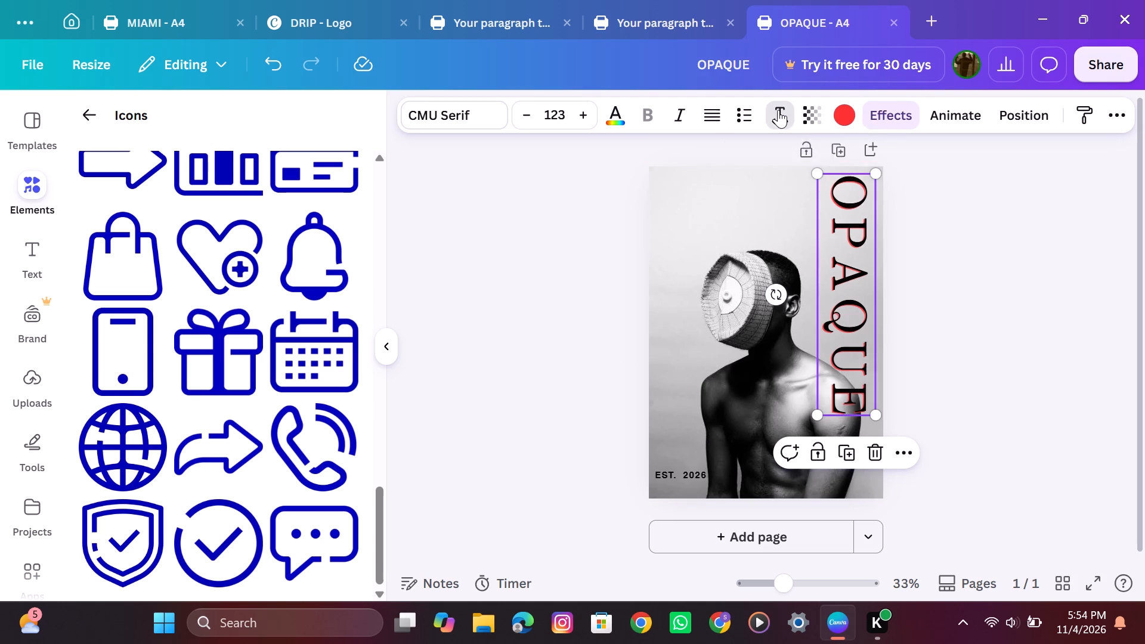
left_click(736, 384)
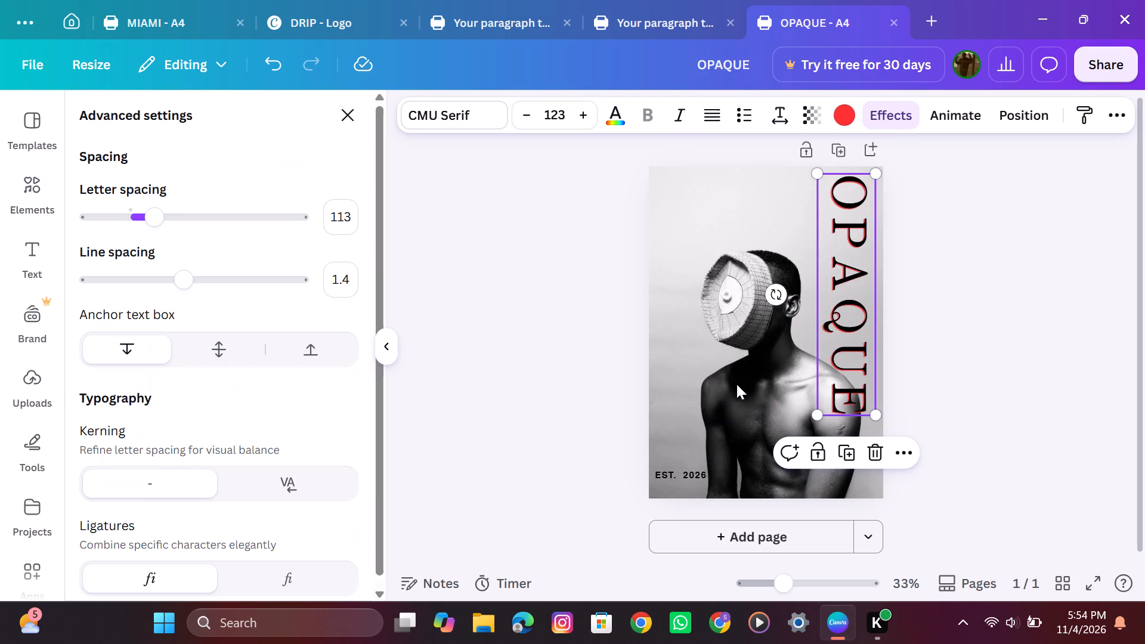
left_click_drag(154, 223, 146, 224)
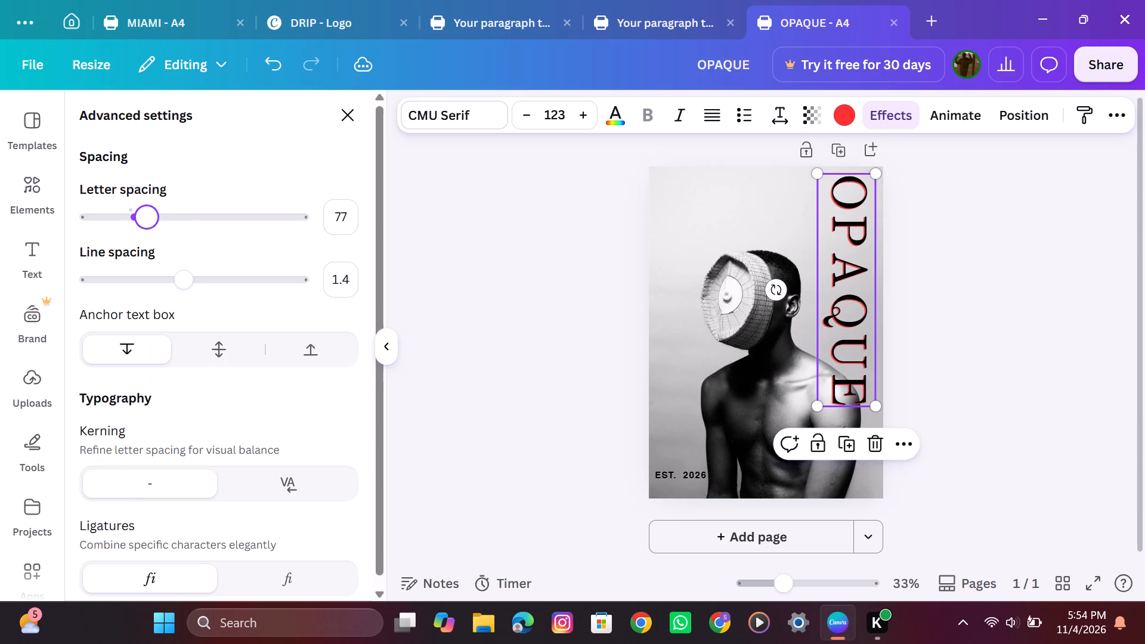
left_click_drag(146, 224, 94, 239)
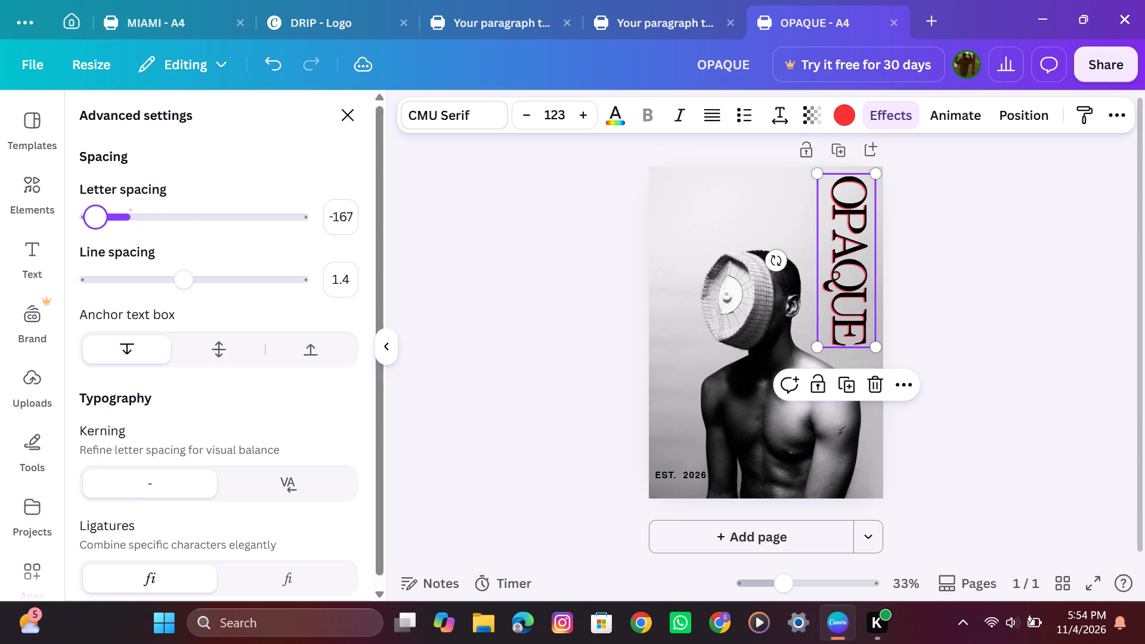
left_click_drag(94, 239, 141, 252)
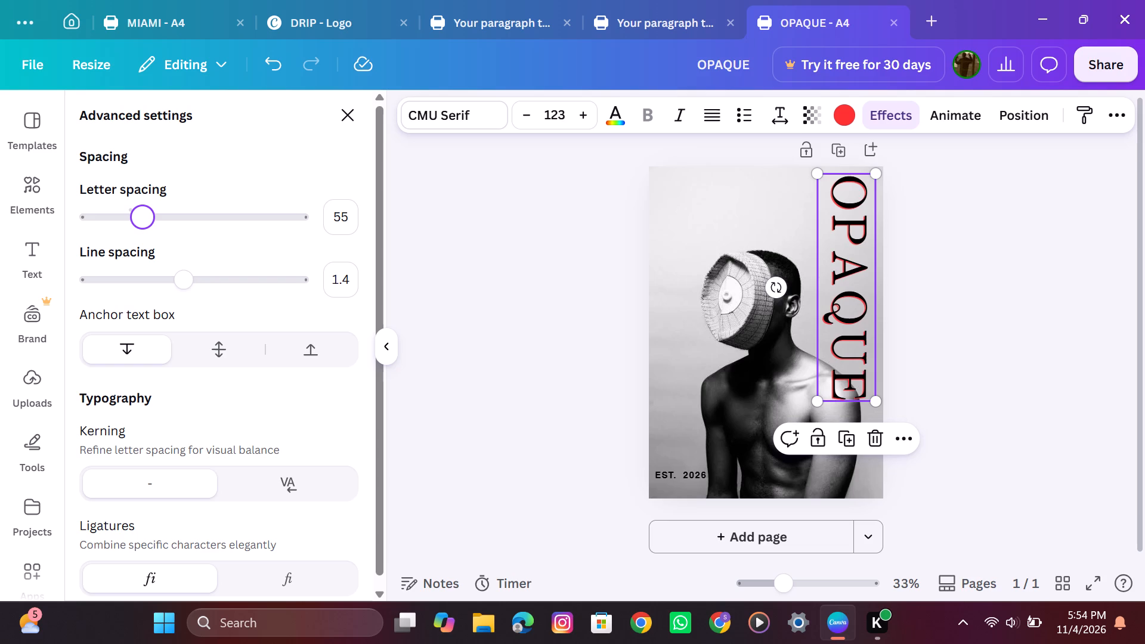
left_click_drag(141, 252, 143, 252)
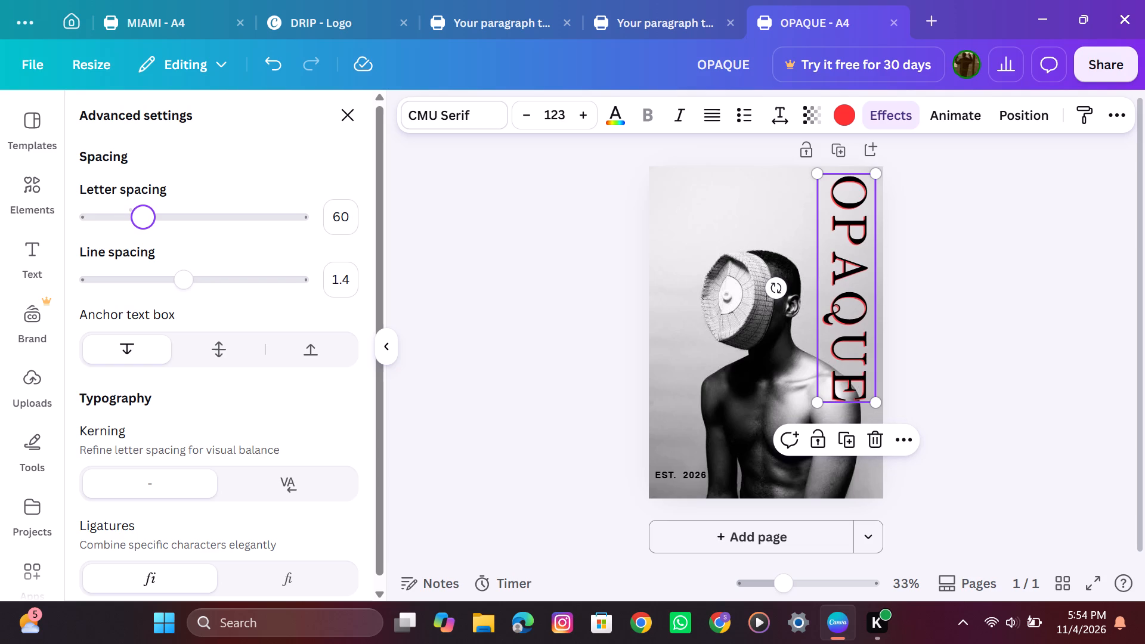
left_click_drag(143, 252, 148, 251)
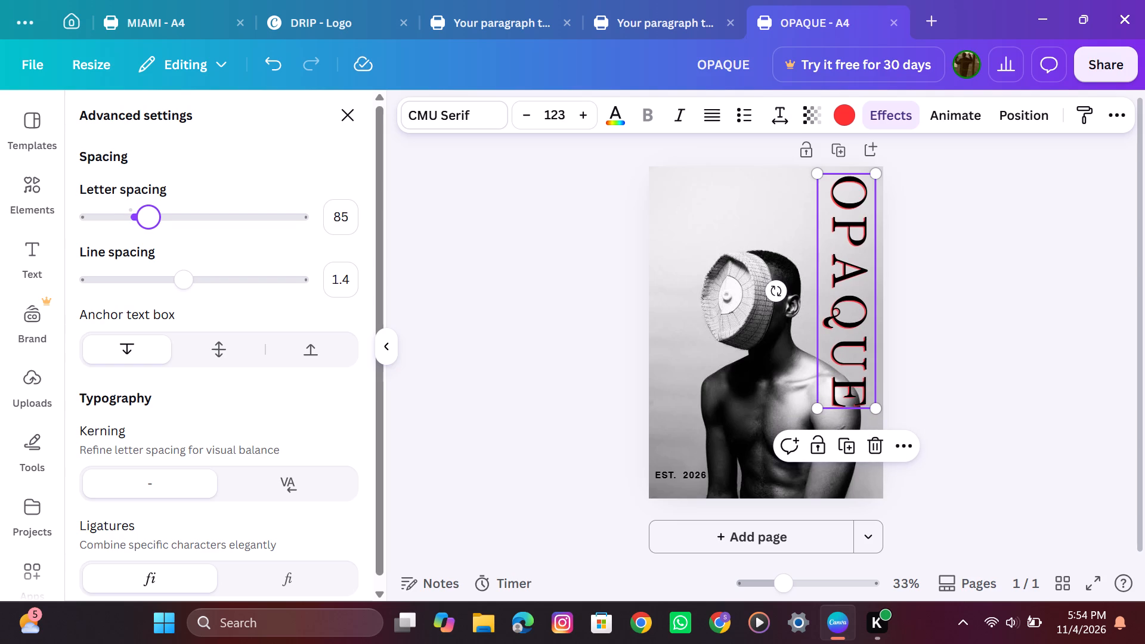
left_click_drag(148, 251, 148, 250)
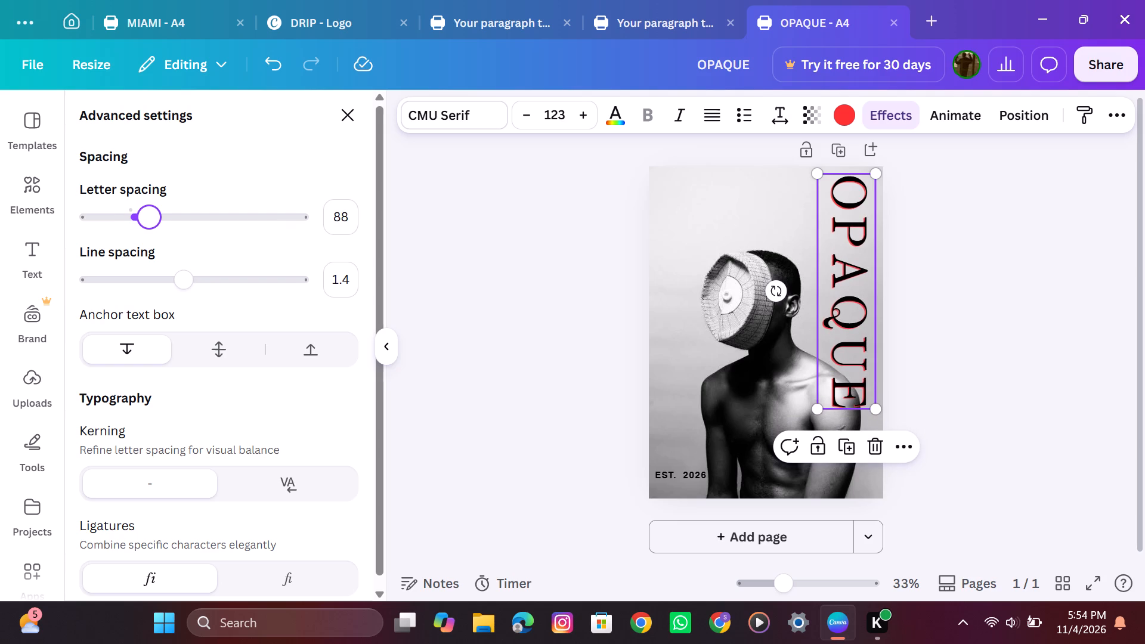
left_click_drag(148, 250, 147, 250)
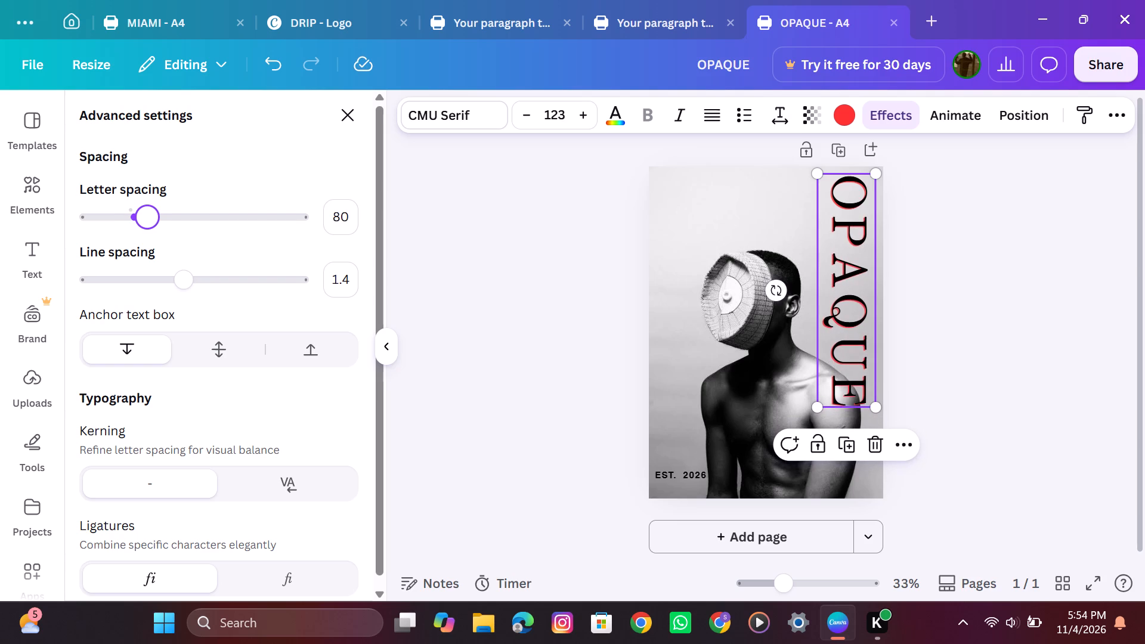
left_click_drag(147, 250, 146, 250)
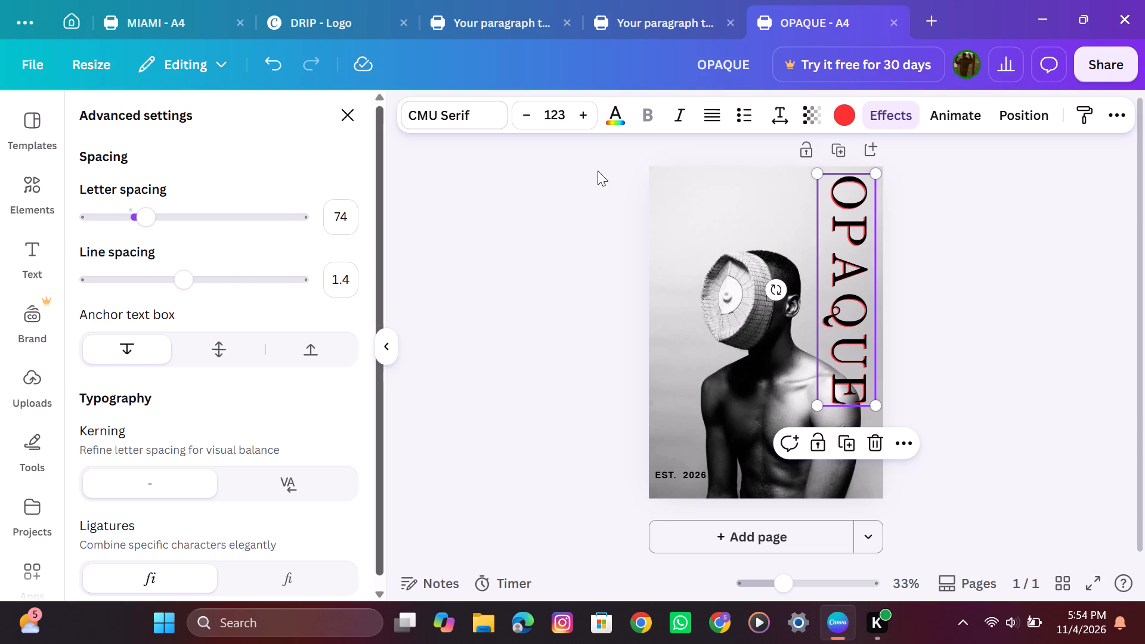
Remove the Curve shape and the red Drop shadow effect from the OPAQUE title, leaving it plain black.
left_click(884, 117)
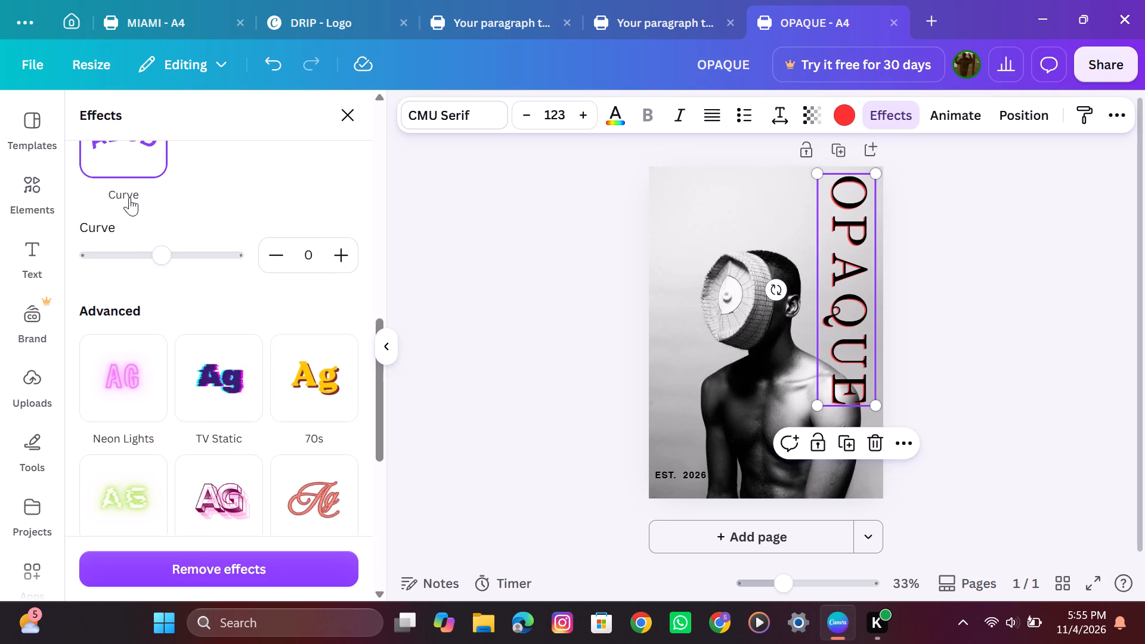
scroll(129, 197, "up", 4)
scroll(119, 283, "down", 1)
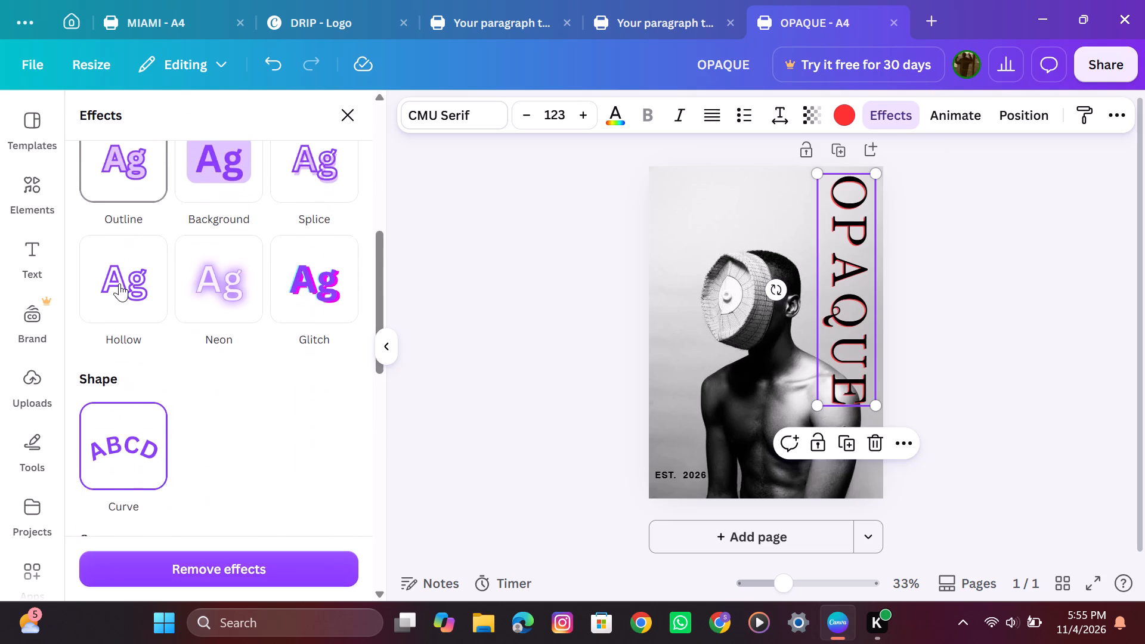
scroll(119, 283, "down", 1)
left_click(96, 413)
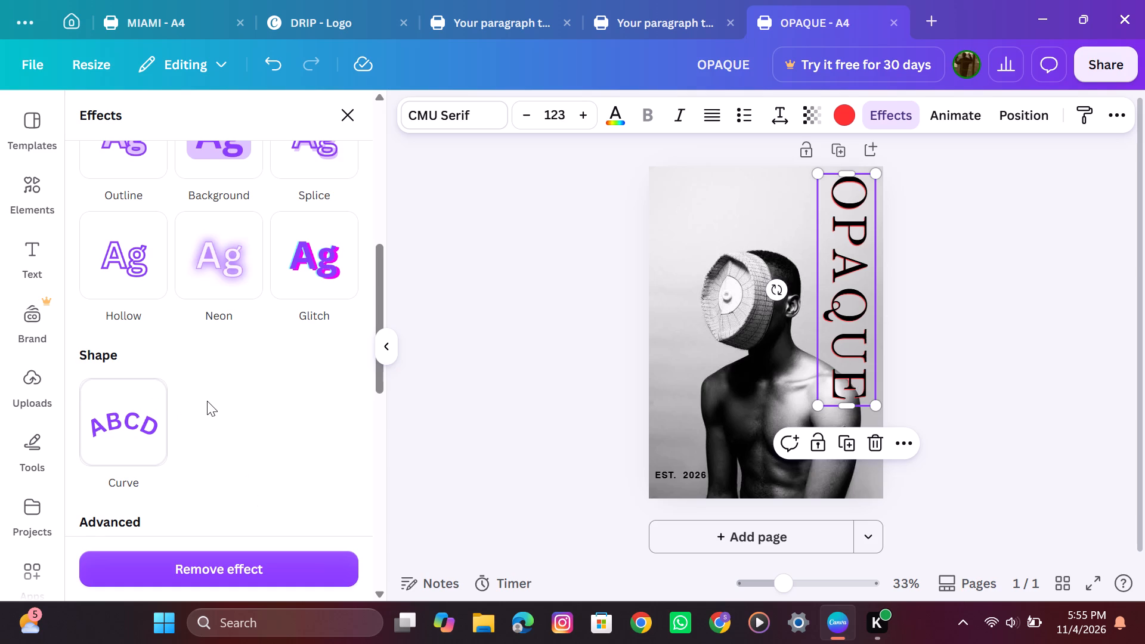
scroll(207, 401, "up", 4)
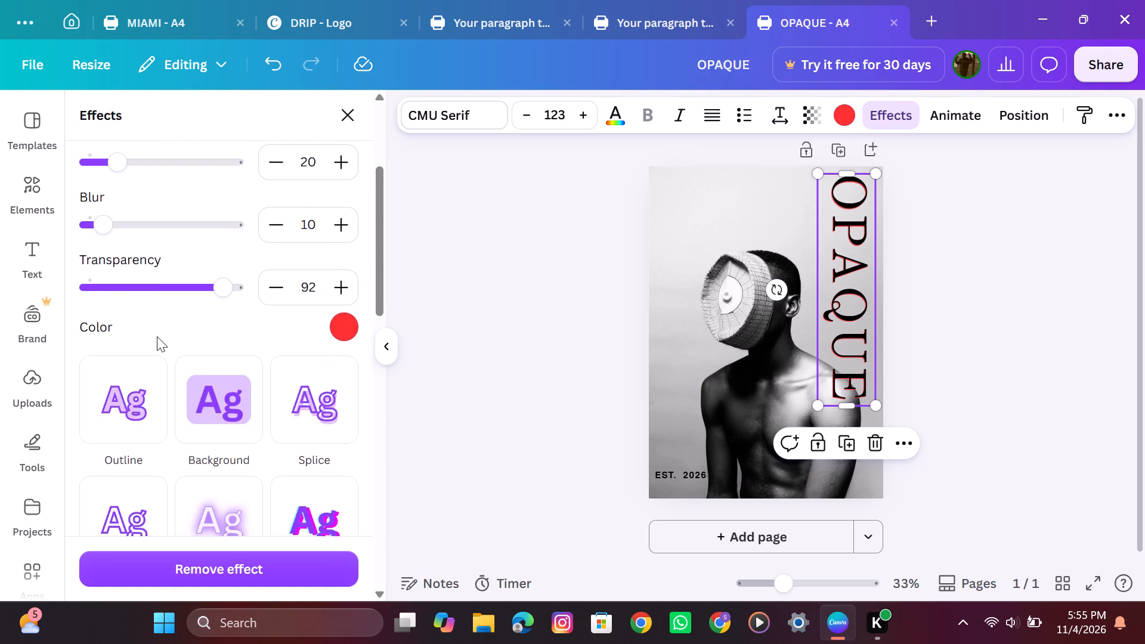
scroll(157, 336, "up", 3)
left_click(126, 184)
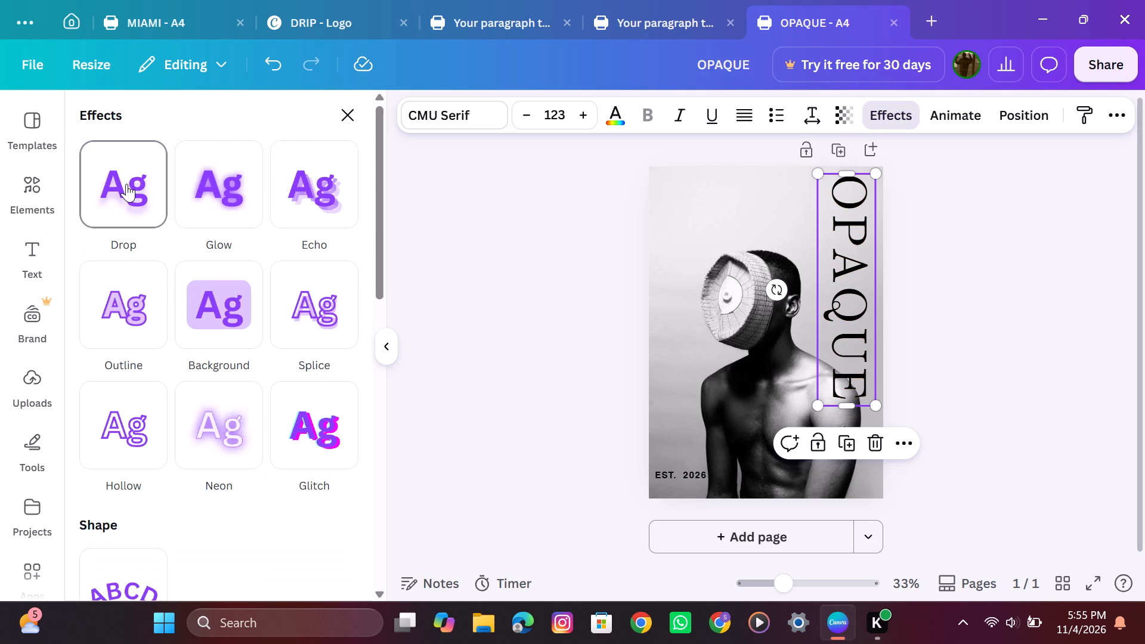
left_click(518, 271)
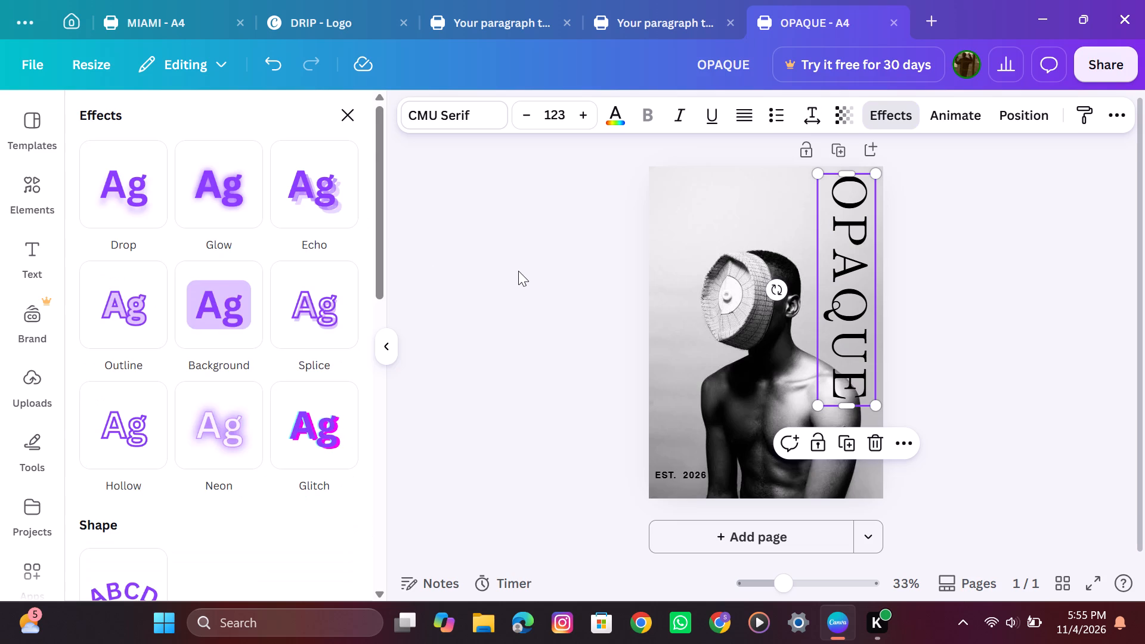
left_click(518, 271)
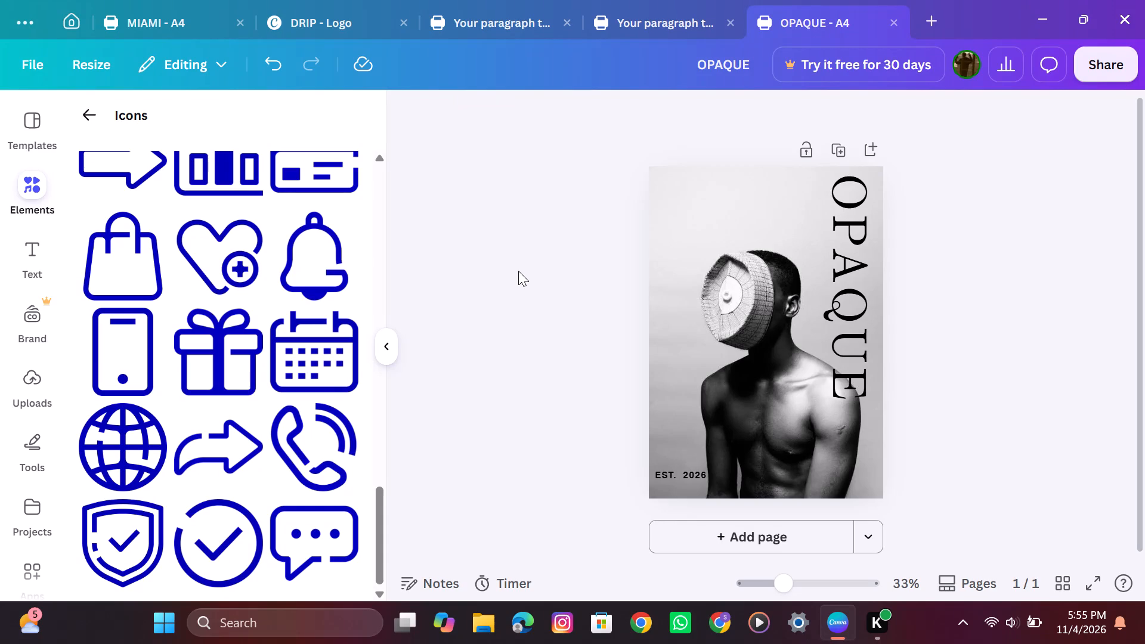
Move the vertical OPAQUE title slightly down, away from the poster's top edge.
left_click_drag(842, 247, 842, 252)
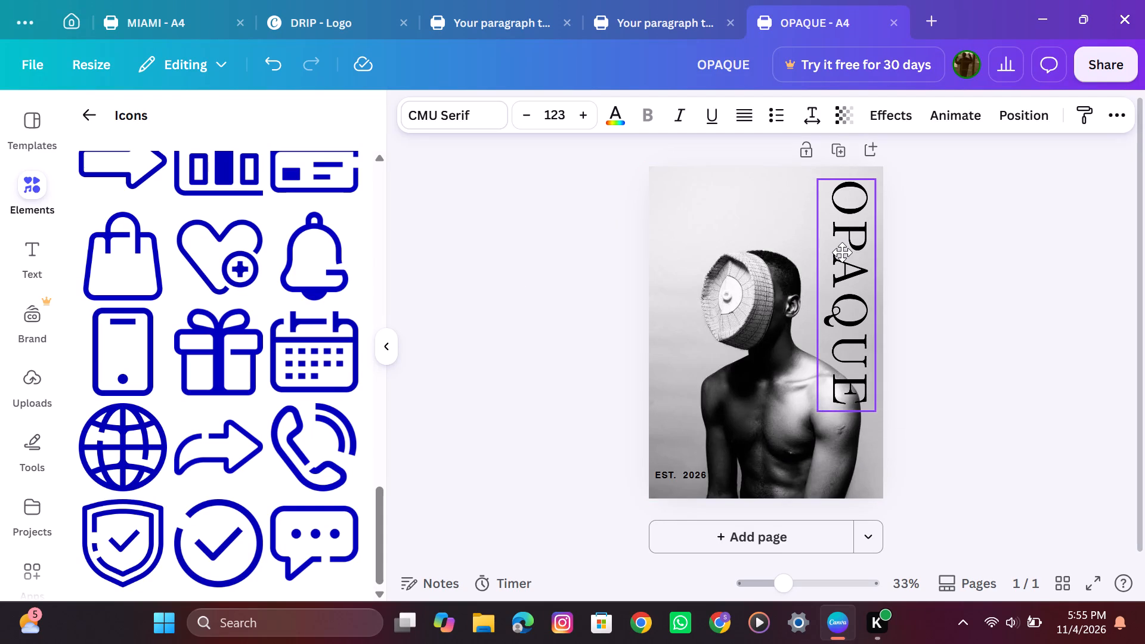
left_click_drag(842, 252, 841, 255)
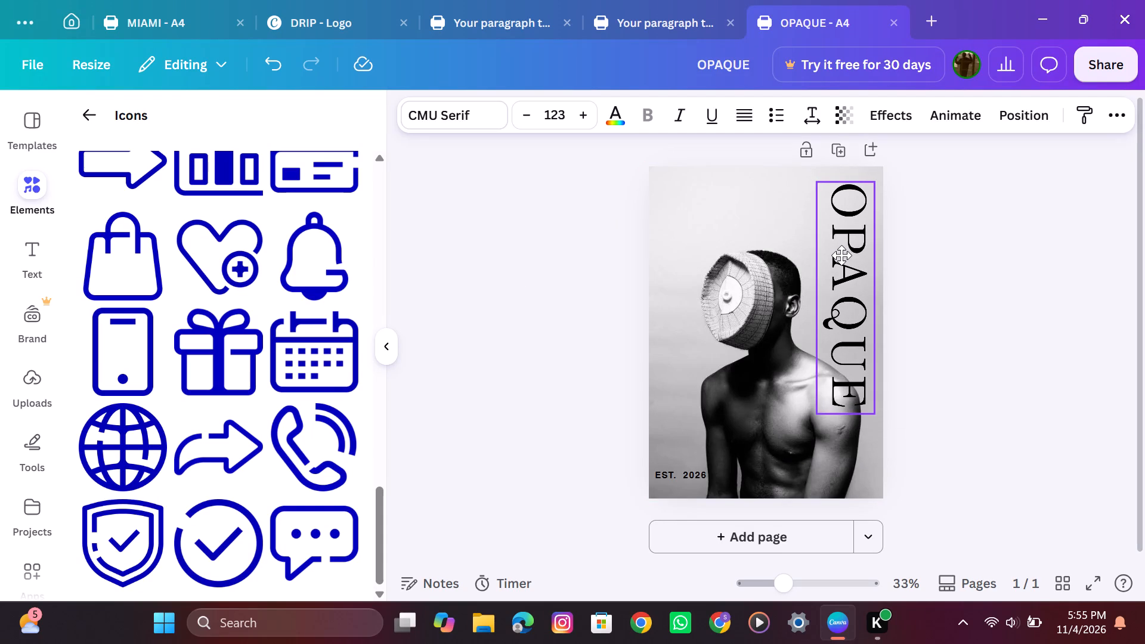
left_click_drag(841, 255, 841, 255)
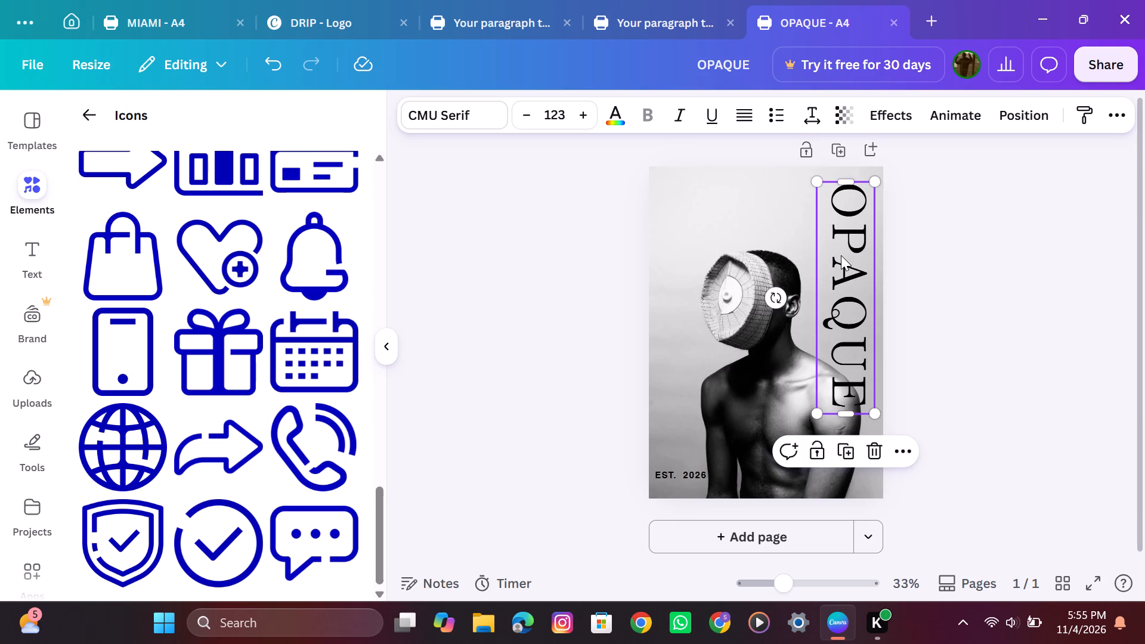
left_click(587, 203)
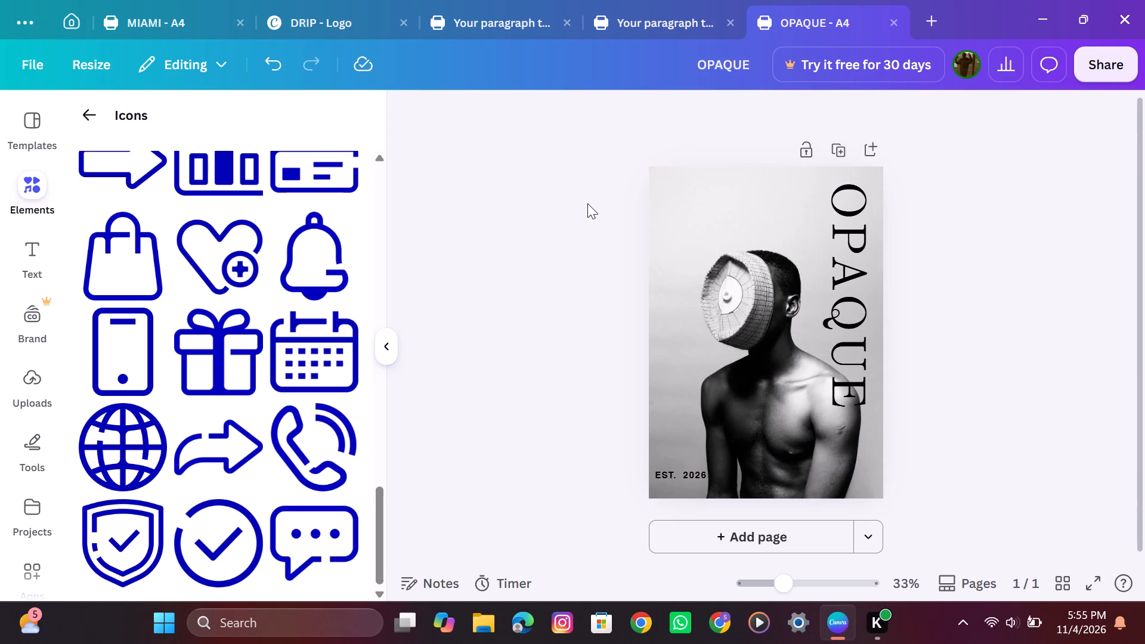
Delete the "EST. 2026" text from the poster's lower corner.
left_click(669, 469)
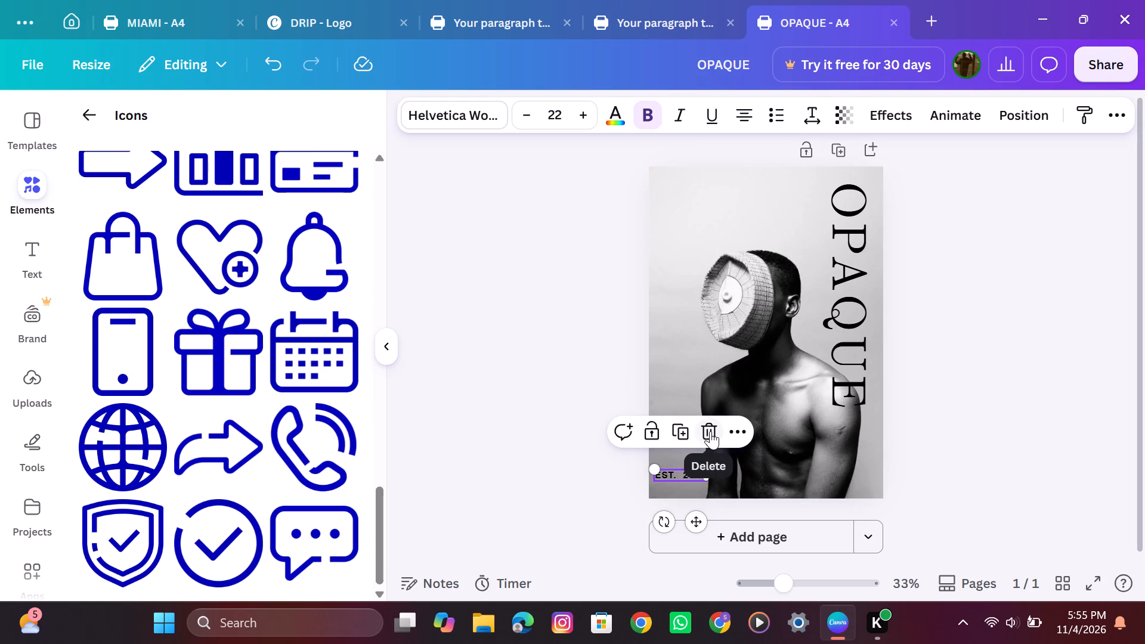
left_click(710, 431)
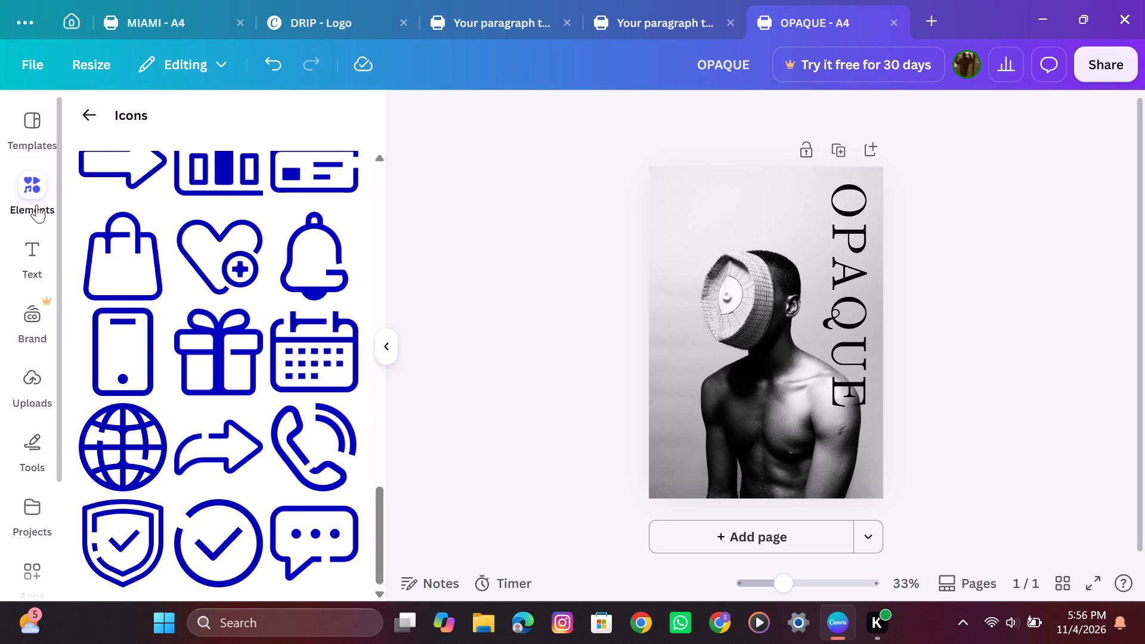
Add a new text box to the poster and set its font to Inria Serif from the "serif" font suggestions.
left_click(33, 241)
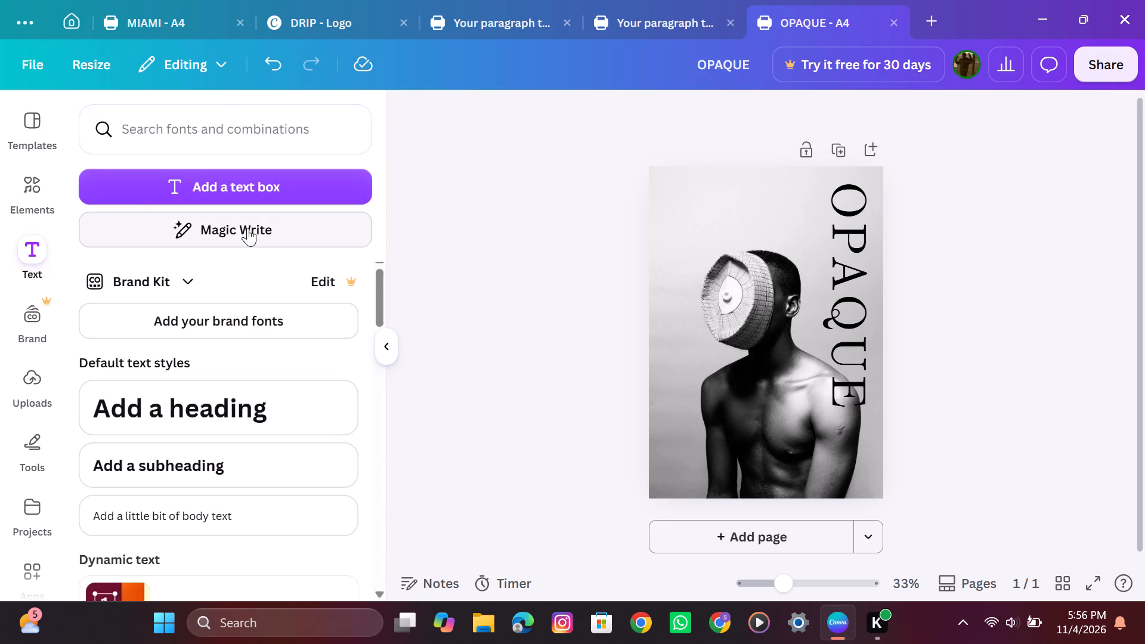
left_click(185, 182)
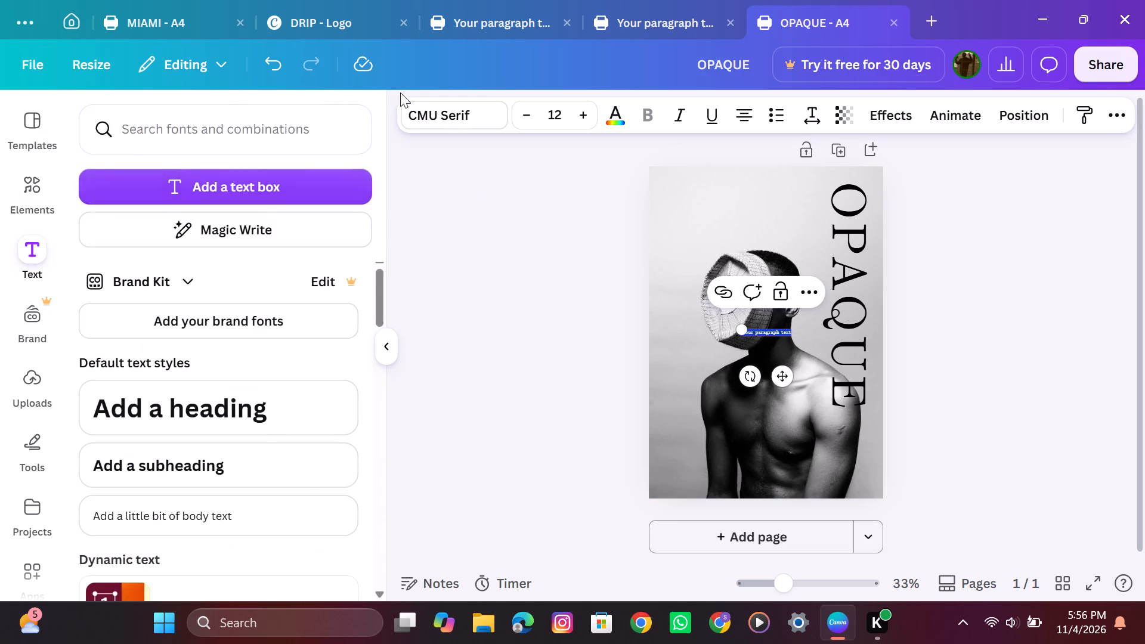
left_click(477, 120)
scroll(229, 341, "up", 2)
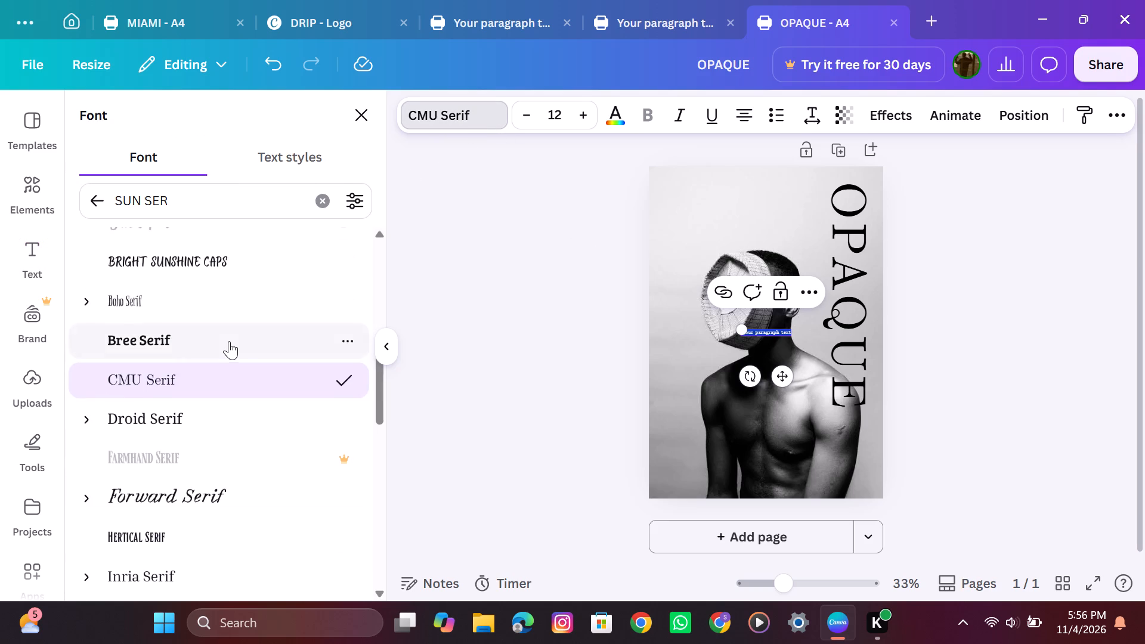
scroll(229, 341, "up", 3)
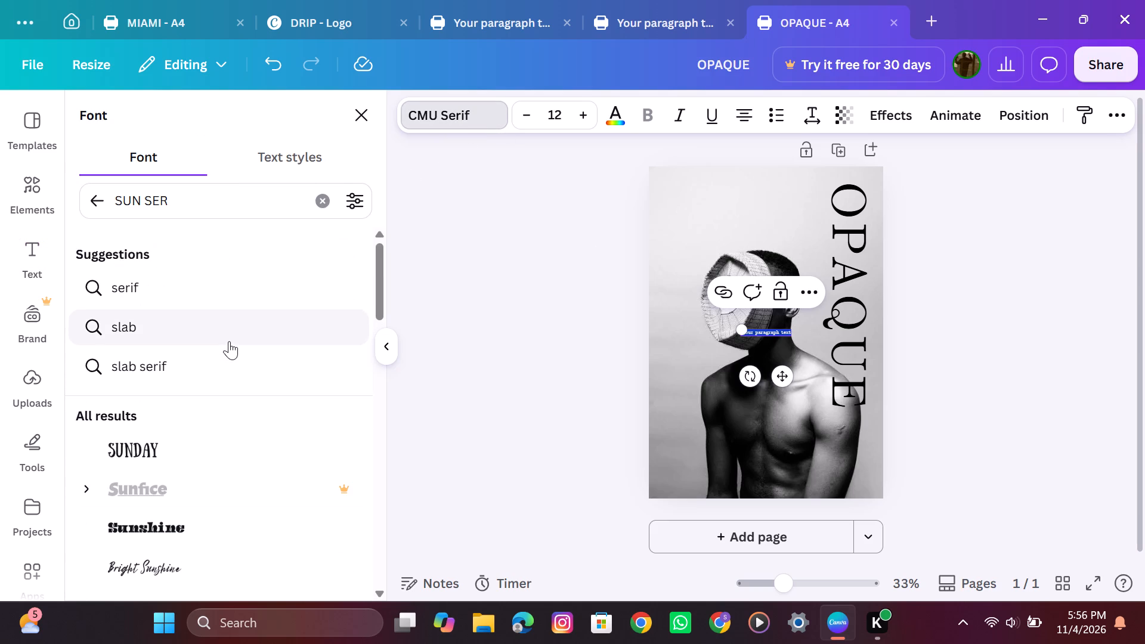
left_click(174, 284)
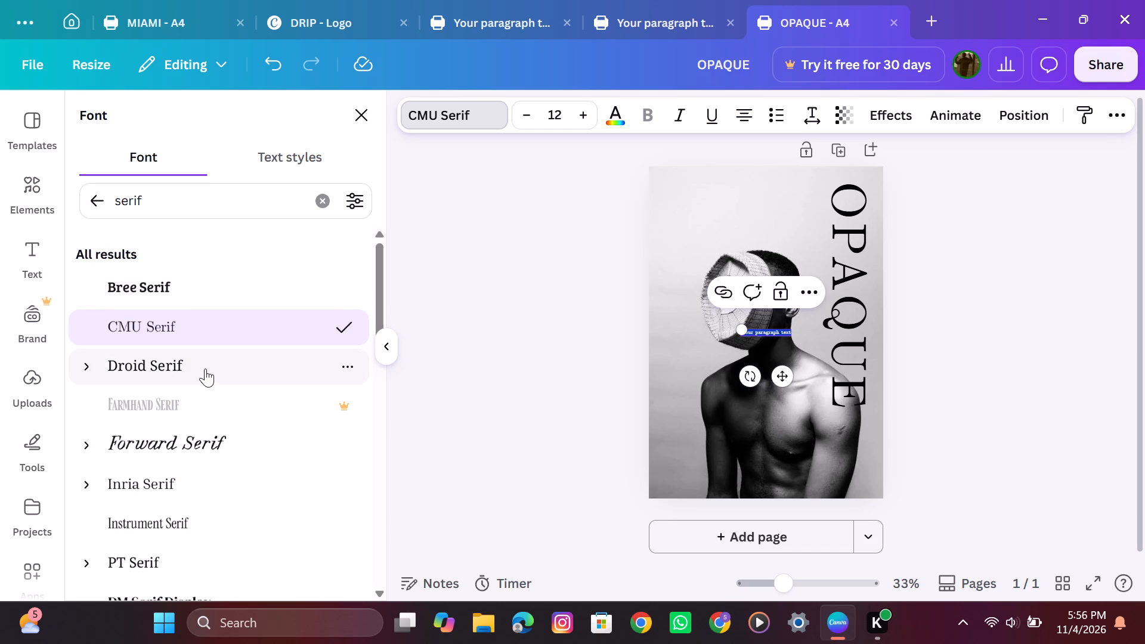
left_click(165, 485)
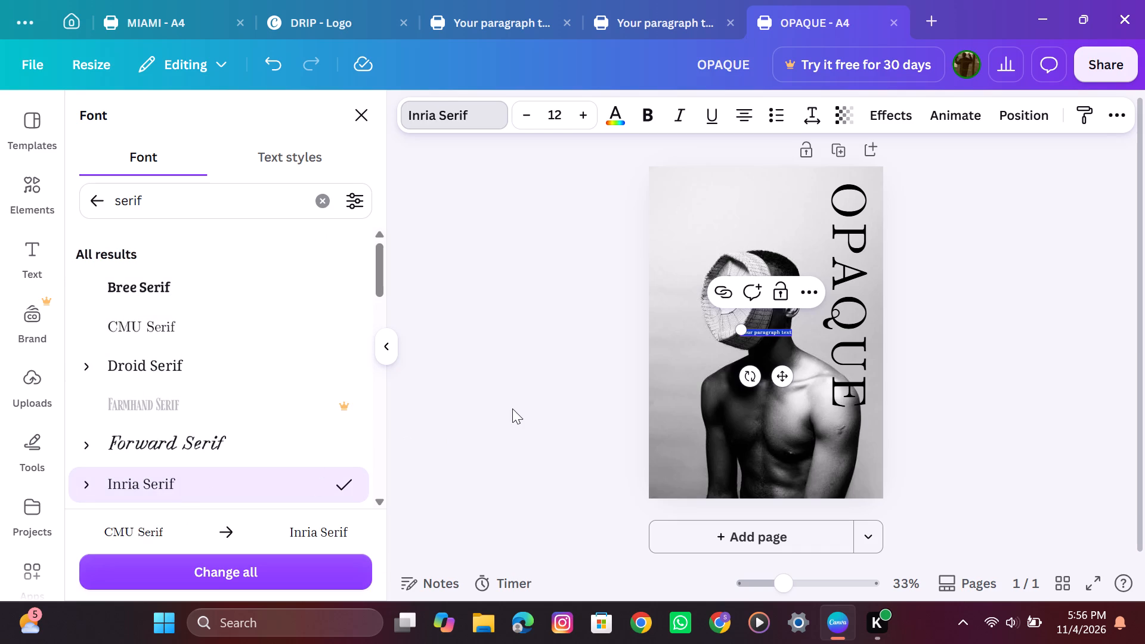
Replace the placeholder text with "ISSUE 01" and a second line "COLLECTION" at font size 14.
key("BackSpace")
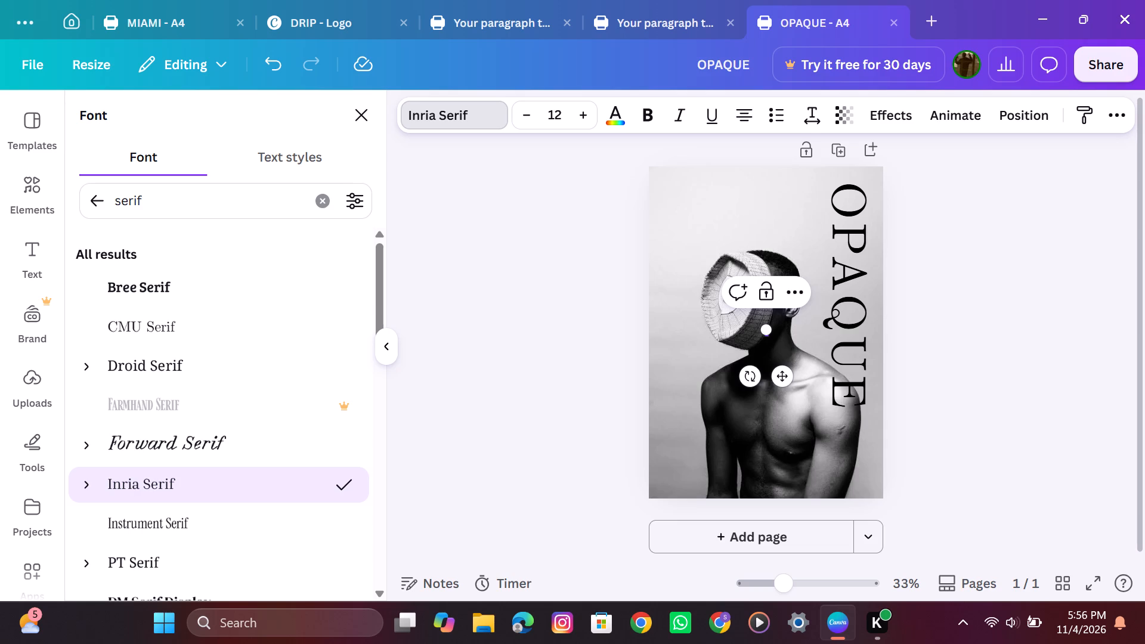
key("i")
type("SS")
type("UE")
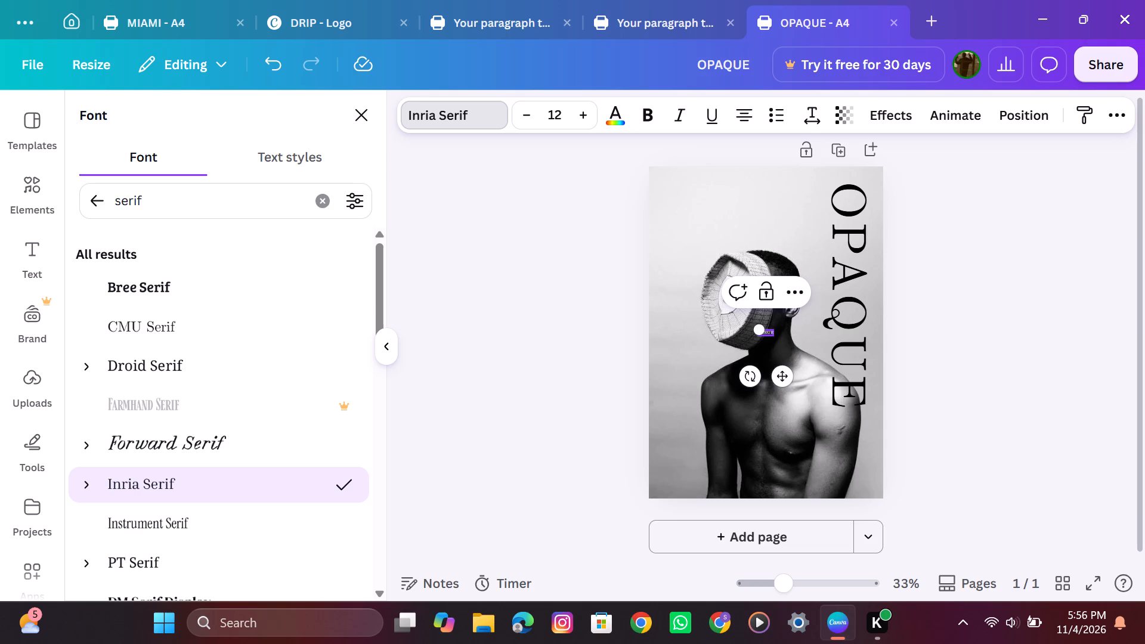
key("space")
type("0")
key("1")
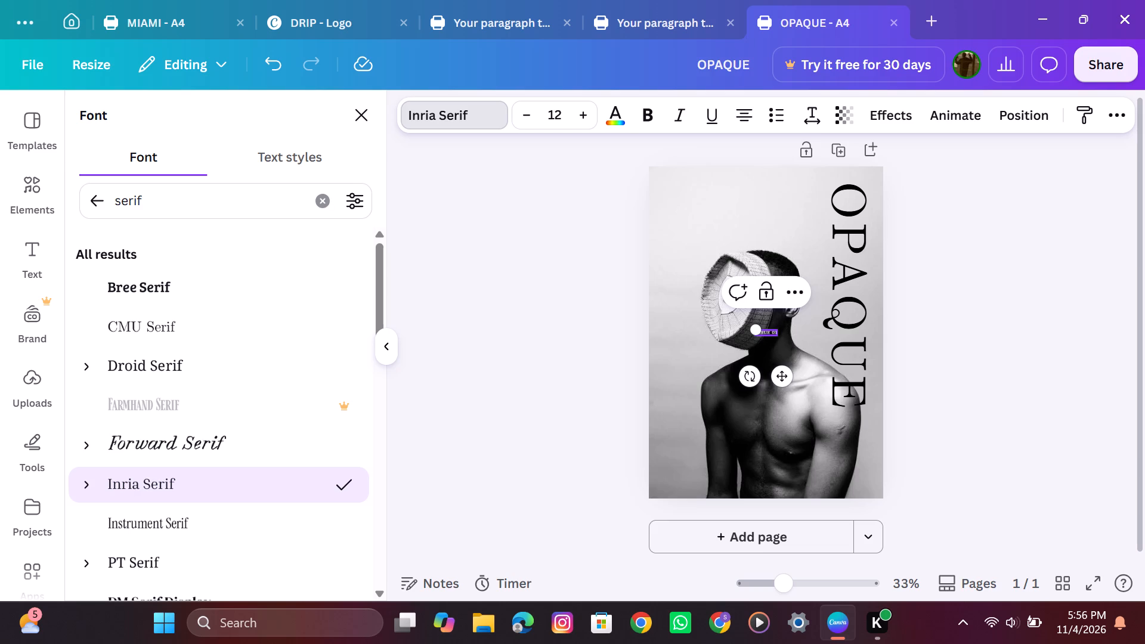
key("Return")
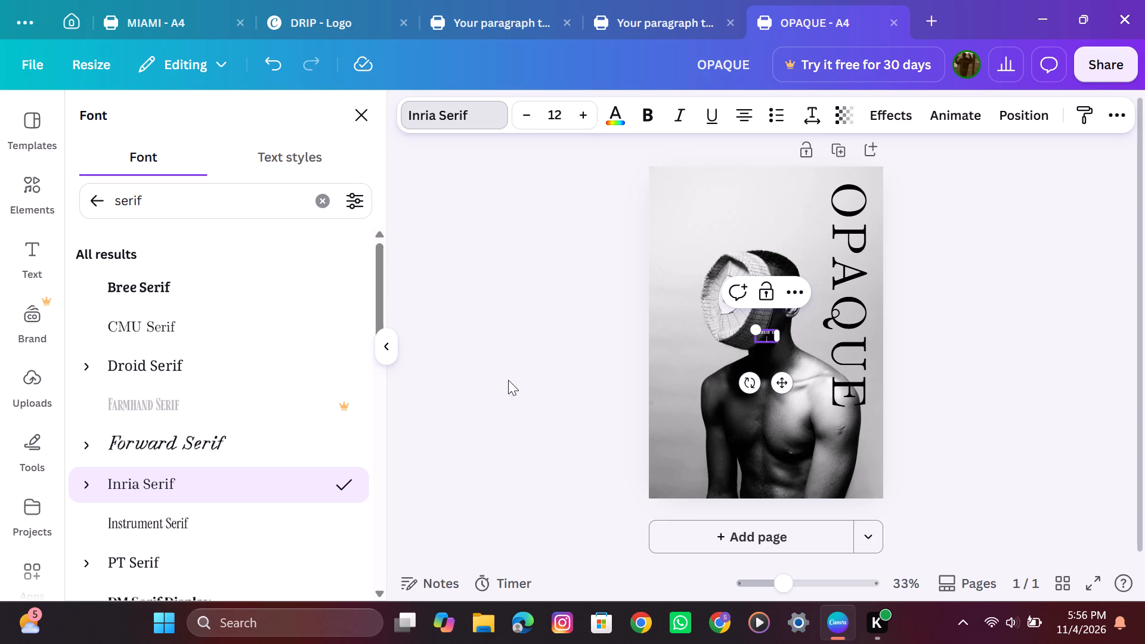
left_click(583, 122)
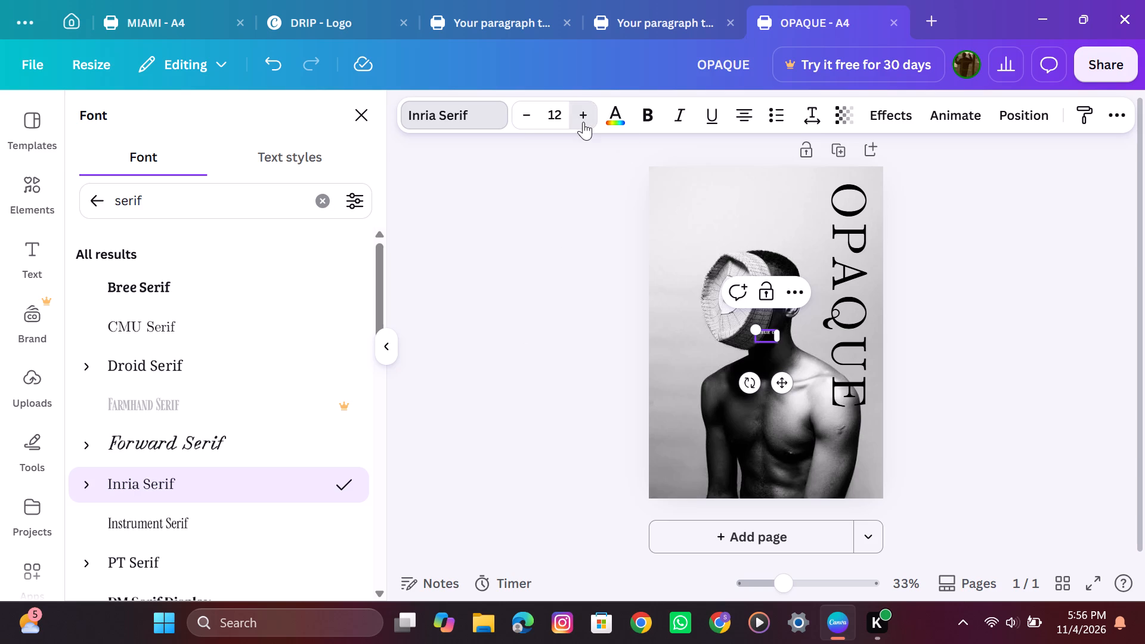
left_click(583, 122)
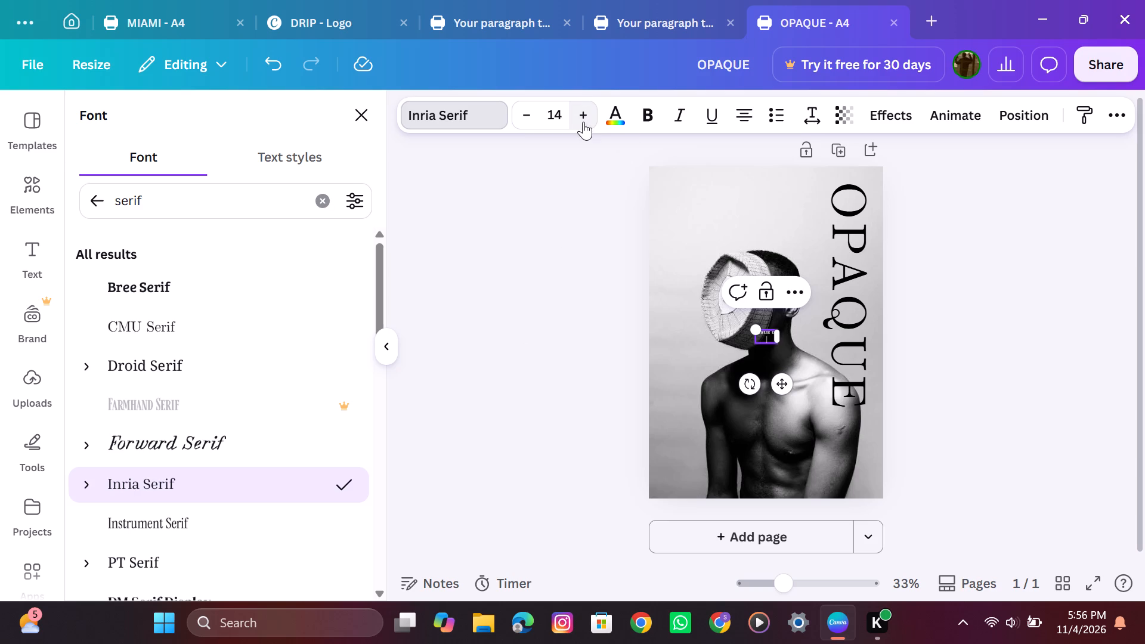
type("COLL")
type("ECTION")
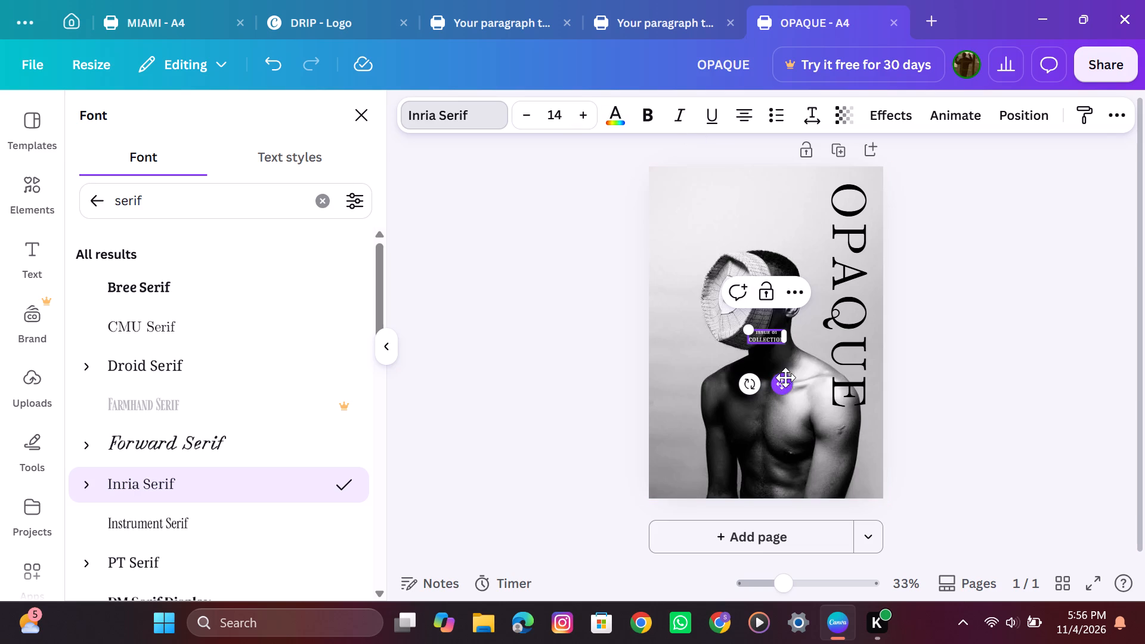
Move the ISSUE 01 COLLECTION text to the poster's lower-left area, beside the man's arm.
left_click_drag(782, 384, 700, 466)
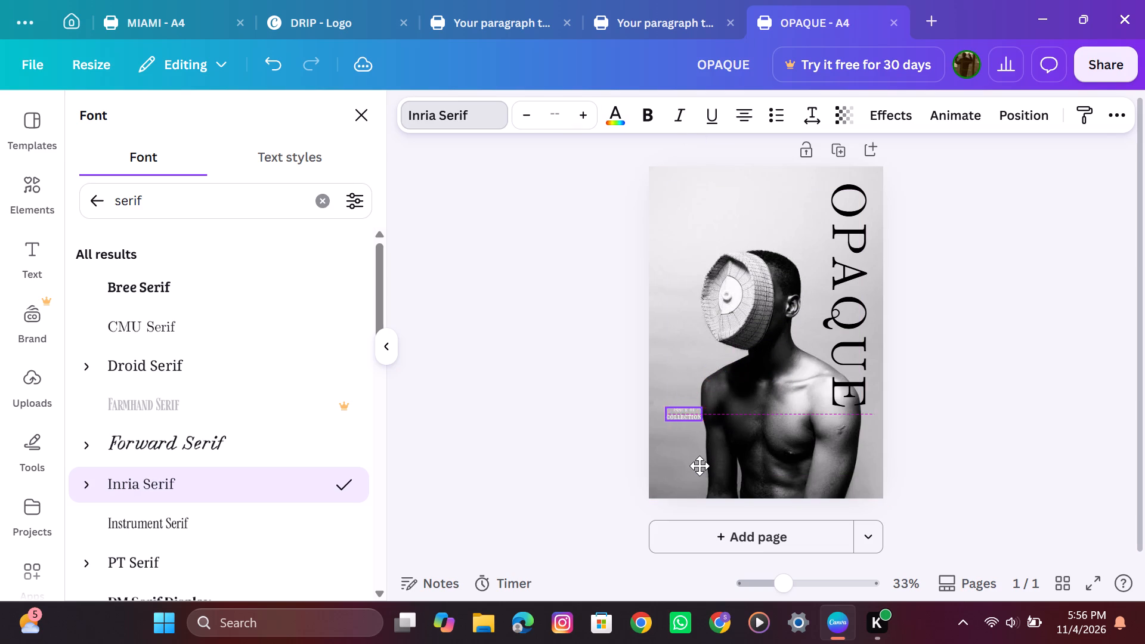
left_click_drag(700, 466, 693, 476)
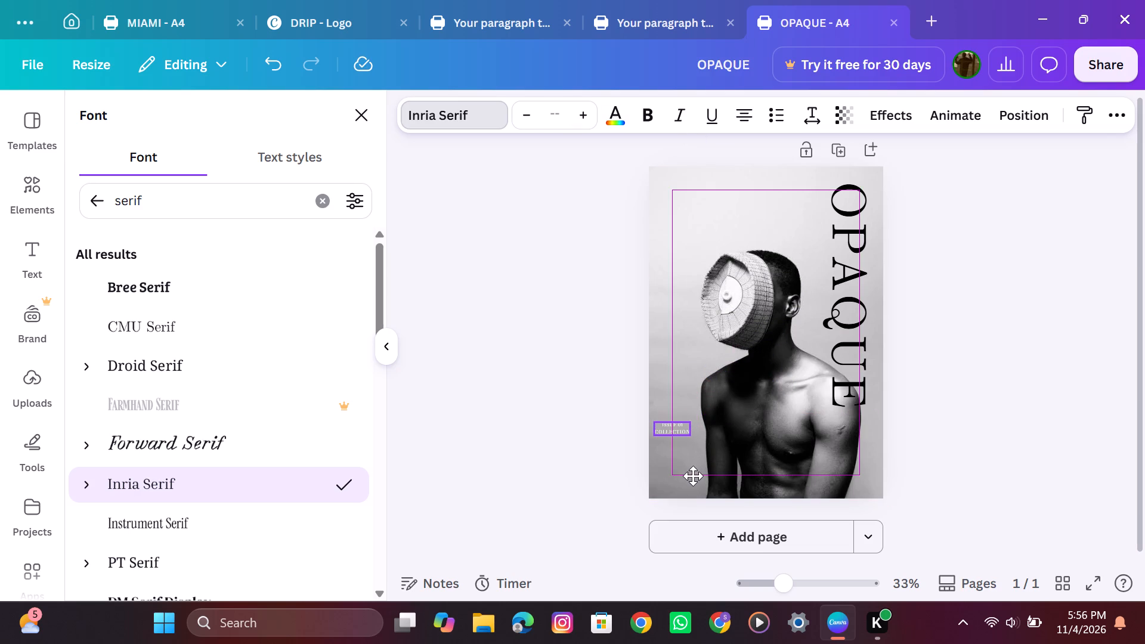
left_click_drag(693, 476, 698, 476)
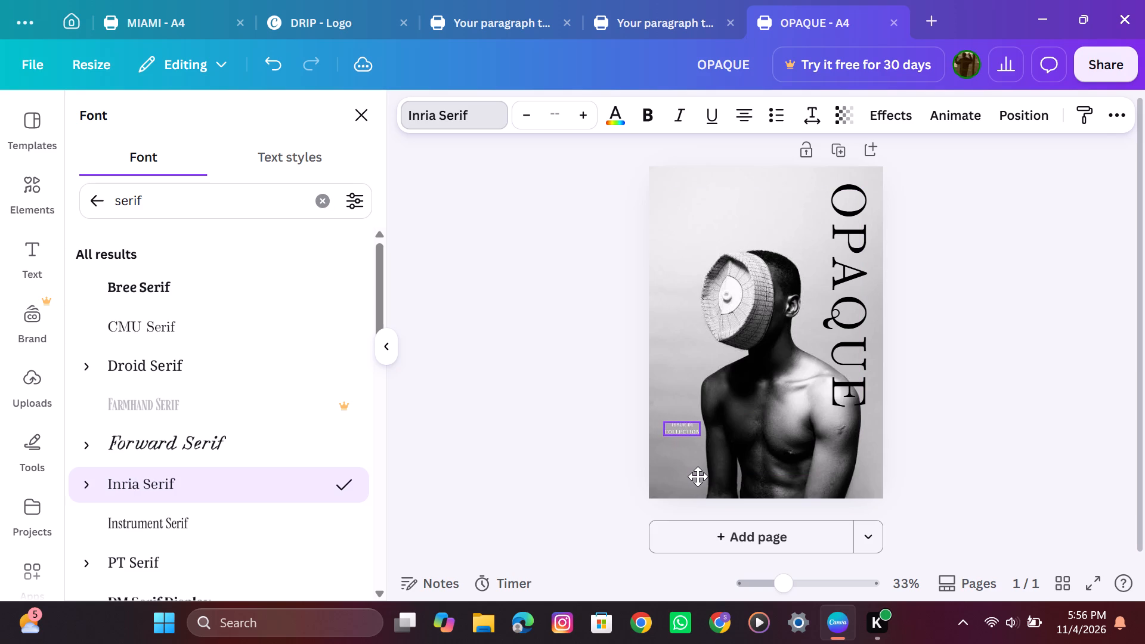
left_click_drag(698, 476, 694, 482)
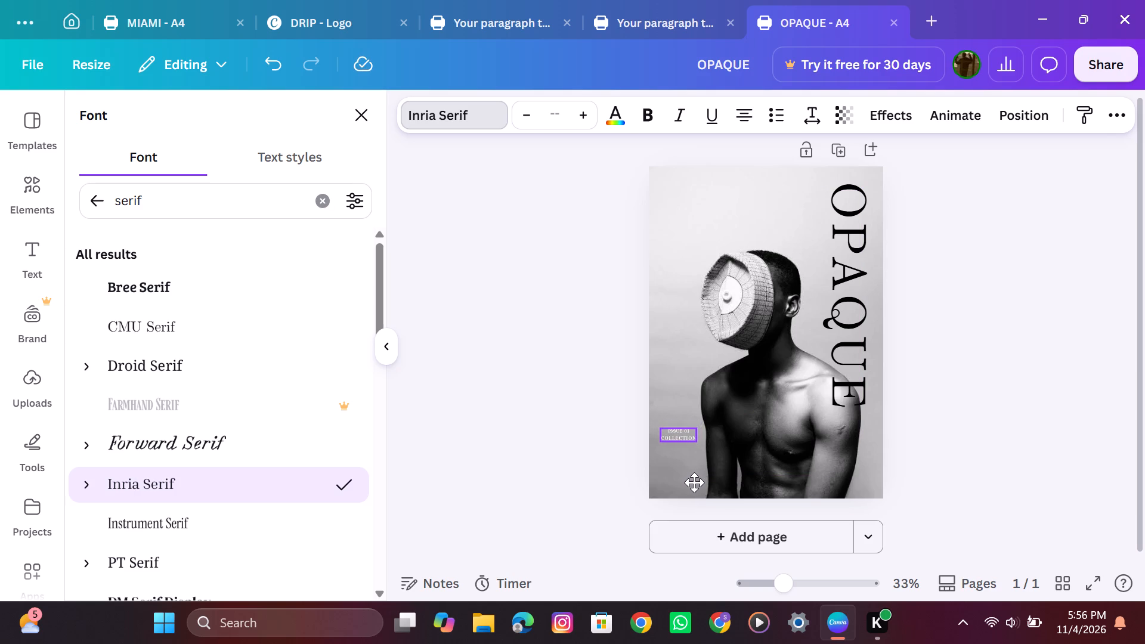
left_click_drag(694, 482, 693, 487)
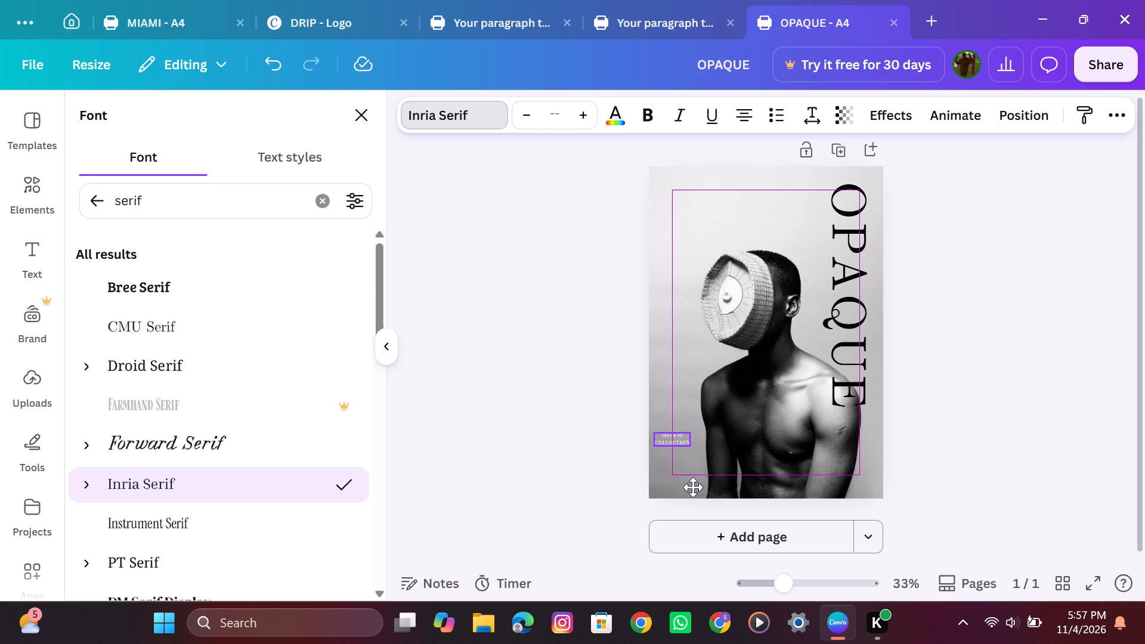
left_click_drag(693, 487, 693, 485)
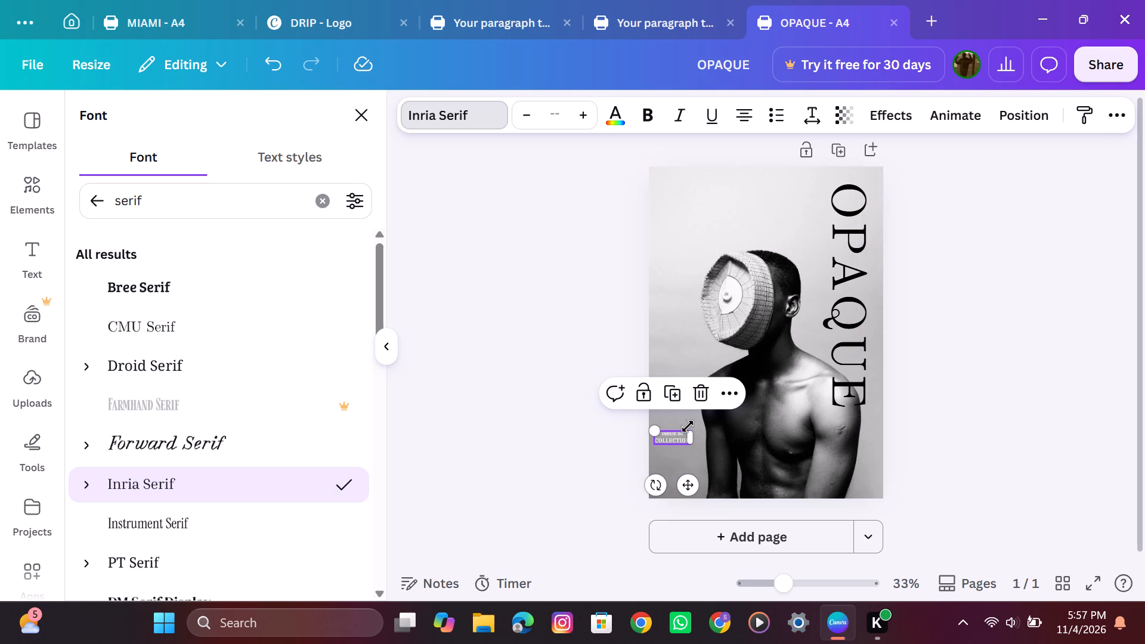
Change the ISSUE 01 COLLECTION text to black and enlarge both lines slightly.
left_click(613, 119)
left_click(216, 247)
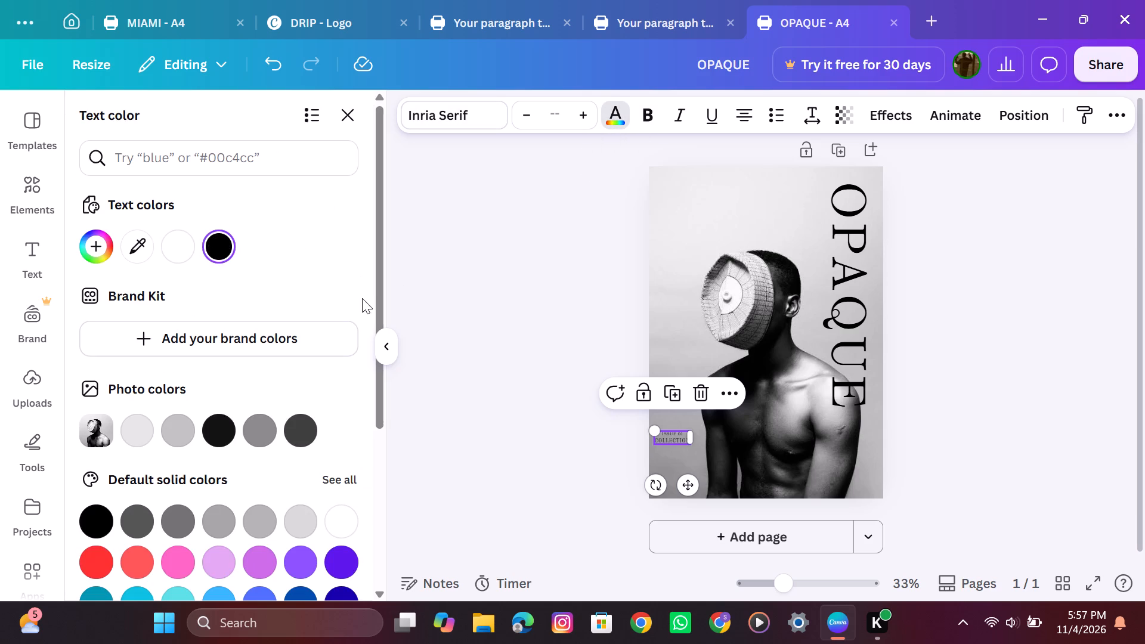
triple_click(581, 116)
left_click(581, 116)
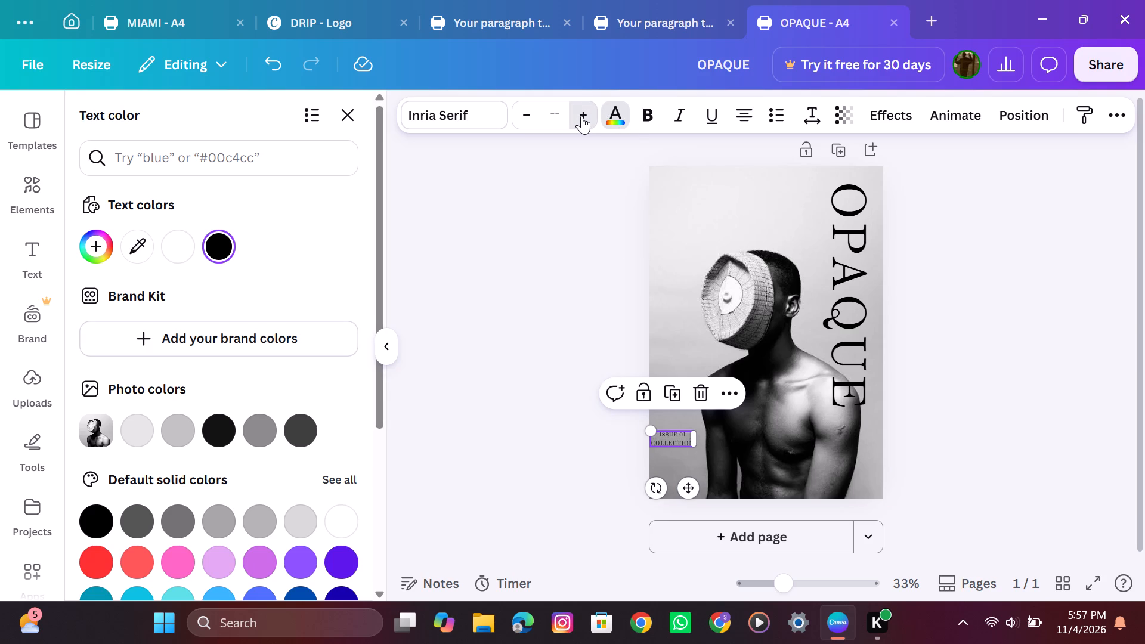
left_click(524, 113)
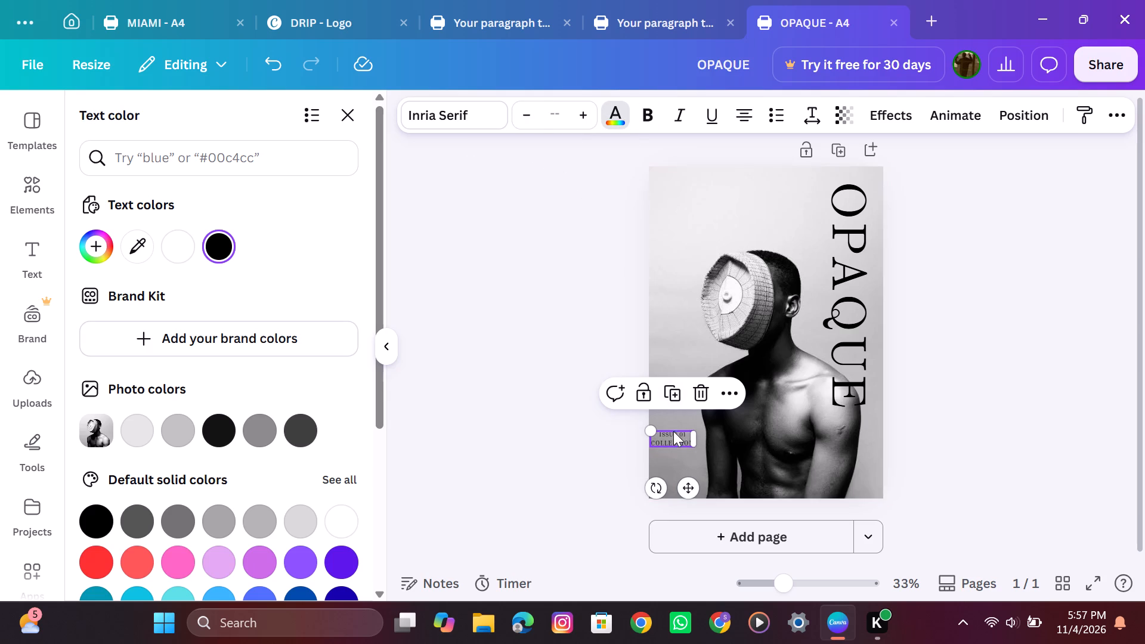
Move the ISSUE 01 COLLECTION text slightly further down, near the poster's left edge.
left_click(673, 436)
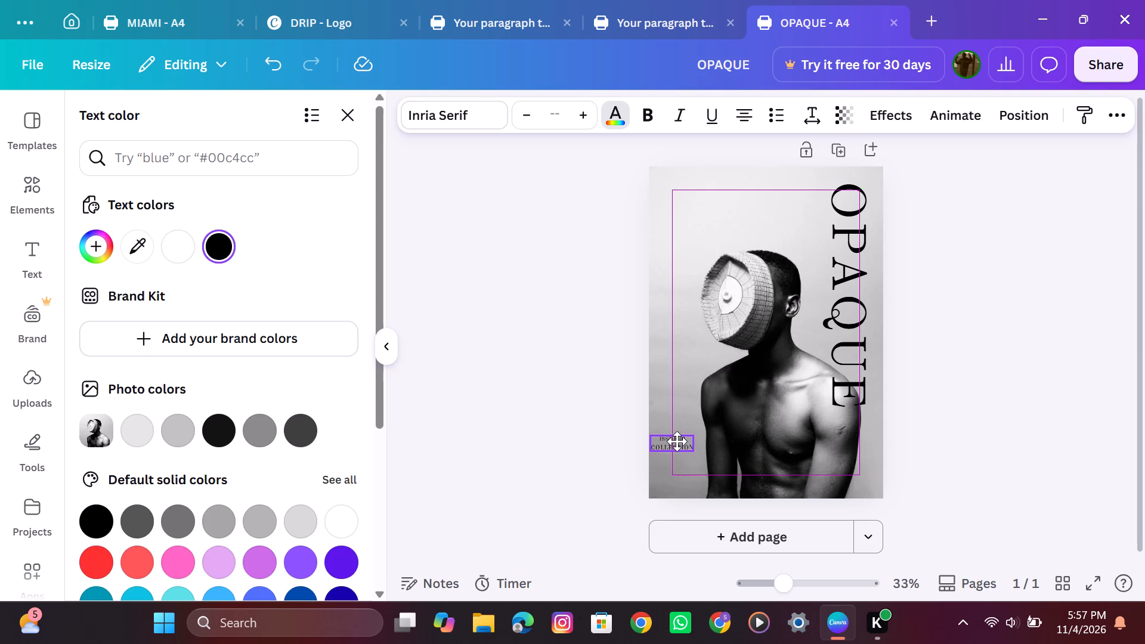
left_click(608, 452)
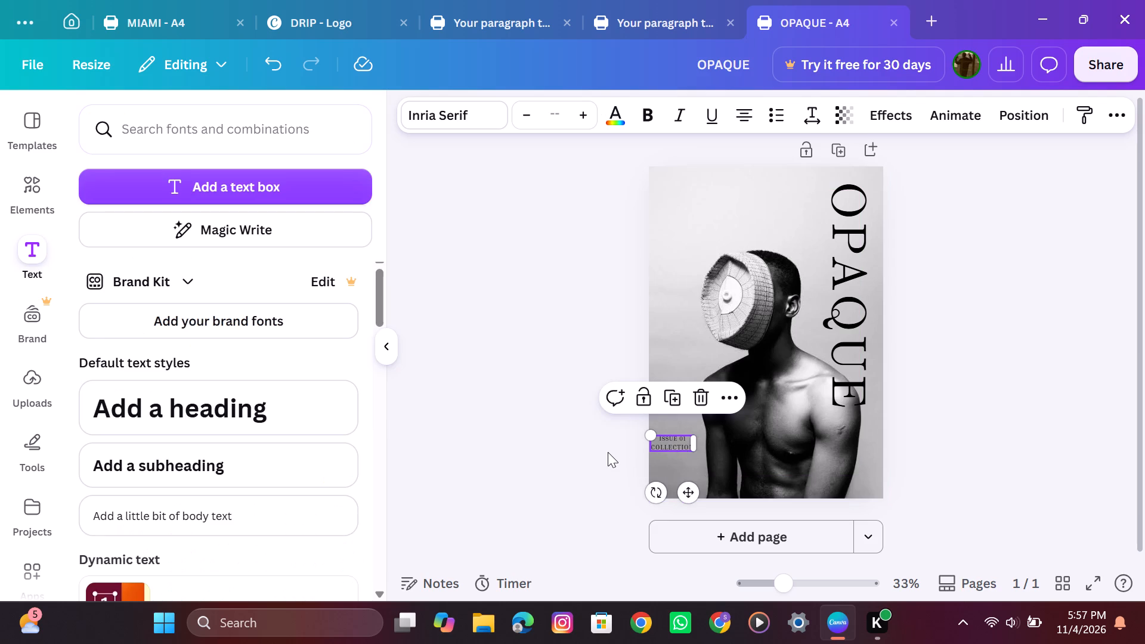
left_click(608, 452)
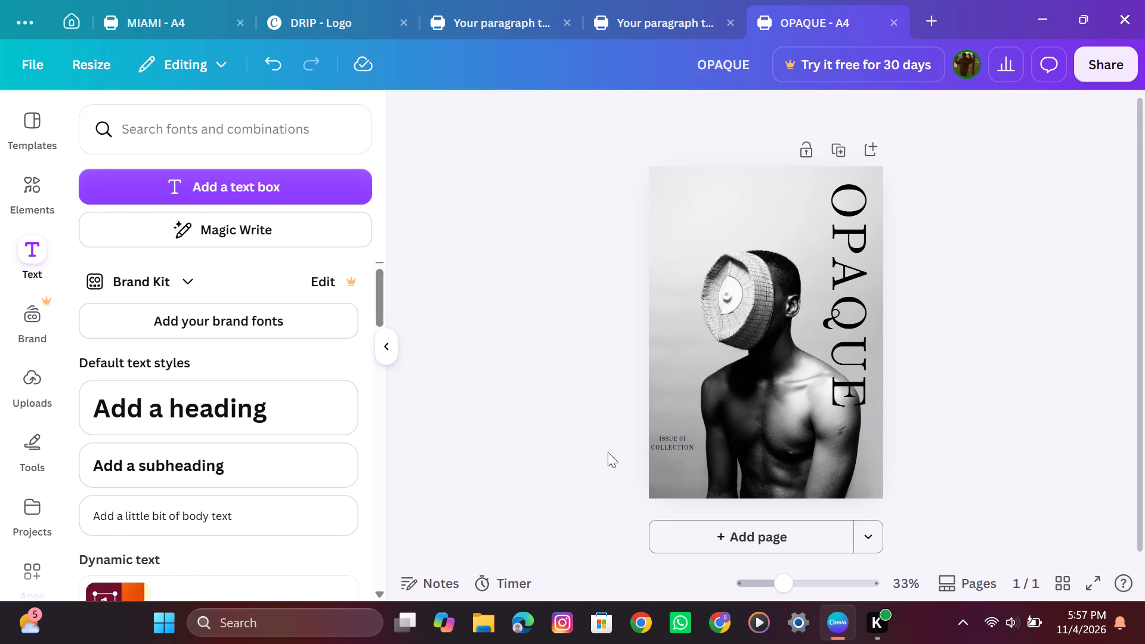
Right-align the two lines of the ISSUE 01 COLLECTION text.
left_click(680, 441)
left_click(741, 120)
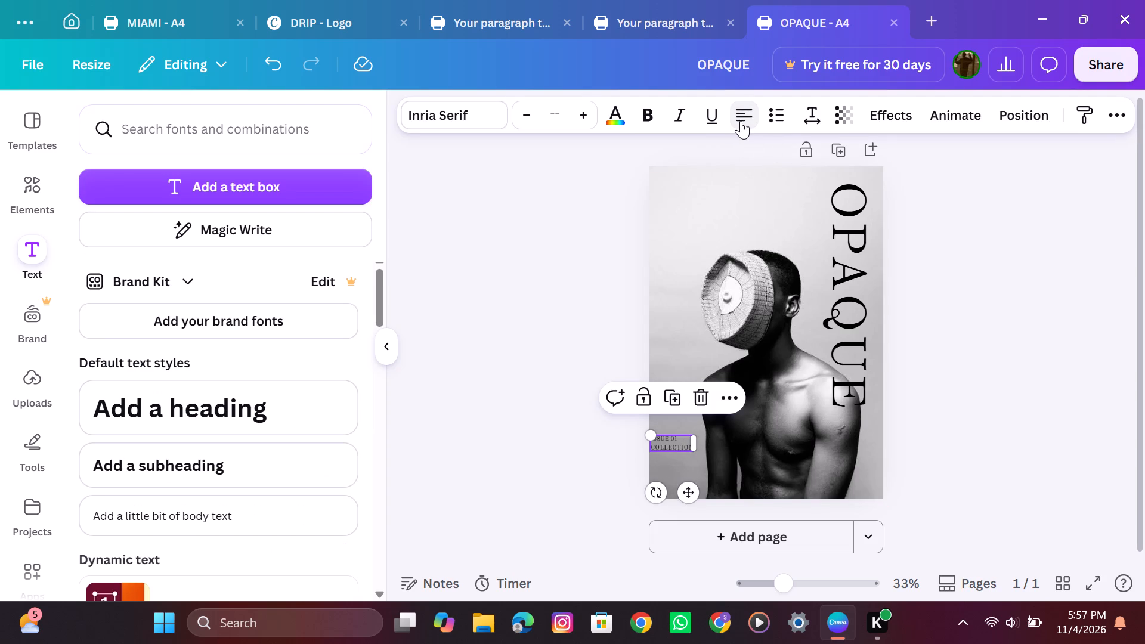
left_click(741, 120)
left_click(741, 120)
left_click(562, 306)
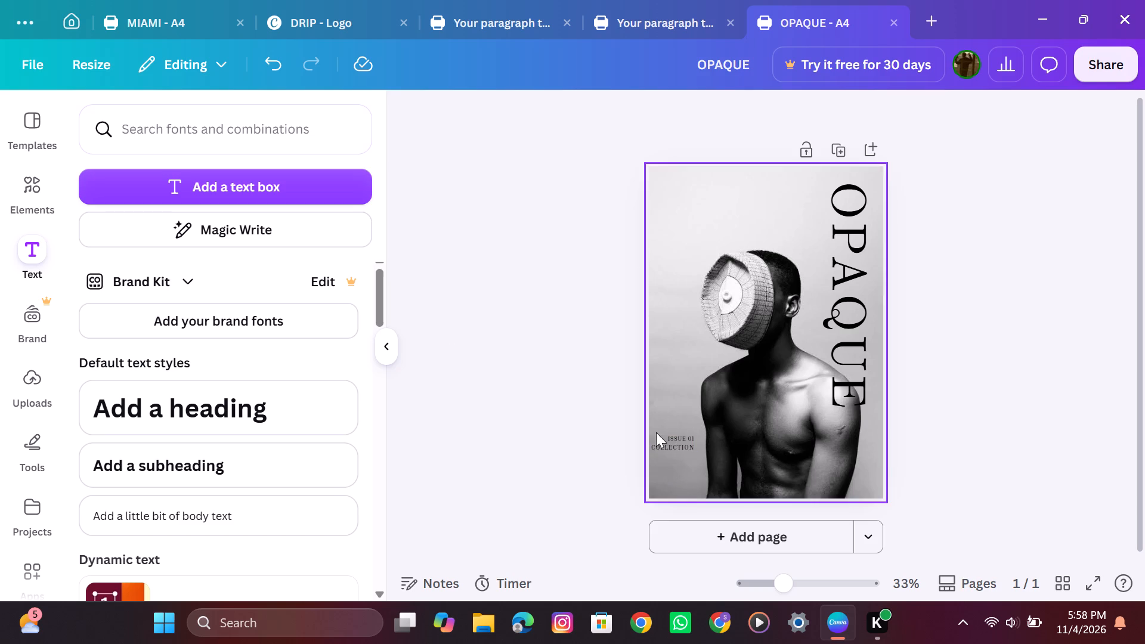
Add another text box to the poster and clear its placeholder text.
left_click(169, 179)
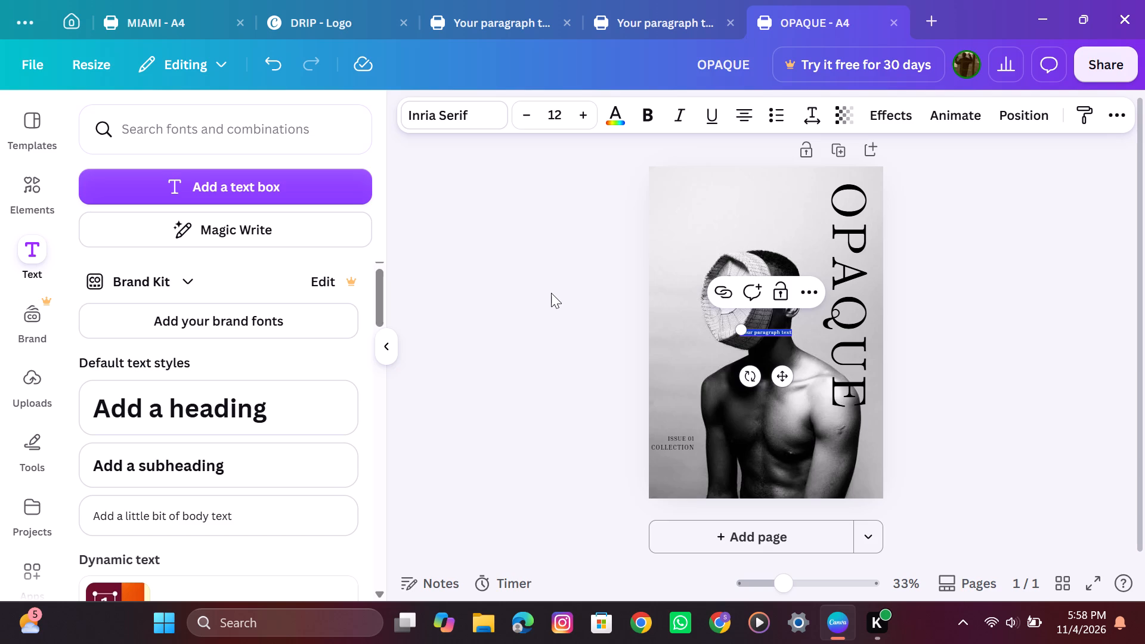
key("BackSpace")
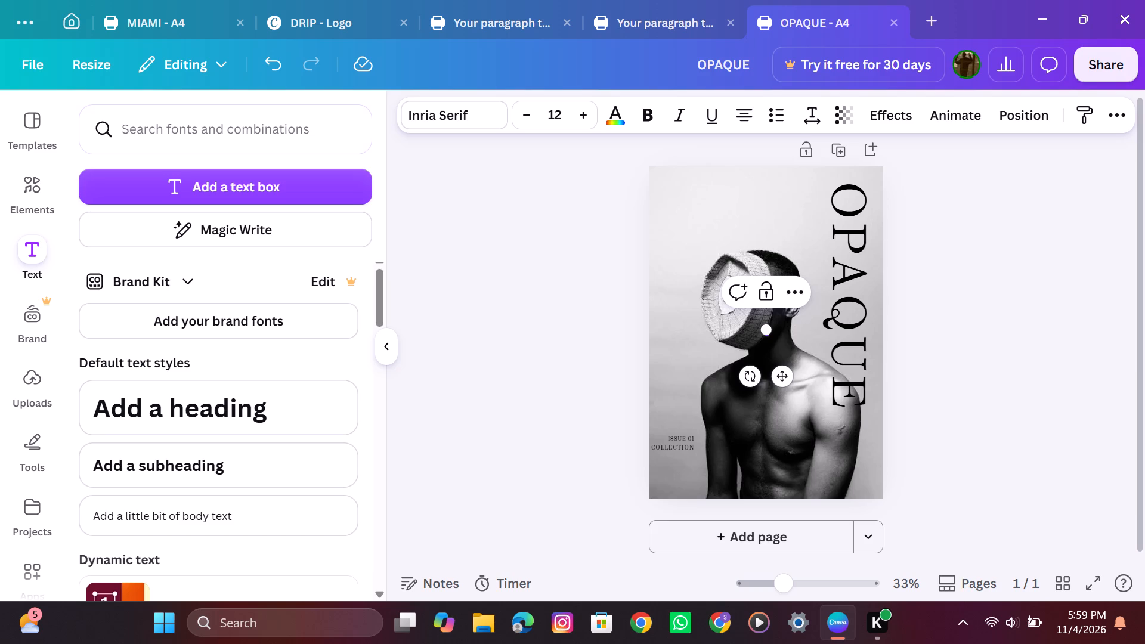
key("m")
key("k")
key("BackSpace")
key("BackSpace")
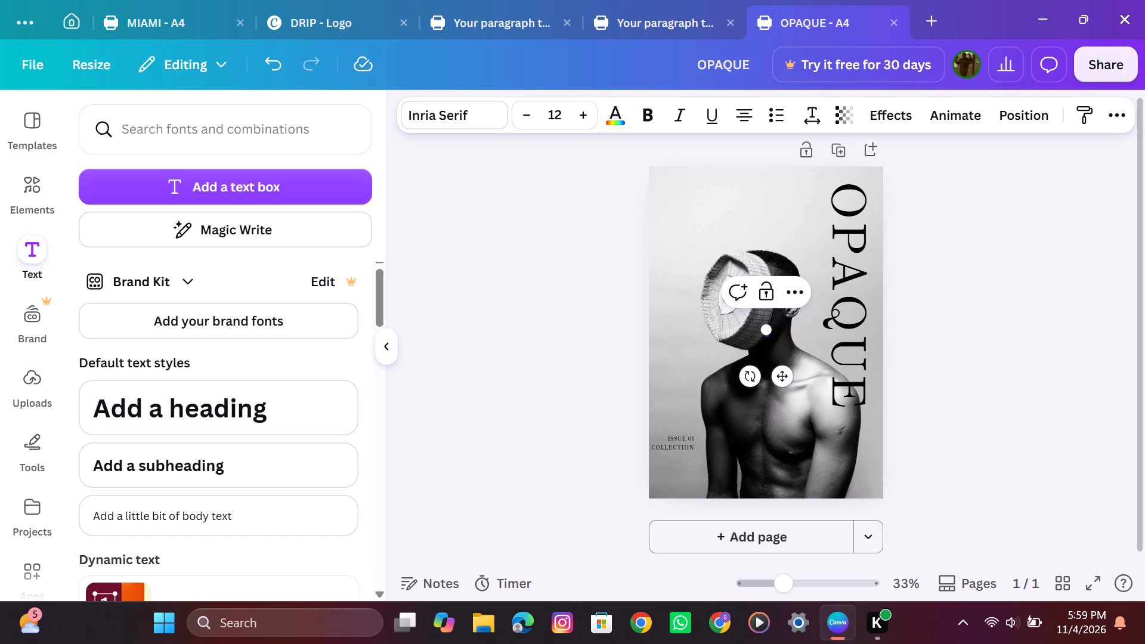
Change the empty new text box's font from the serif face to Canva Sans.
left_click(484, 110)
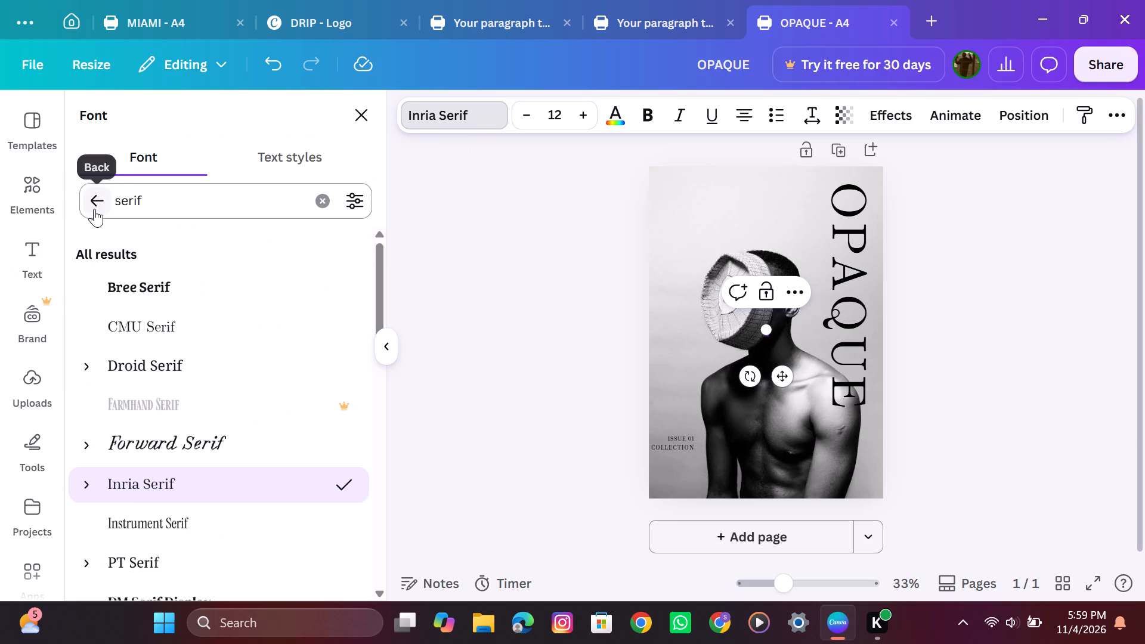
left_click(94, 209)
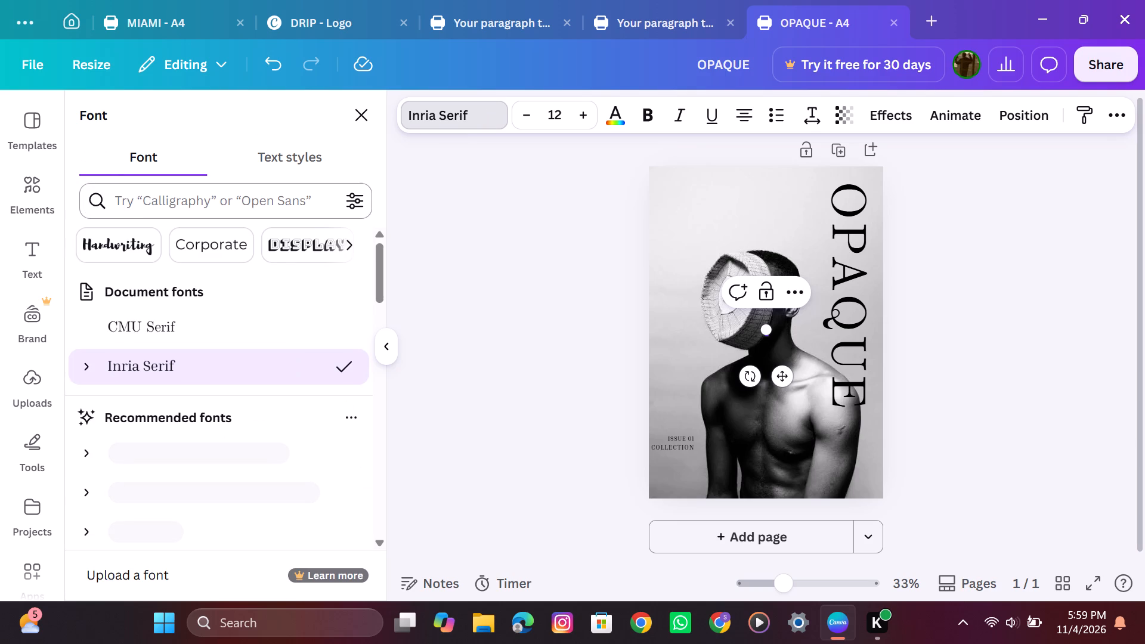
scroll(119, 363, "down", 1)
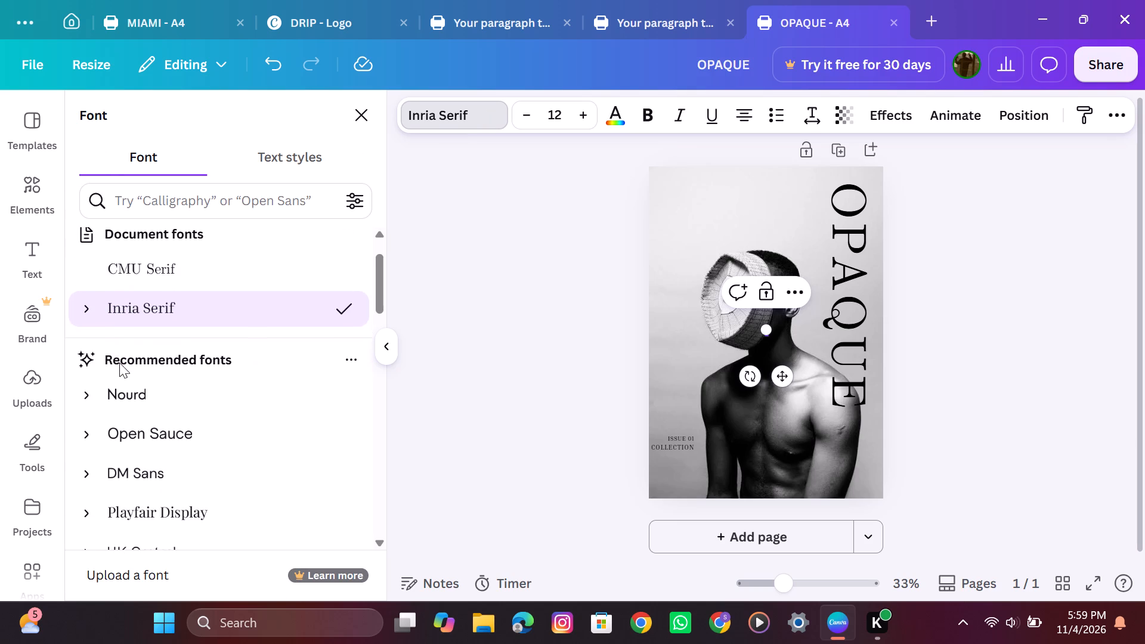
scroll(119, 363, "down", 5)
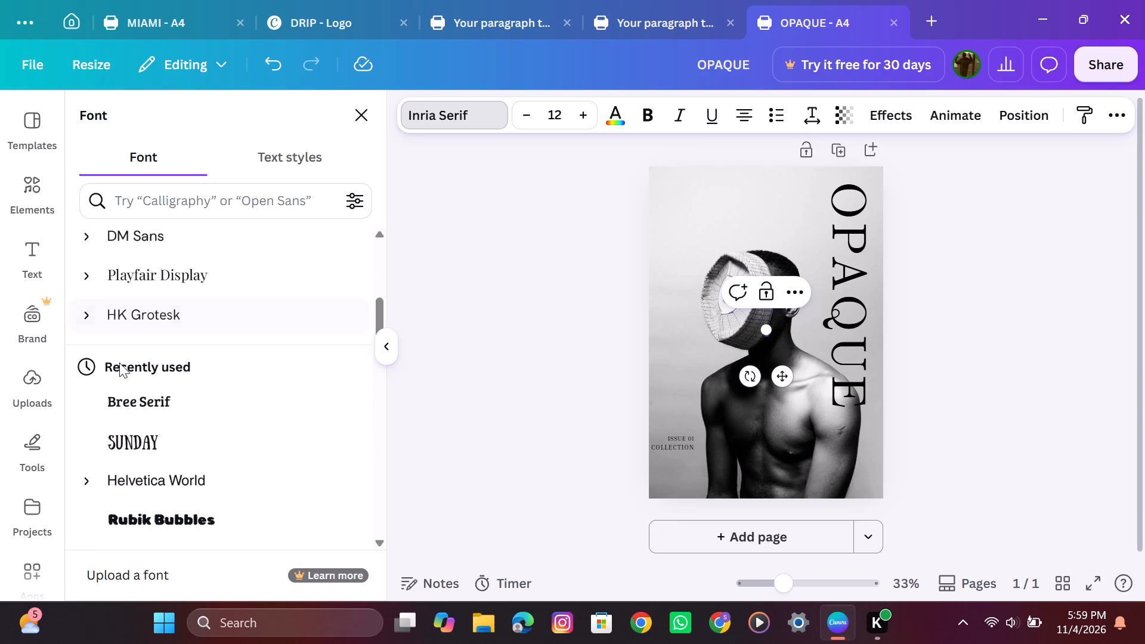
scroll(119, 363, "down", 5)
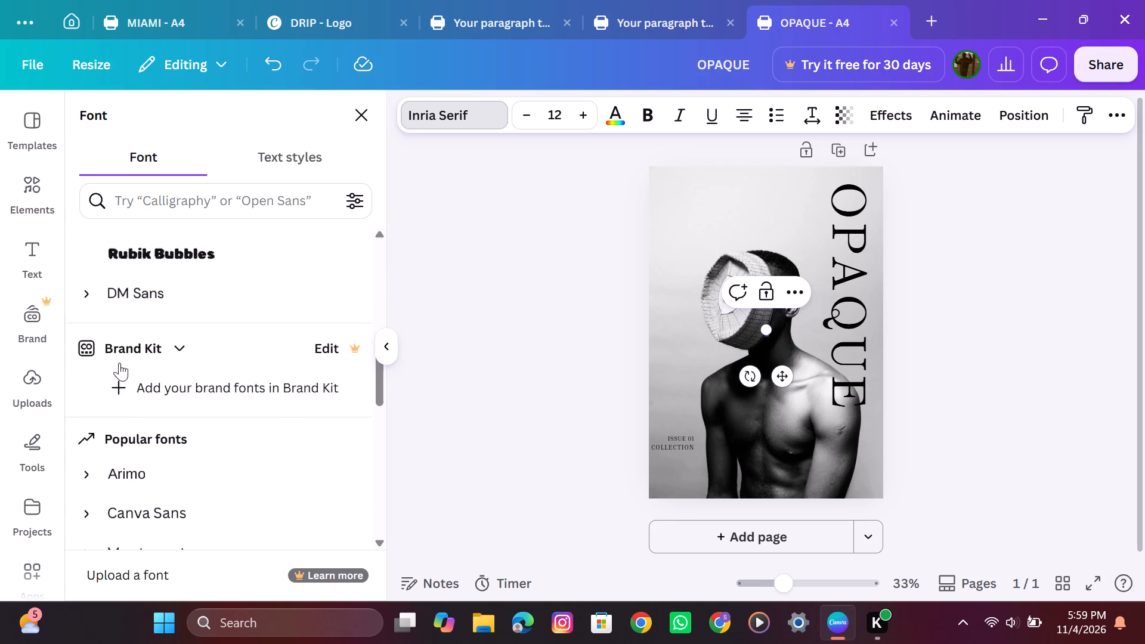
scroll(119, 363, "down", 3)
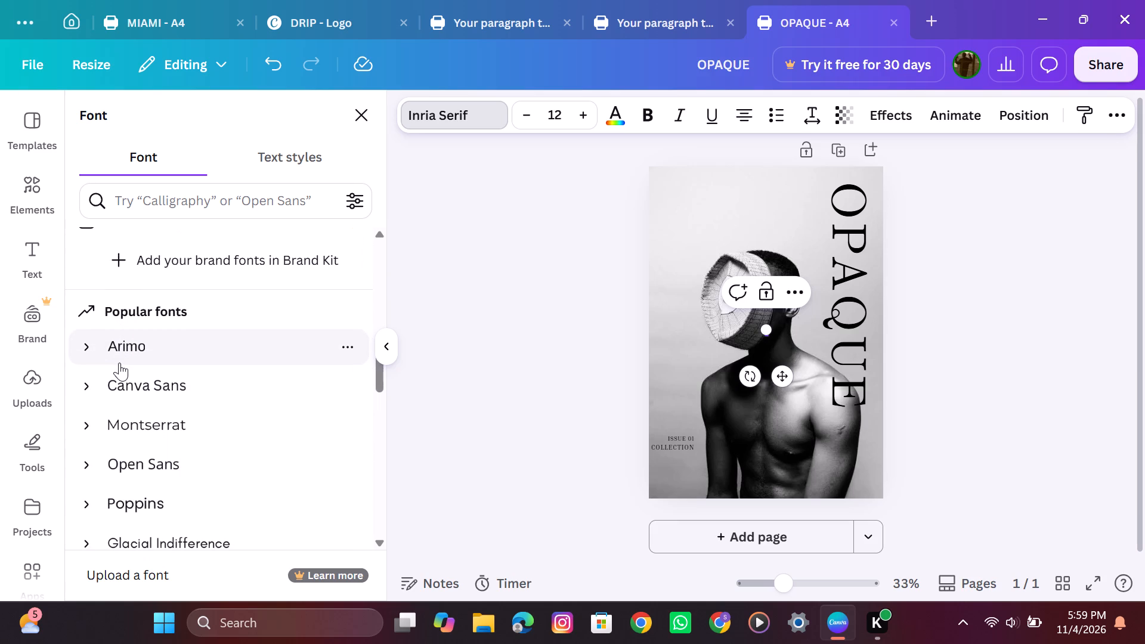
left_click(138, 374)
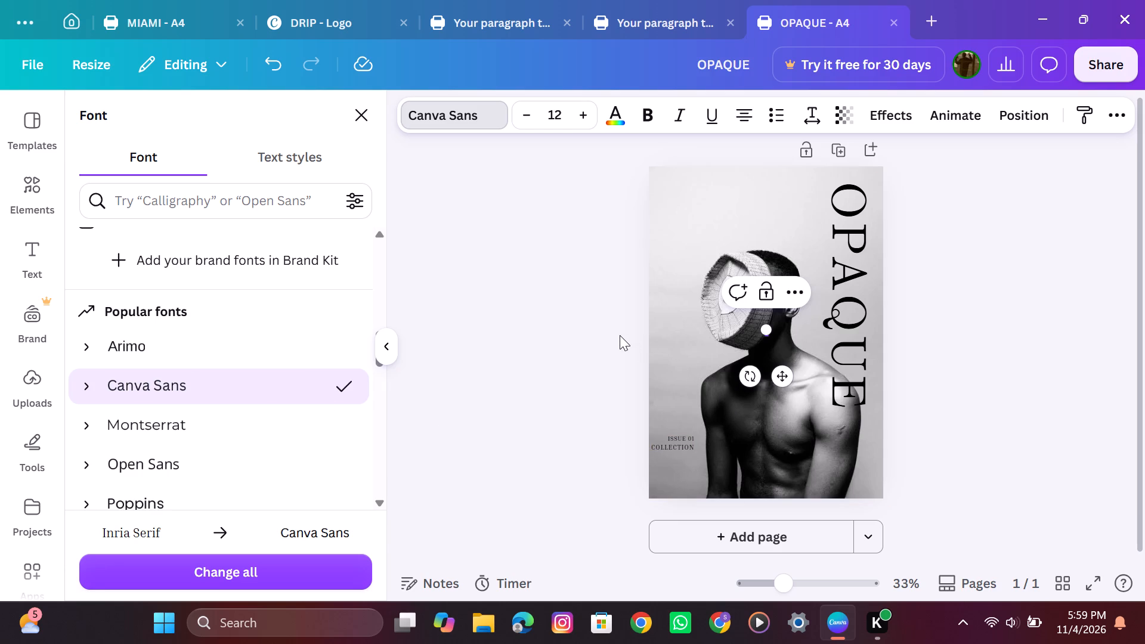
Enter EST. 2020 in the new text box.
type("ES")
key("t")
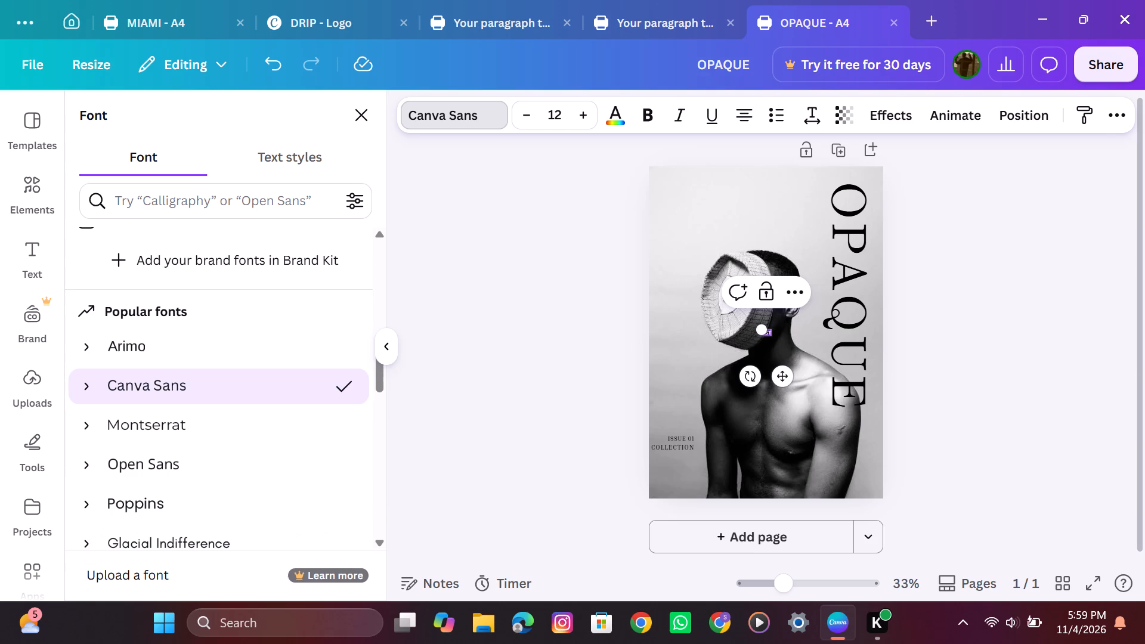
type(". 20")
type("20")
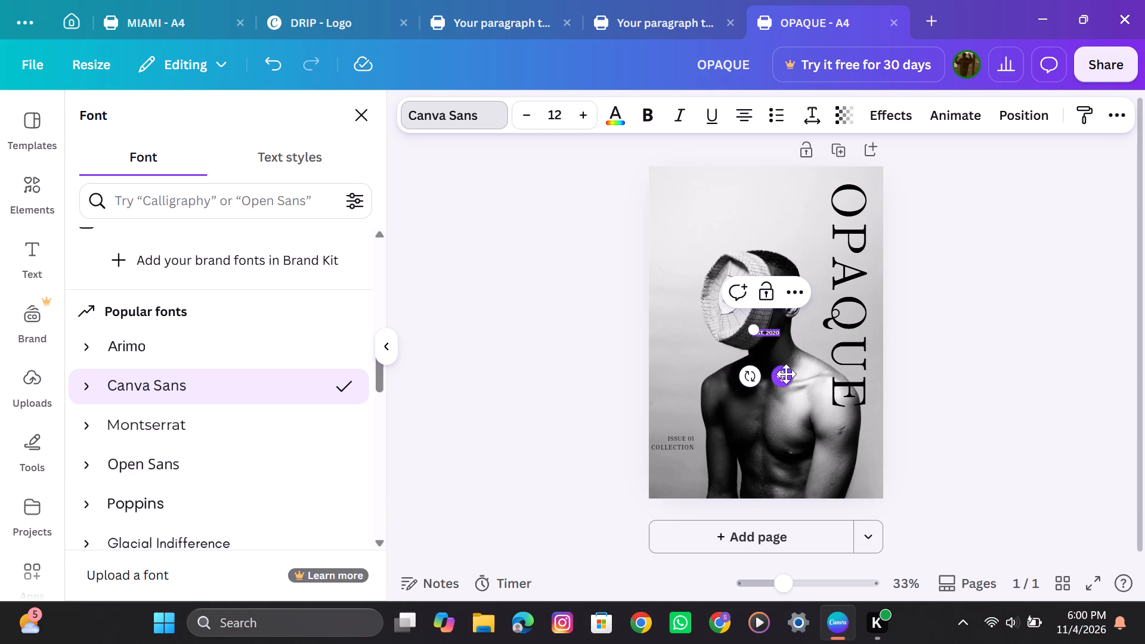
Move the EST. 2020 text to the poster's bottom-left corner, below the ISSUE 01 COLLECTION text.
left_click_drag(778, 374, 698, 515)
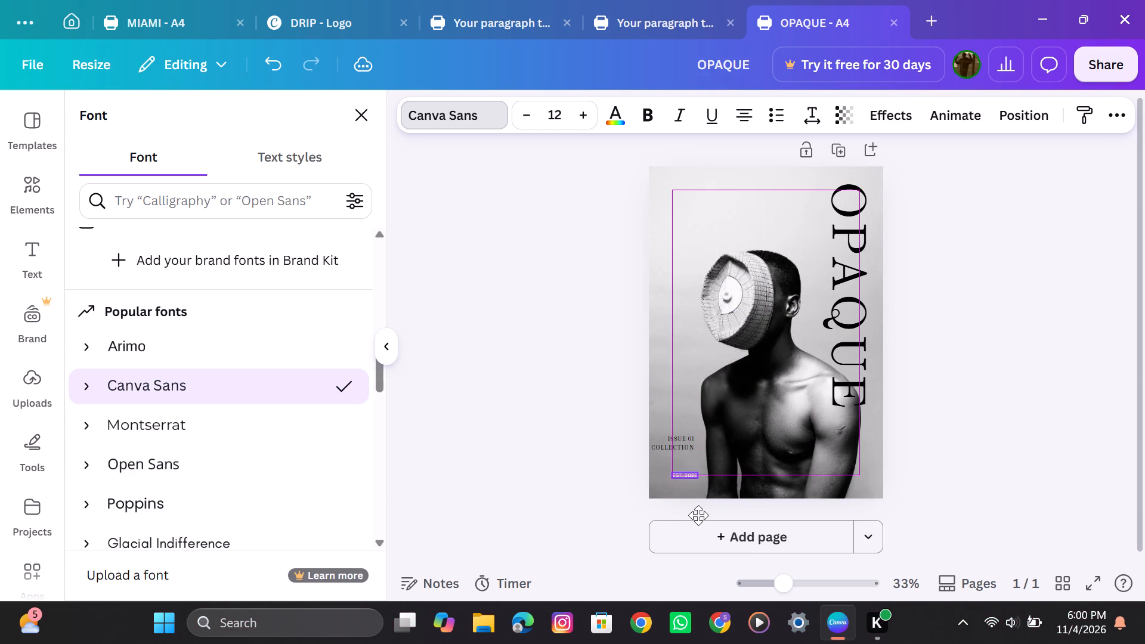
left_click_drag(698, 515, 694, 518)
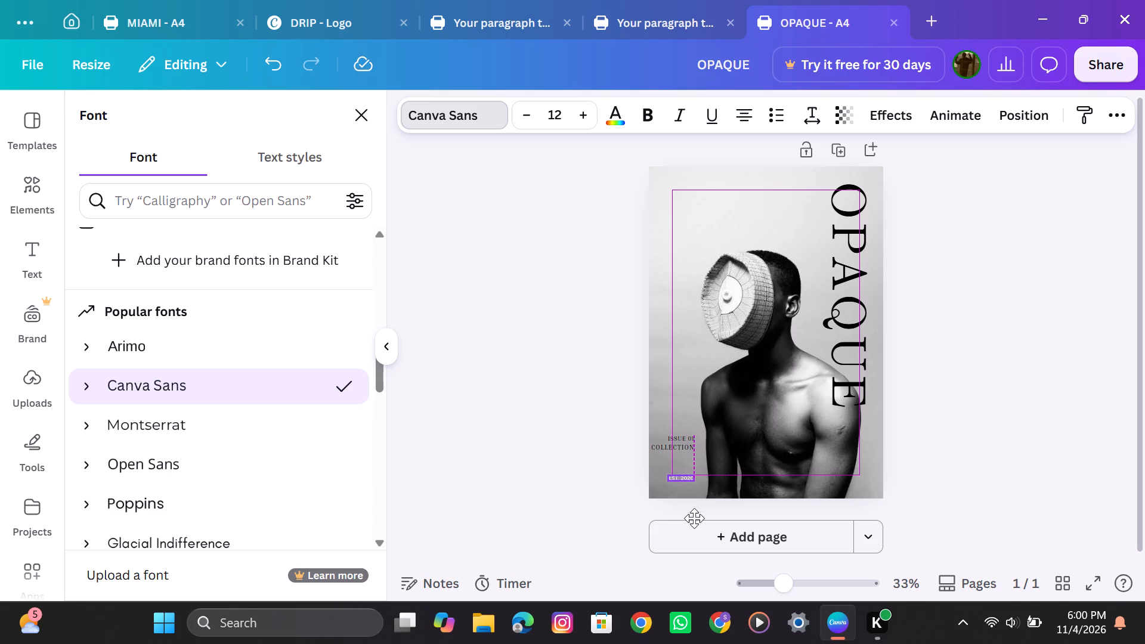
left_click_drag(694, 518, 685, 530)
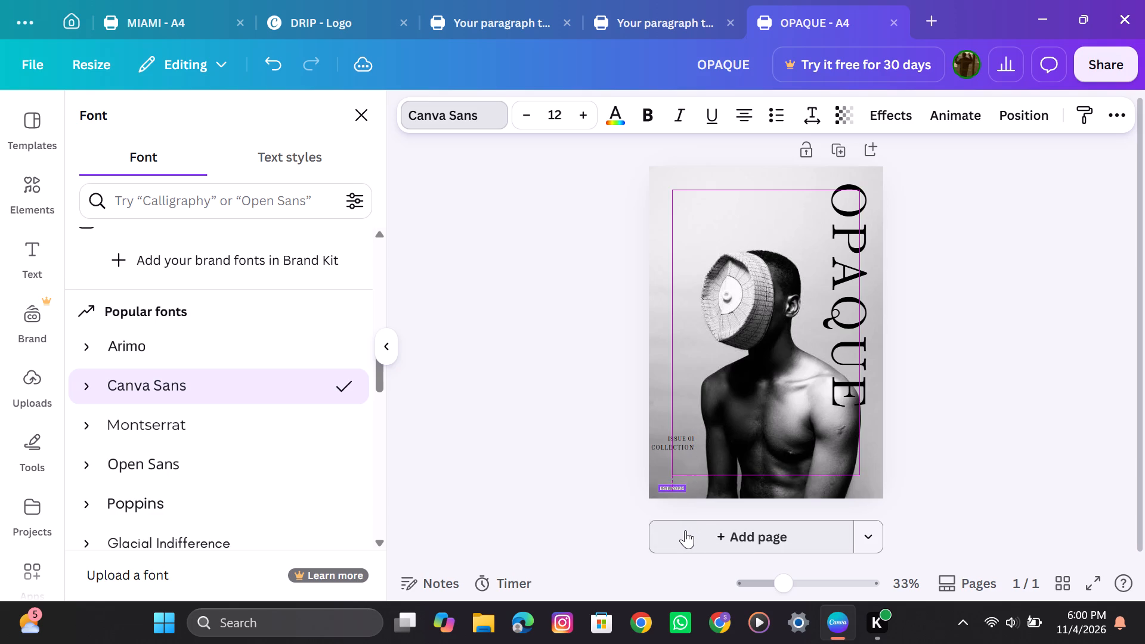
left_click_drag(685, 530, 682, 528)
left_click_drag(682, 528, 680, 530)
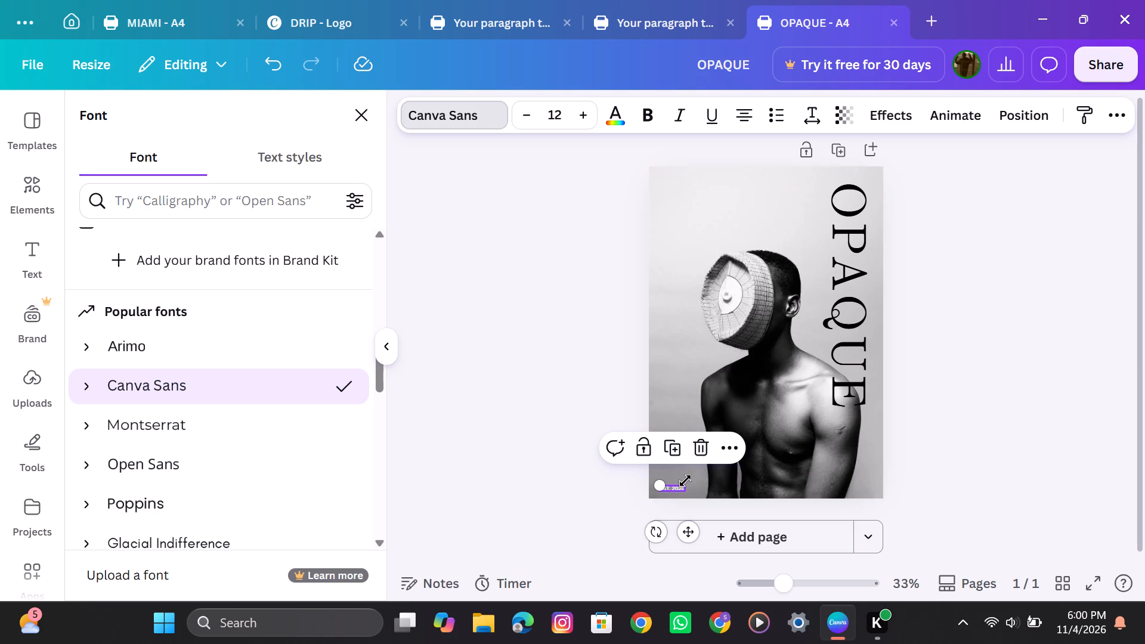
Increase the EST. 2020 text size to 16.
left_click(577, 117)
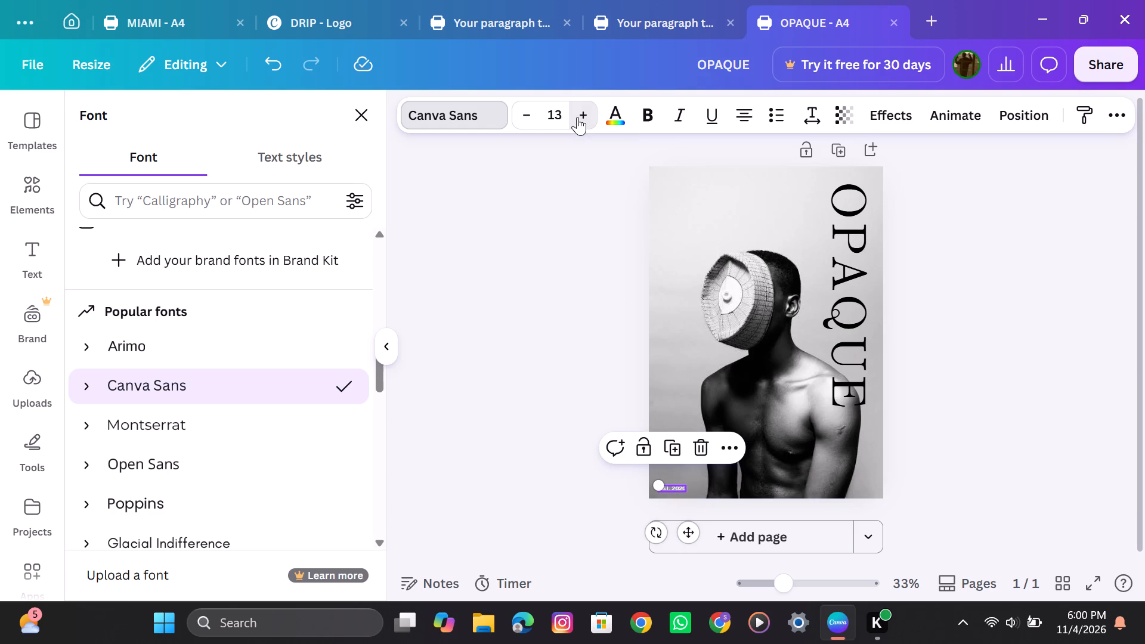
triple_click(577, 117)
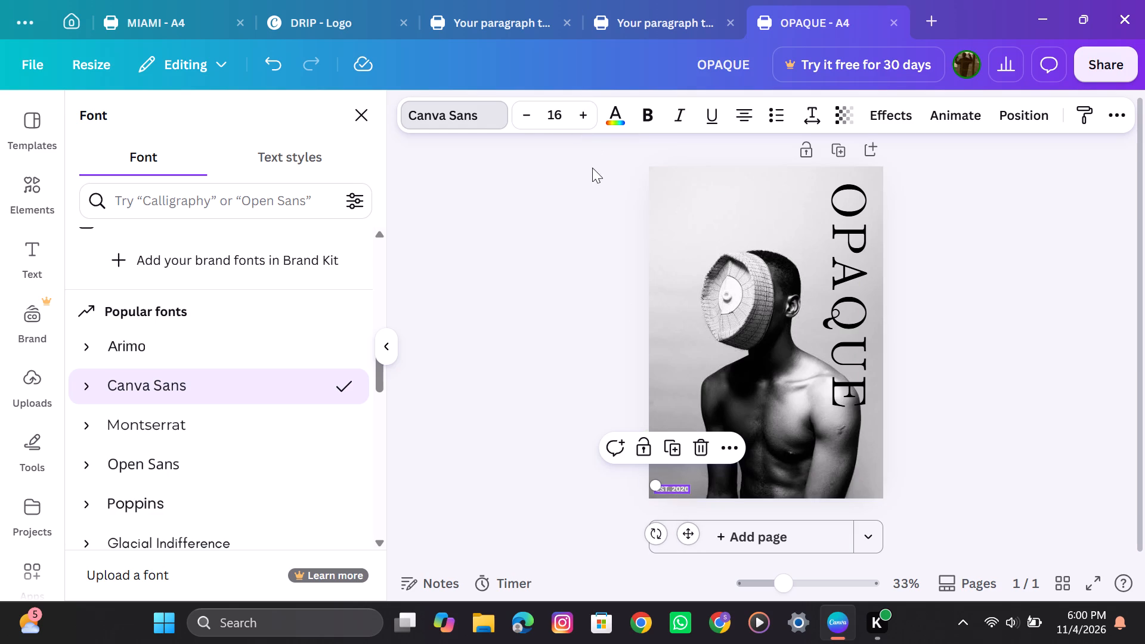
left_click(534, 324)
left_click(546, 454)
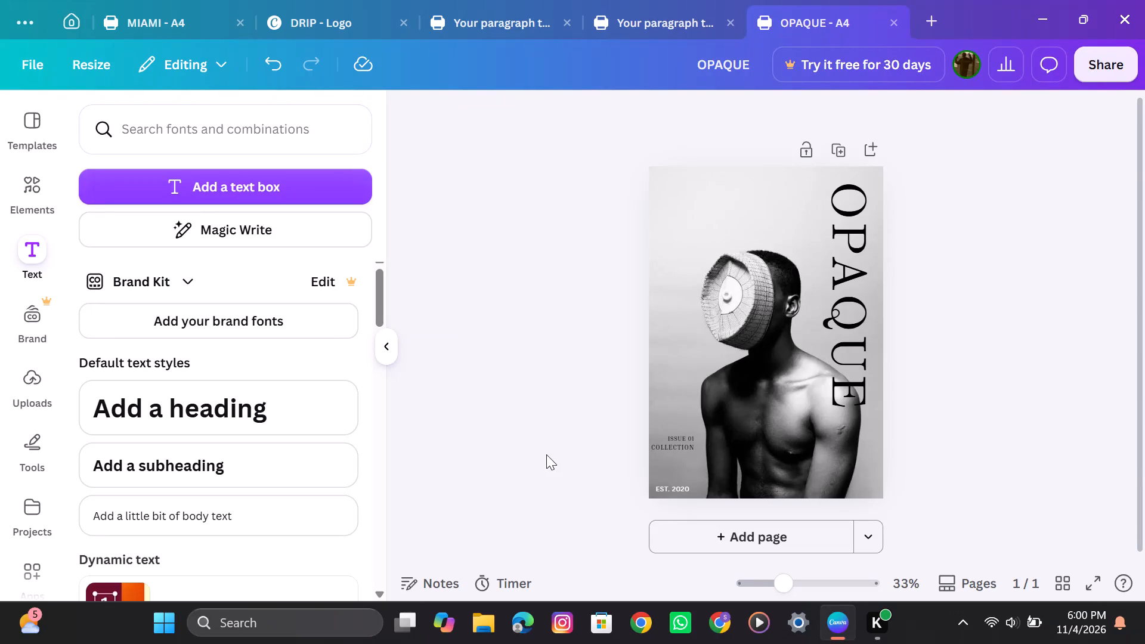
Insert an extra space between EST. and 2020 in the bottom-left text.
left_click(673, 488)
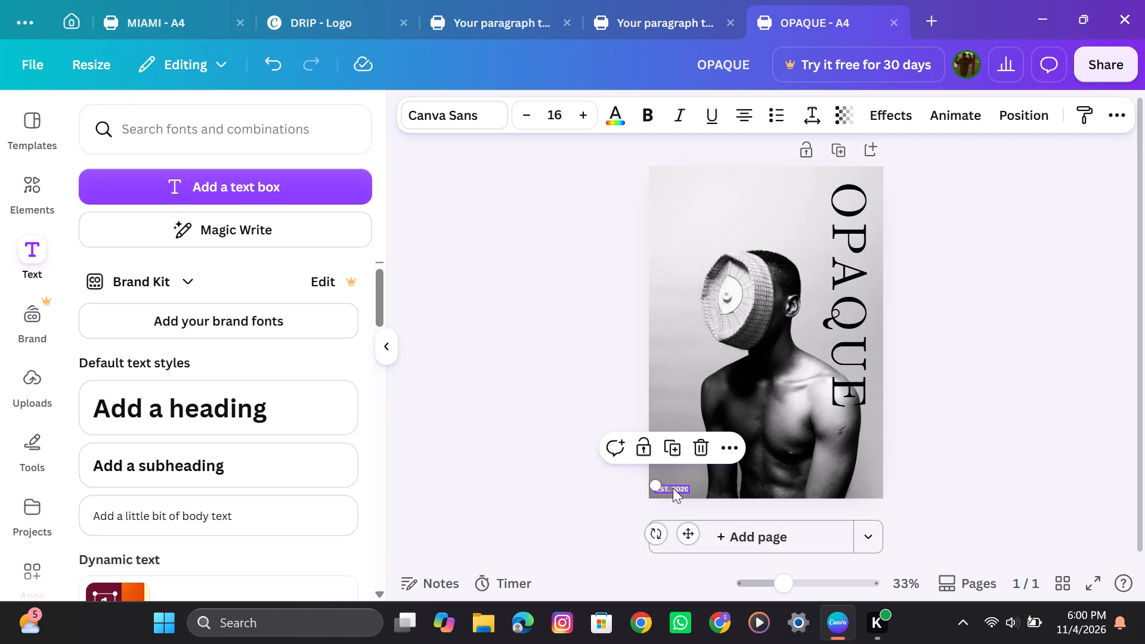
left_click(673, 488)
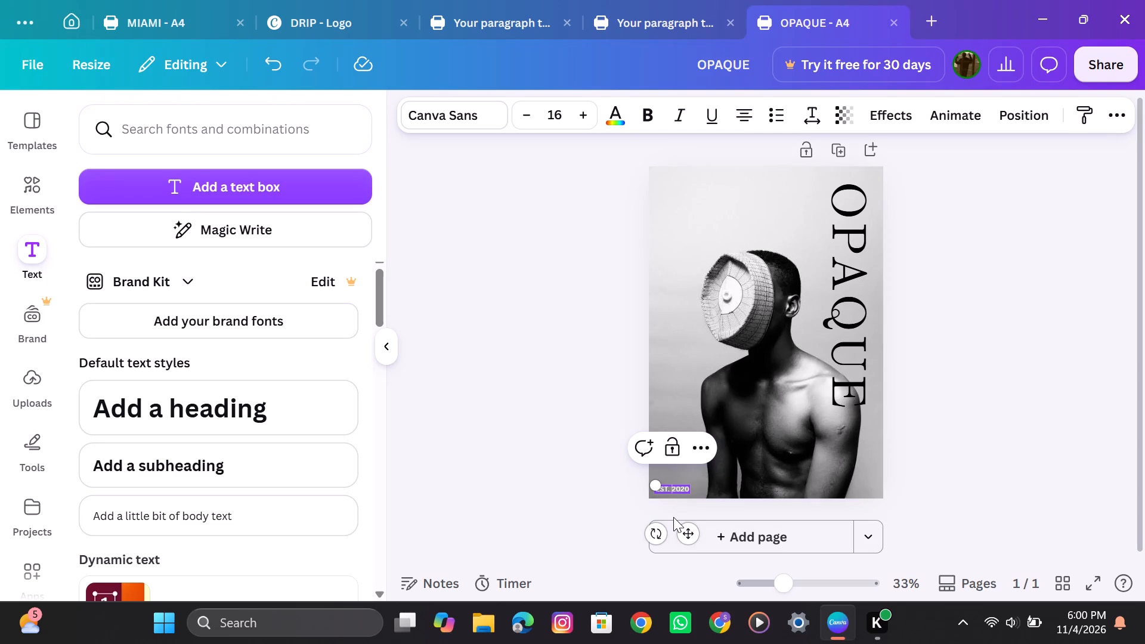
key("space")
left_click(594, 460)
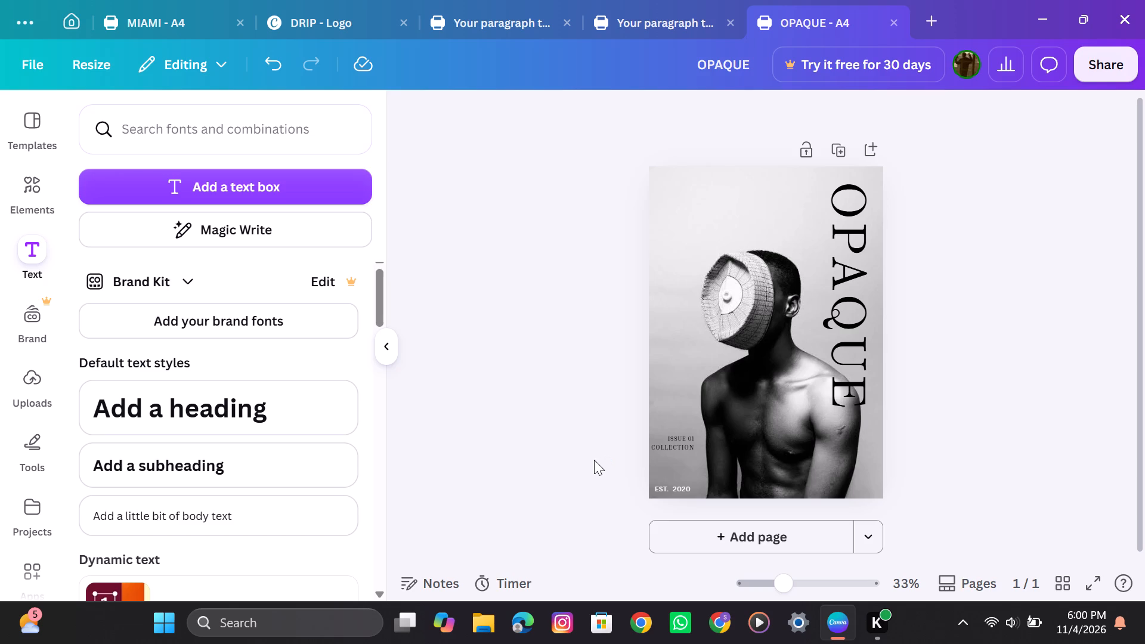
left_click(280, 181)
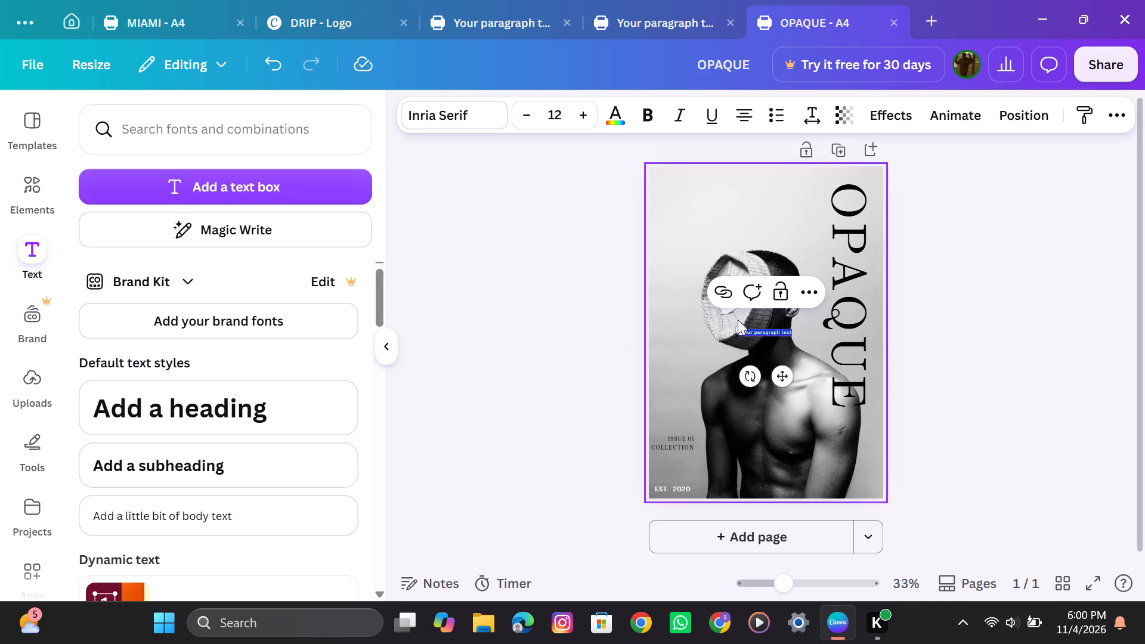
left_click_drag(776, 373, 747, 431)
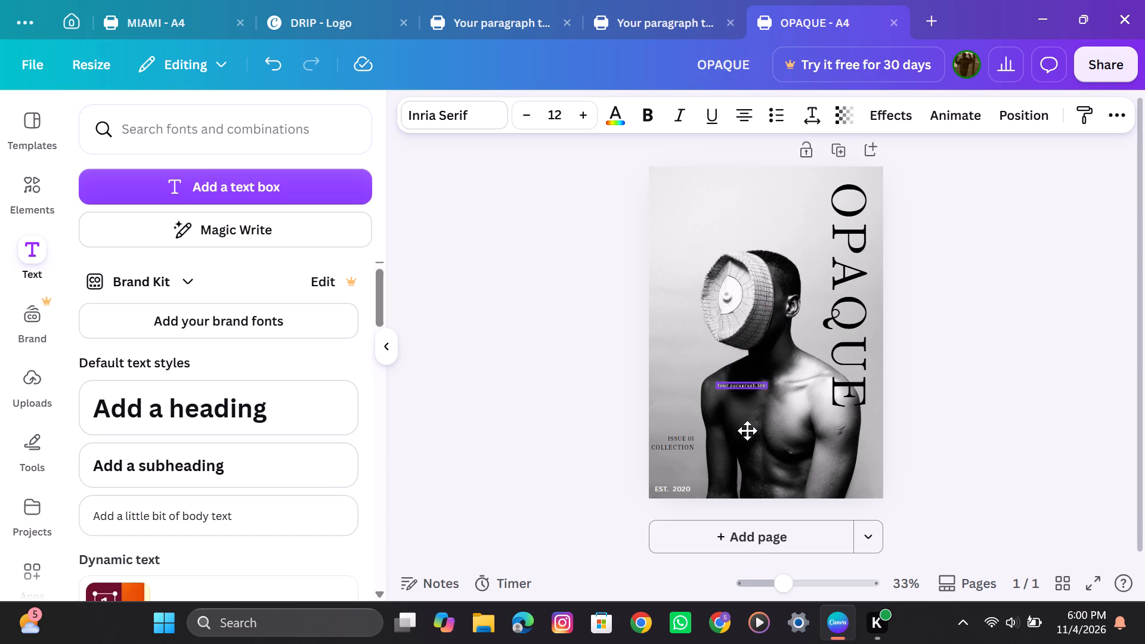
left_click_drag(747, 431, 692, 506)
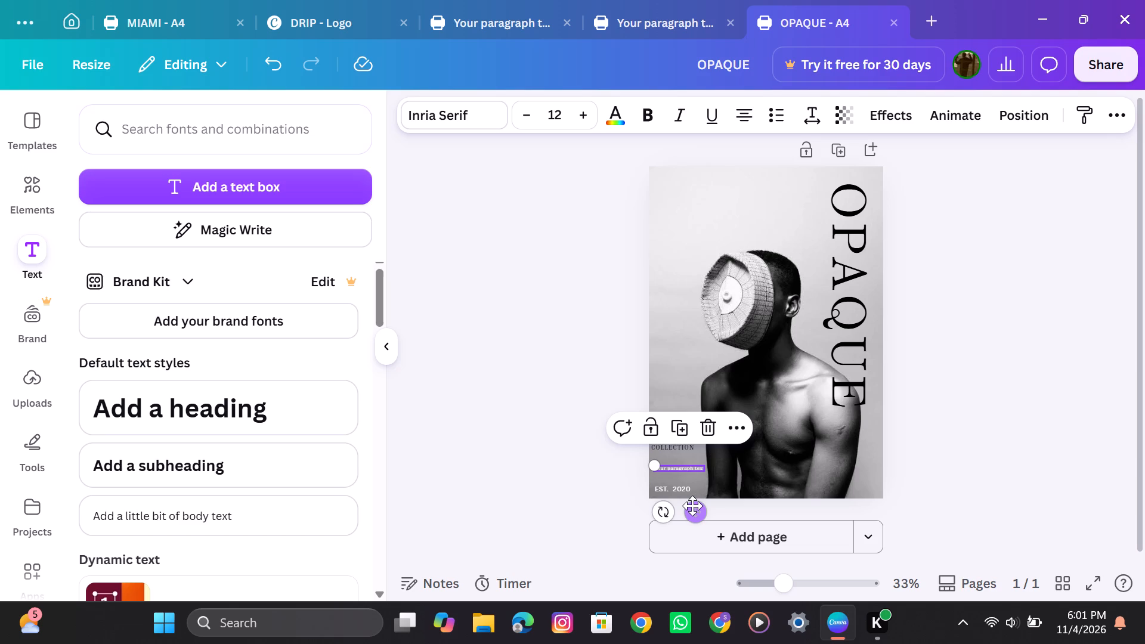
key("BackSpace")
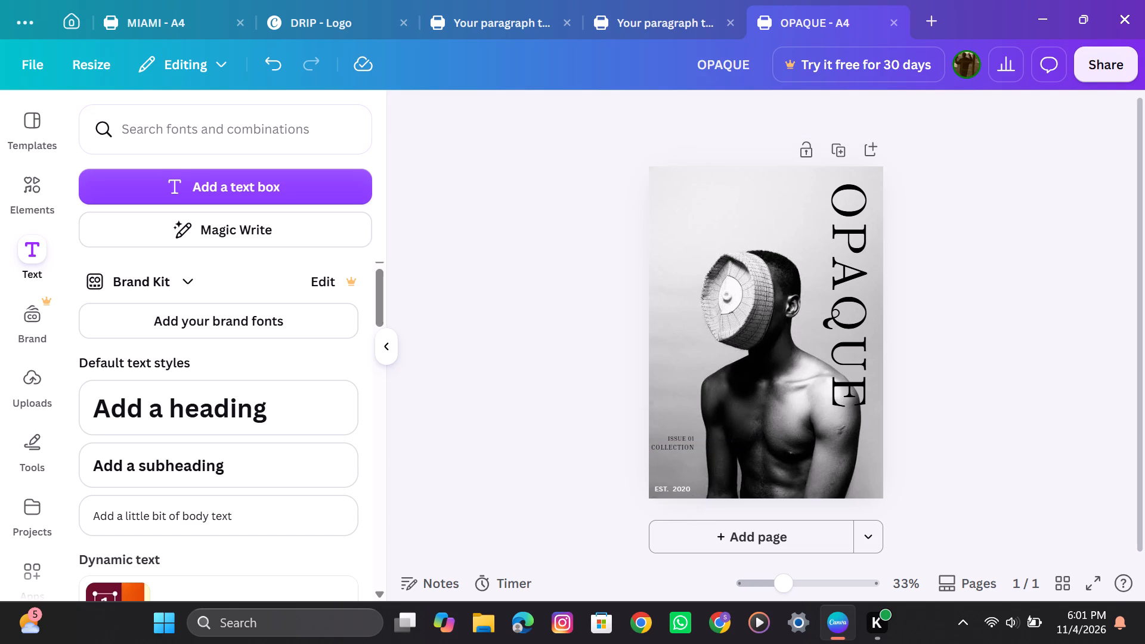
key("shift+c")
Add another text box and place it between the COLLECTION line and the EST. 2020 text.
left_click(253, 182)
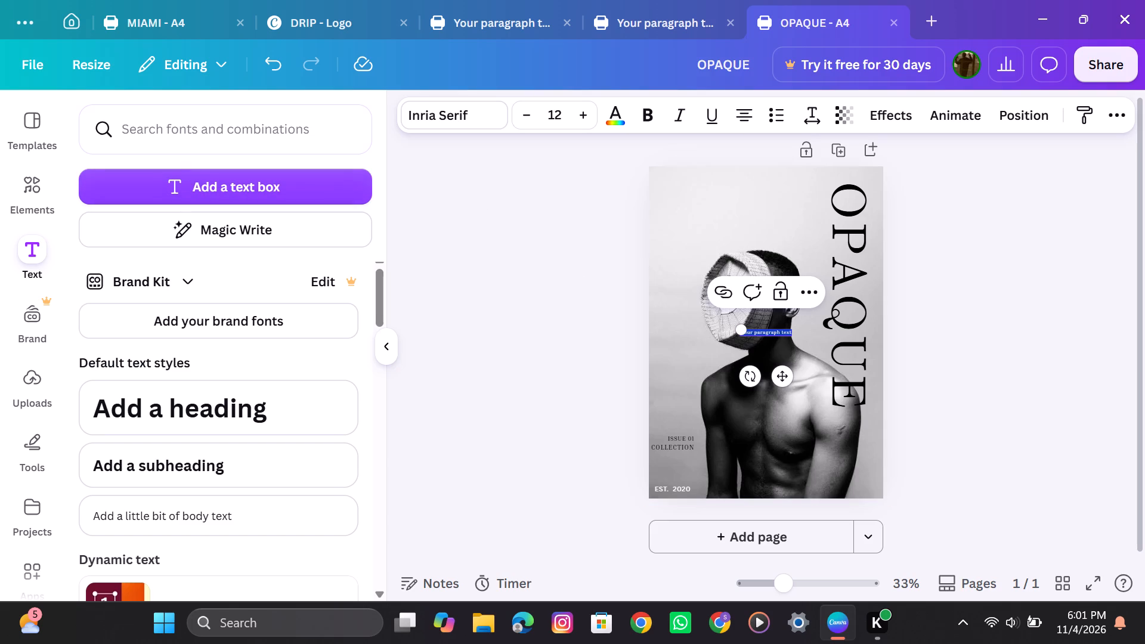
left_click_drag(782, 374, 780, 377)
left_click_drag(780, 377, 692, 507)
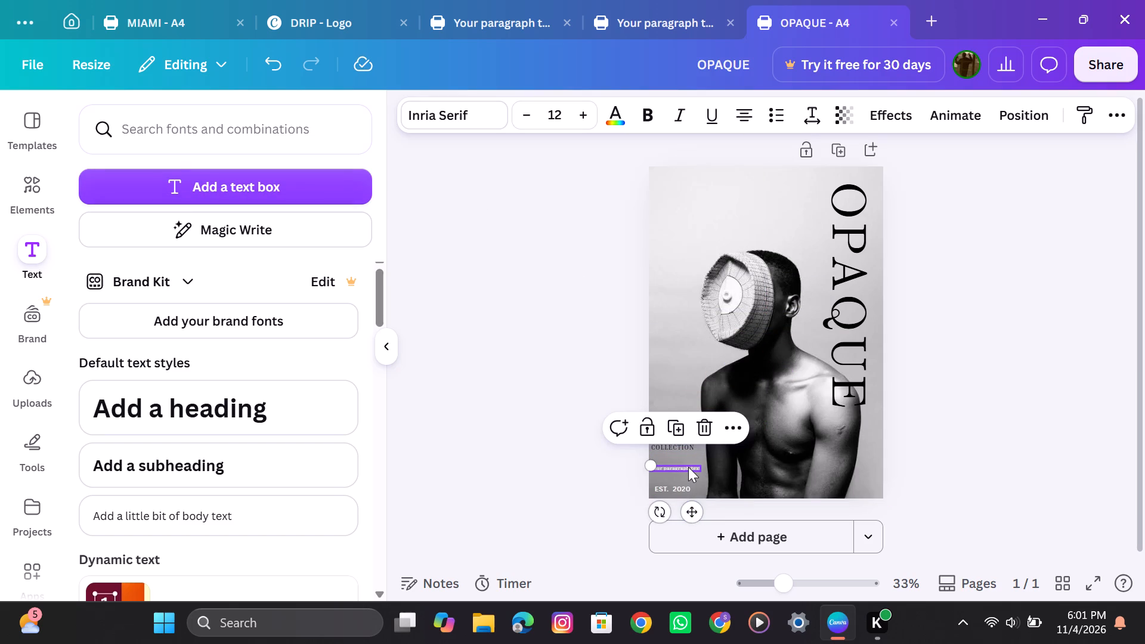
Replace the placeholder text between COLLECTION and EST. 2020 with "c OPAQUE".
left_click(688, 467)
left_click(688, 467)
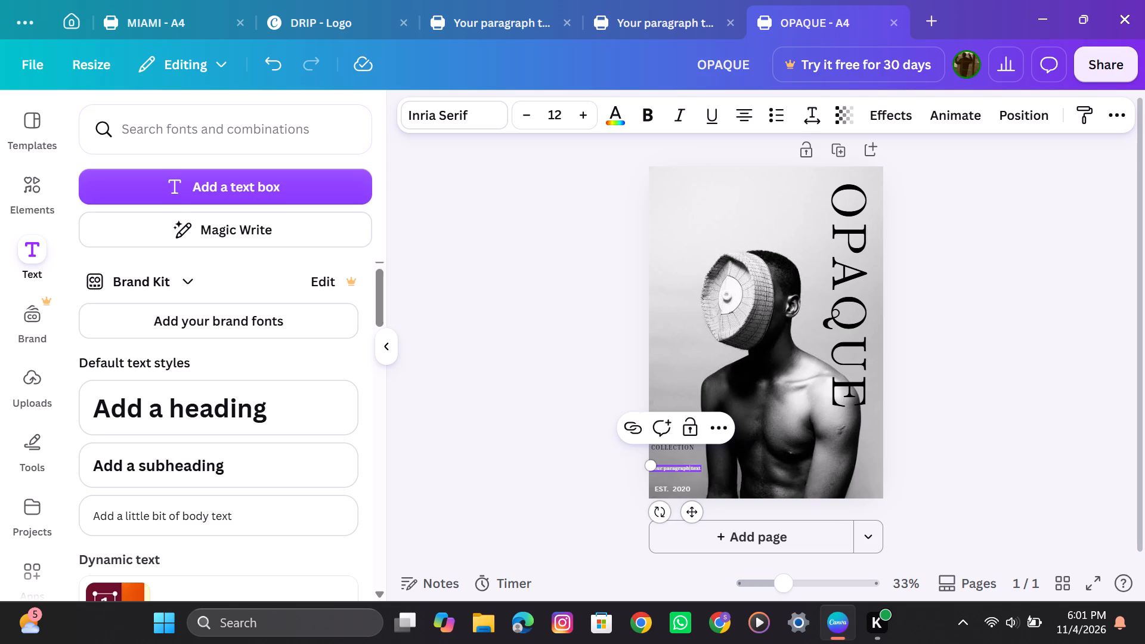
key("Right")
key("Right")
key("Right")
key("Right")
key("Right")
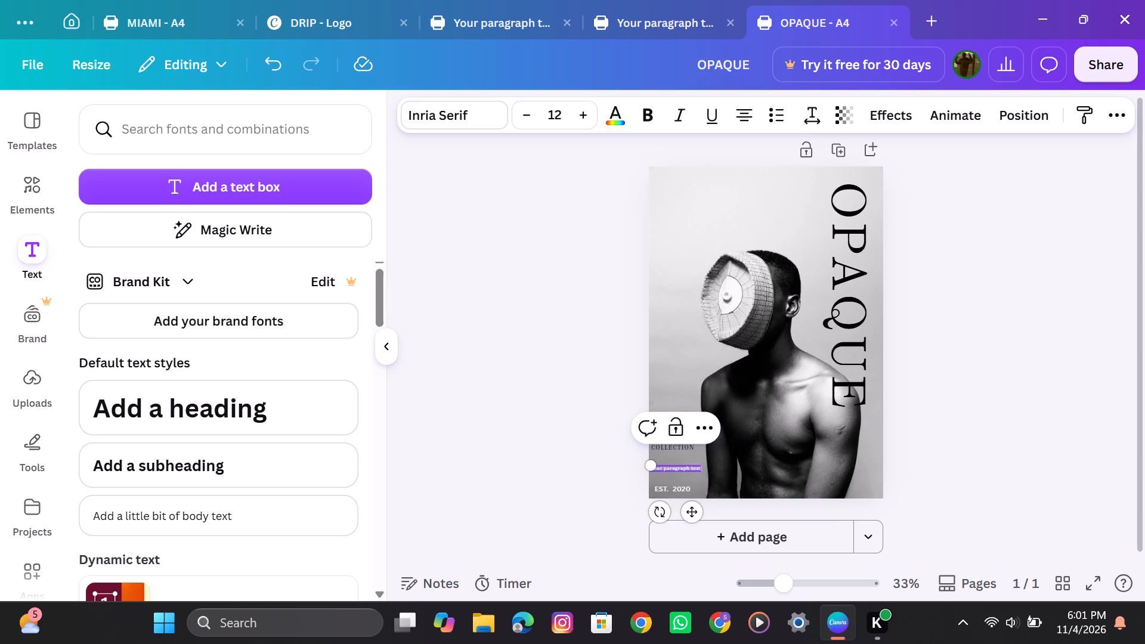
key("BackSpace")
key("BackSpace")
key("BackSpace")
key("BackSpace")
key("BackSpace")
key("BackSpace")
key("BackSpace")
key("BackSpace")
key("BackSpace")
key("BackSpace")
key("BackSpace")
key("BackSpace")
key("BackSpace")
key("BackSpace")
key("BackSpace")
key("BackSpace")
key("BackSpace")
key("BackSpace")
key("BackSpace")
key("BackSpace")
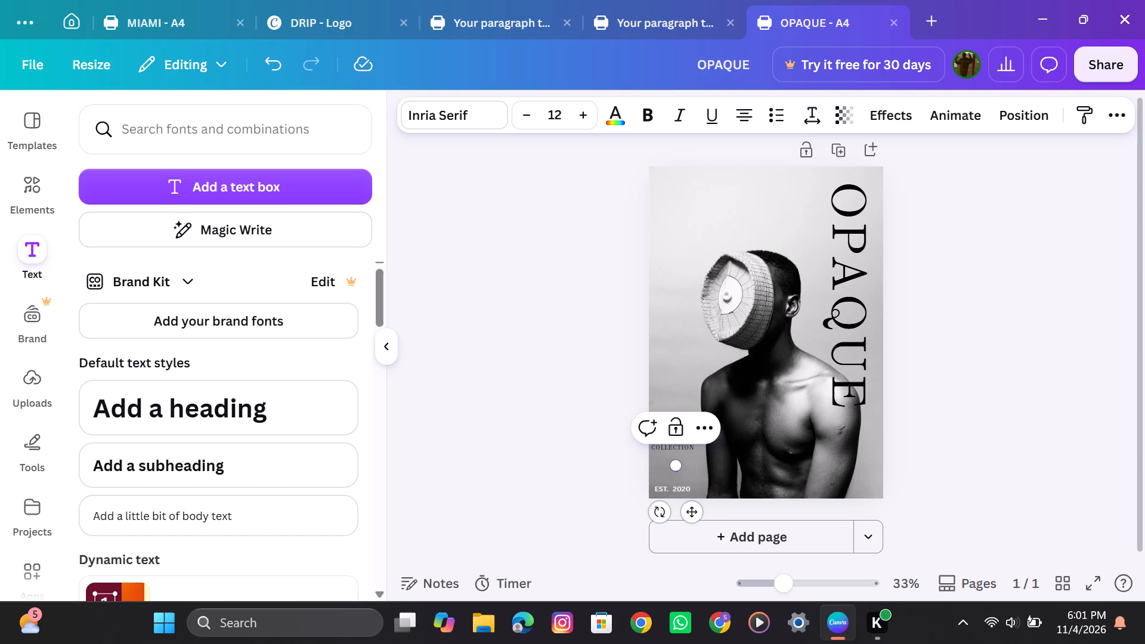
key("BackSpace")
key("shift+c")
key("space")
type("OPAQ")
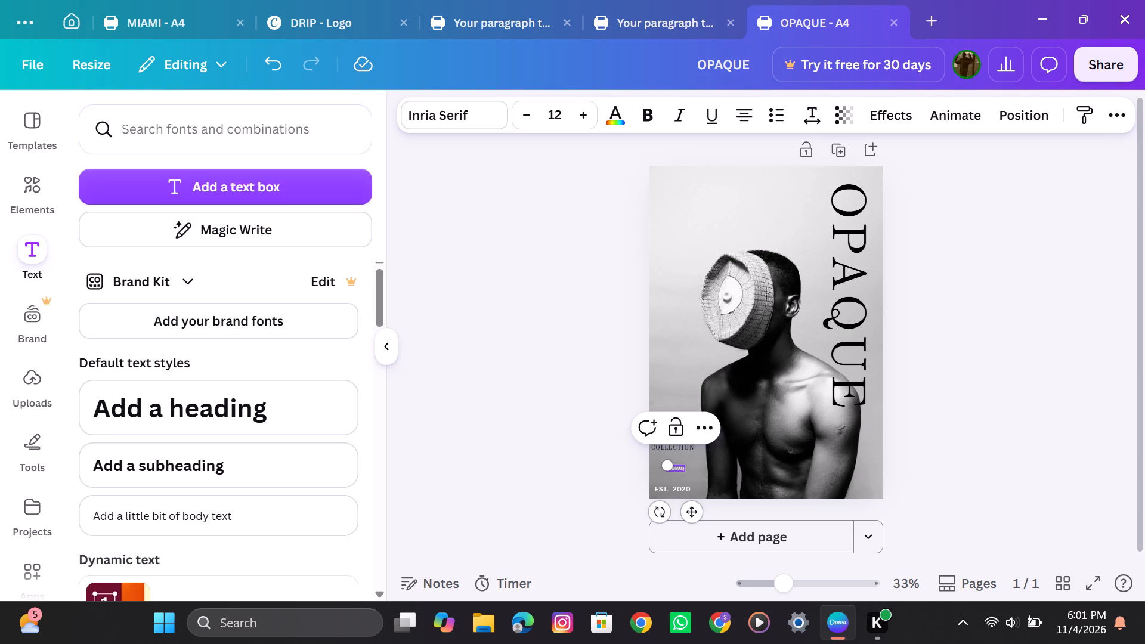
type("UE")
left_click(561, 377)
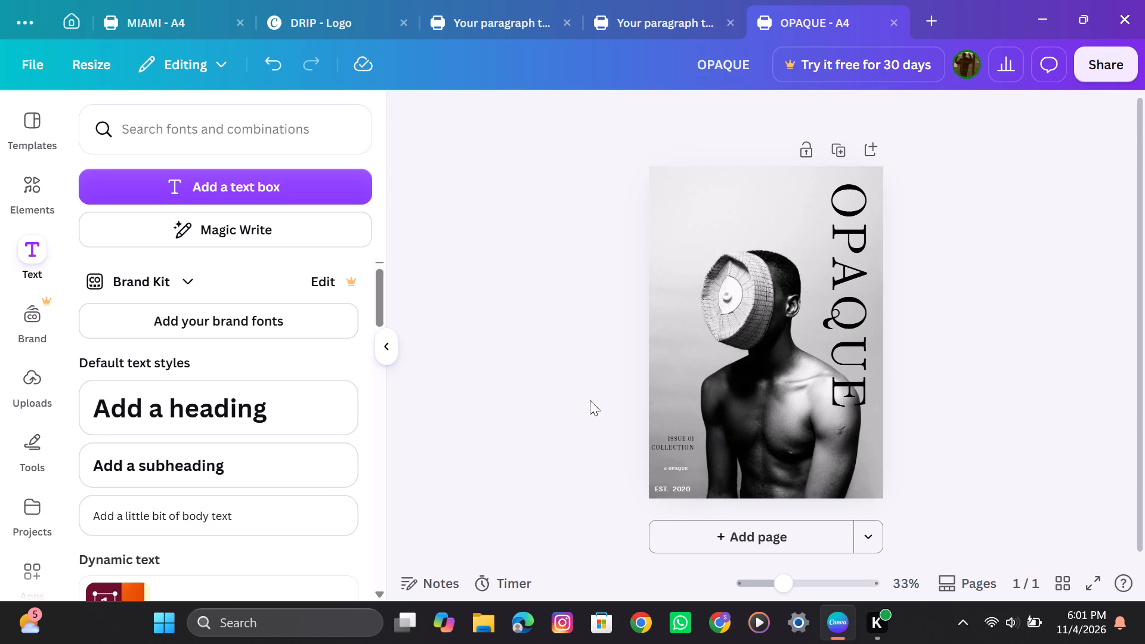
Increase the small c OPAQUE text's size to 17.
left_click(682, 469)
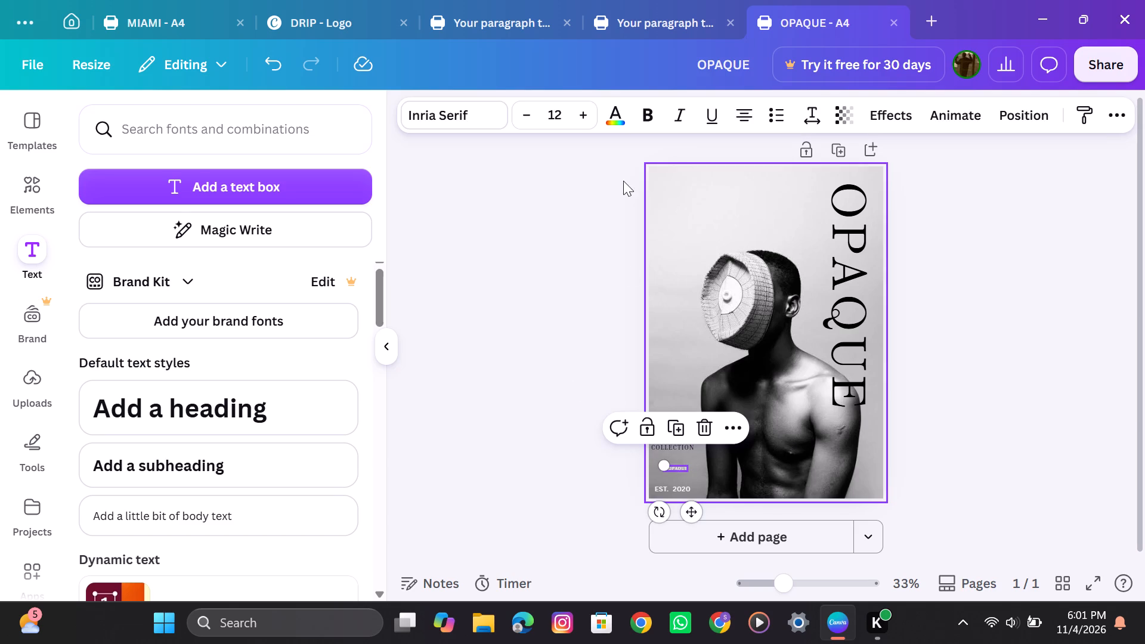
triple_click(593, 116)
double_click(593, 116)
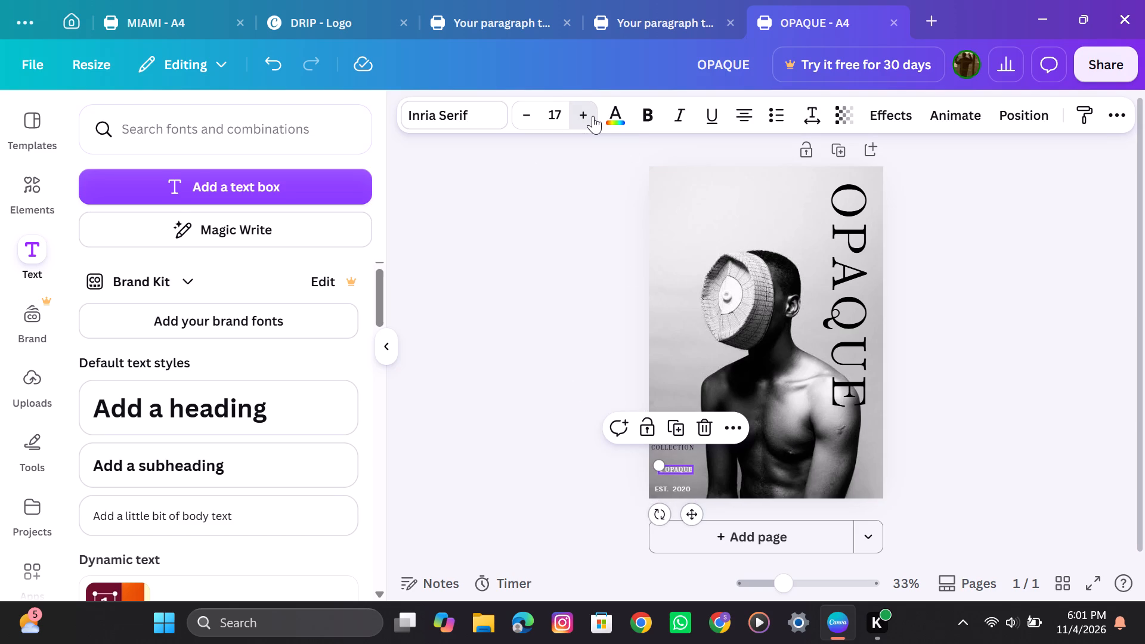
left_click(495, 261)
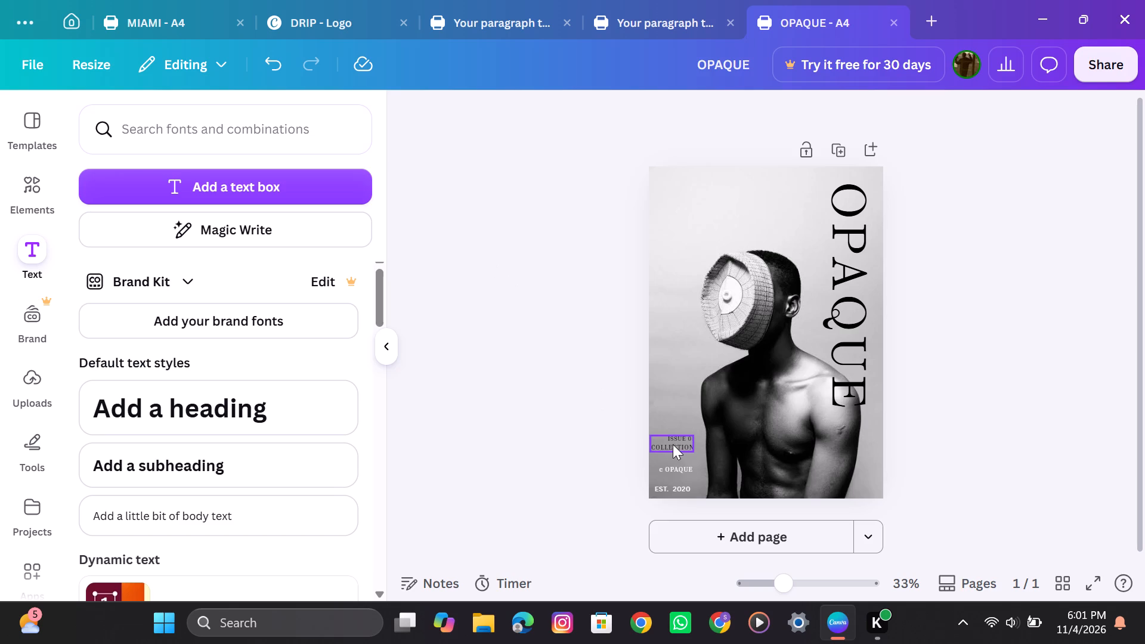
Move the small c OPAQUE text down and toward the poster's left edge, directly above EST. 2020.
left_click_drag(679, 467, 671, 479)
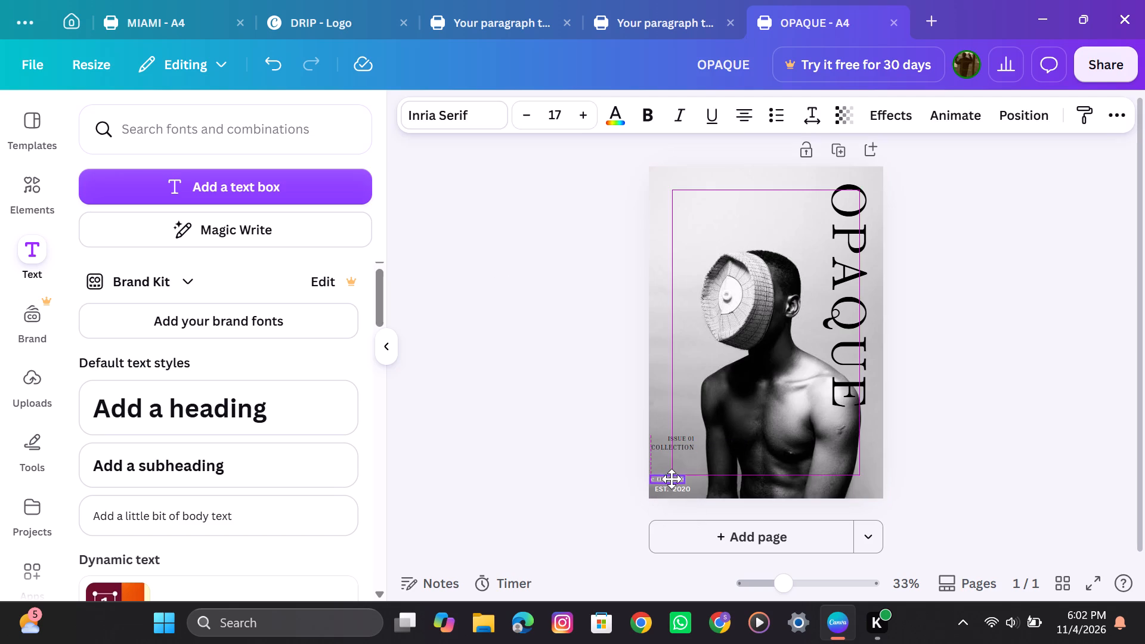
left_click_drag(671, 479, 671, 478)
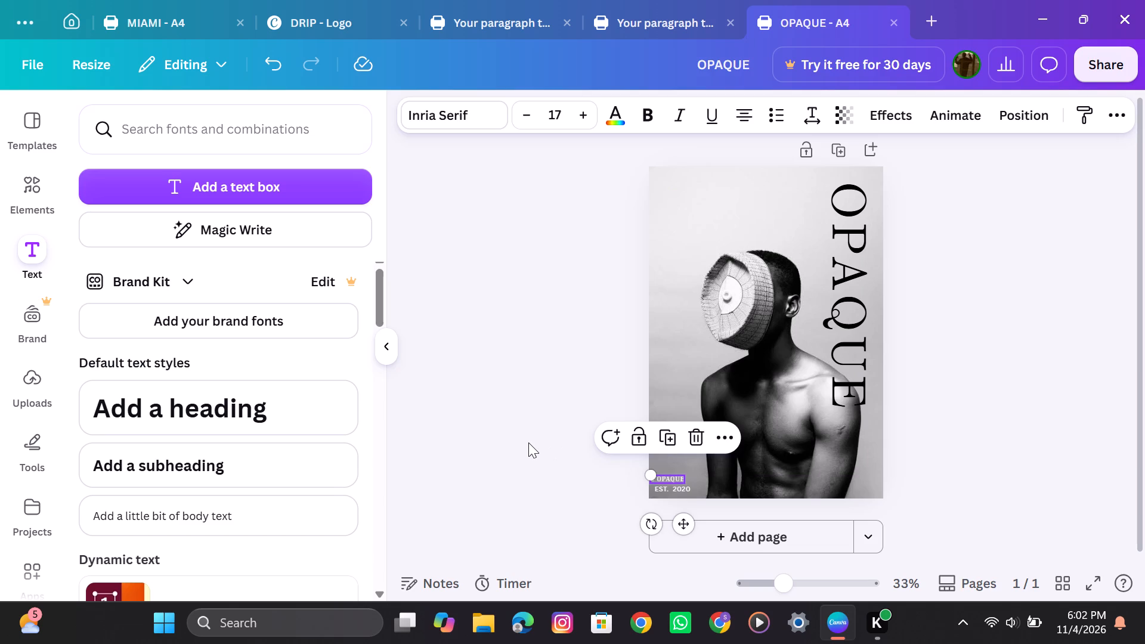
left_click(528, 442)
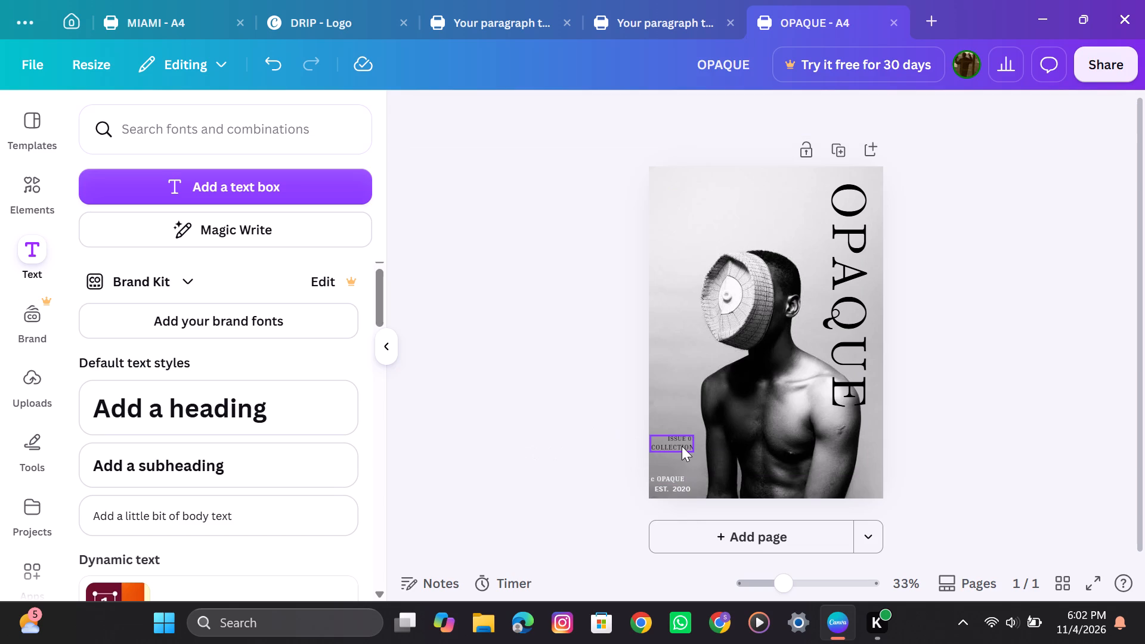
Move the ISSUE 01 COLLECTION text down to just above the small c OPAQUE text, keeping a small gap between them.
left_click_drag(682, 446, 683, 462)
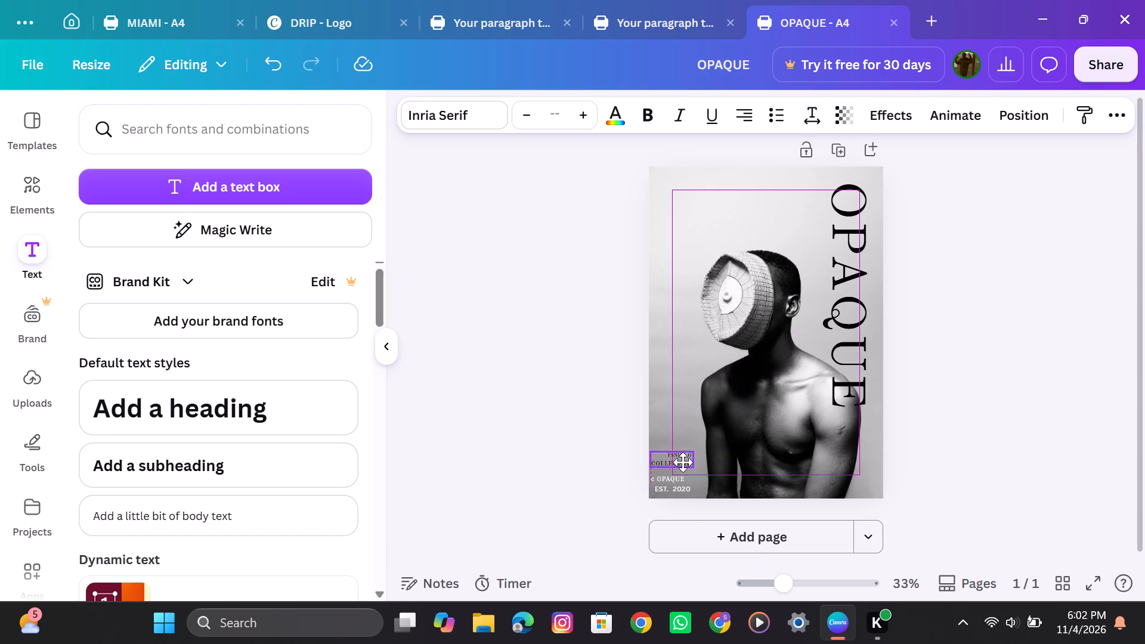
left_click_drag(683, 462, 683, 462)
left_click_drag(683, 462, 683, 463)
left_click(516, 450)
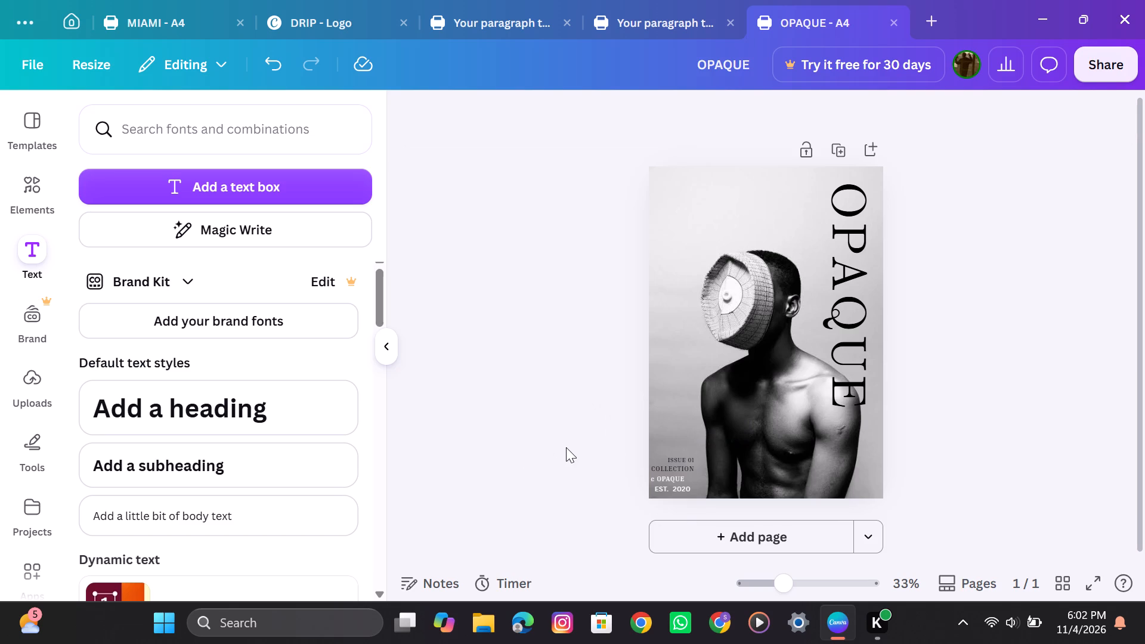
left_click_drag(688, 461, 688, 457)
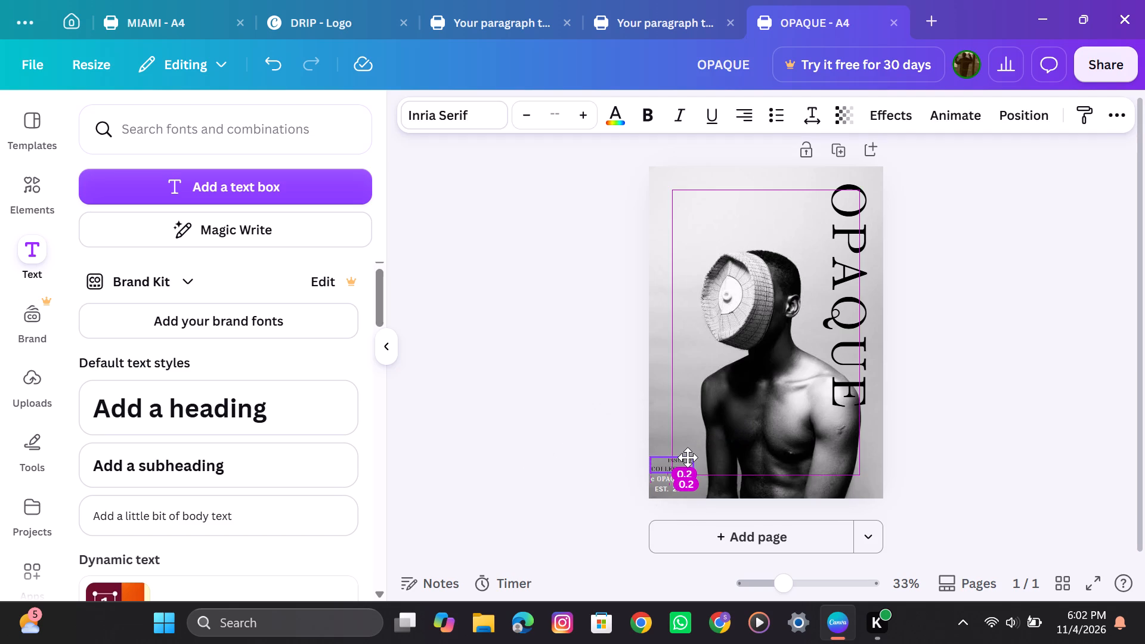
left_click_drag(688, 457, 686, 455)
left_click(565, 488)
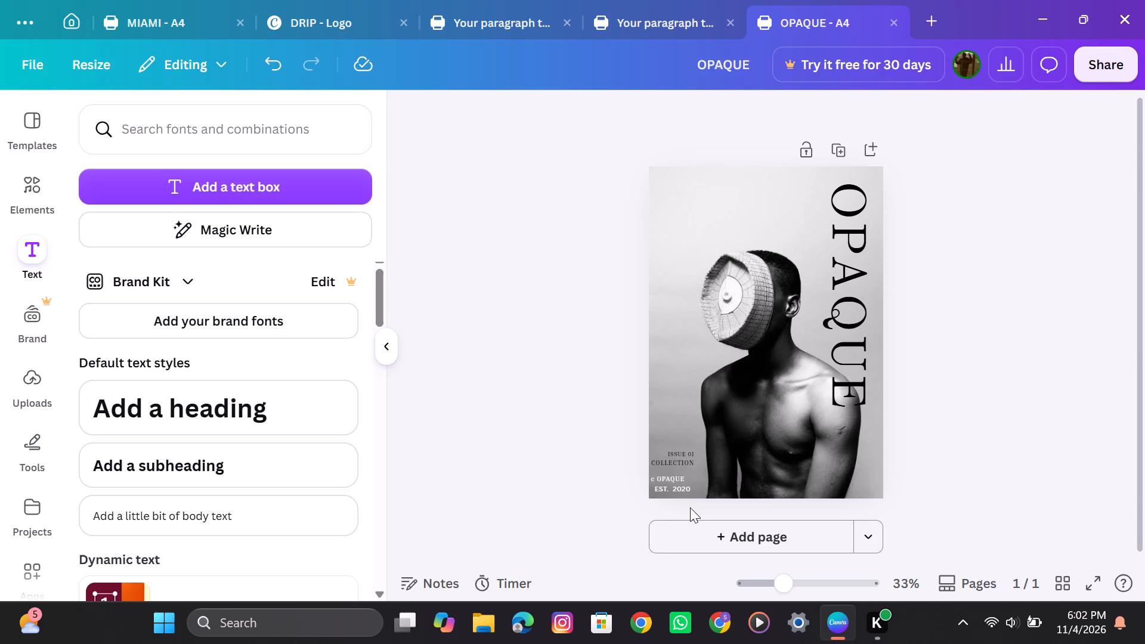
Shift the small c OPAQUE text slightly right over EST. 2020 and delete its leading "c" and space, leaving OPAQUE.
left_click(661, 481)
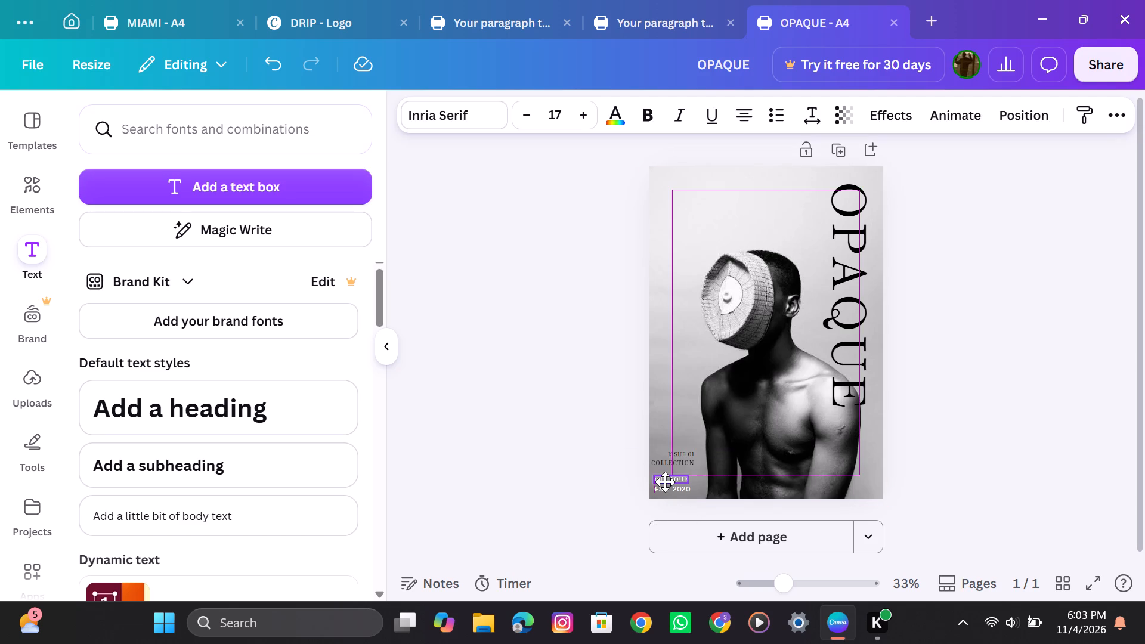
left_click(664, 479)
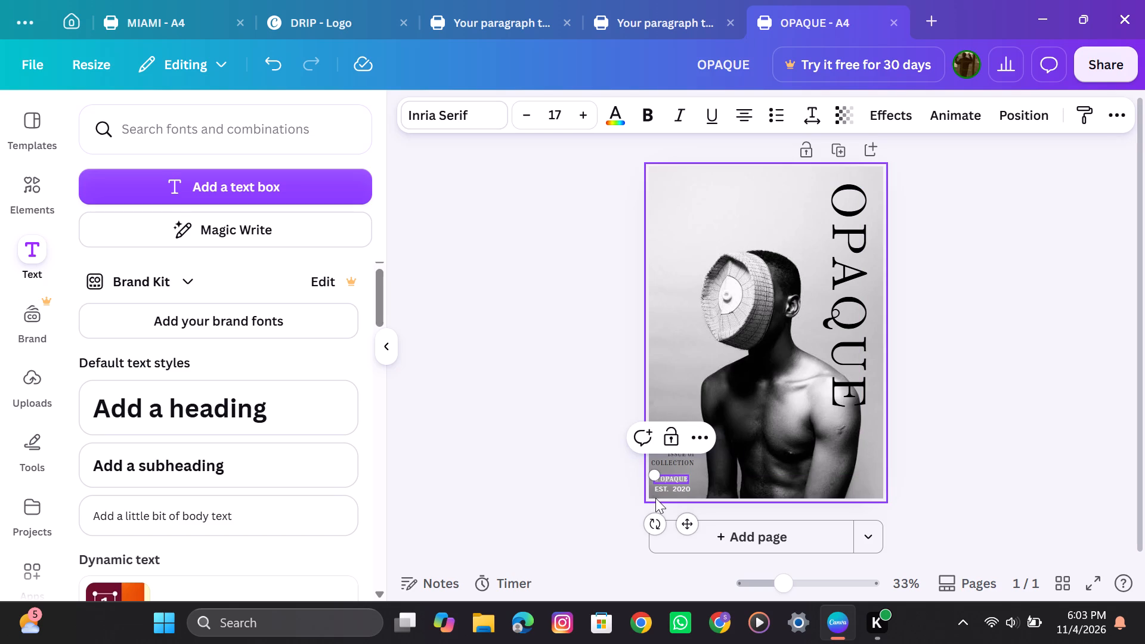
key("Left")
key("BackSpace")
key("BackSpace")
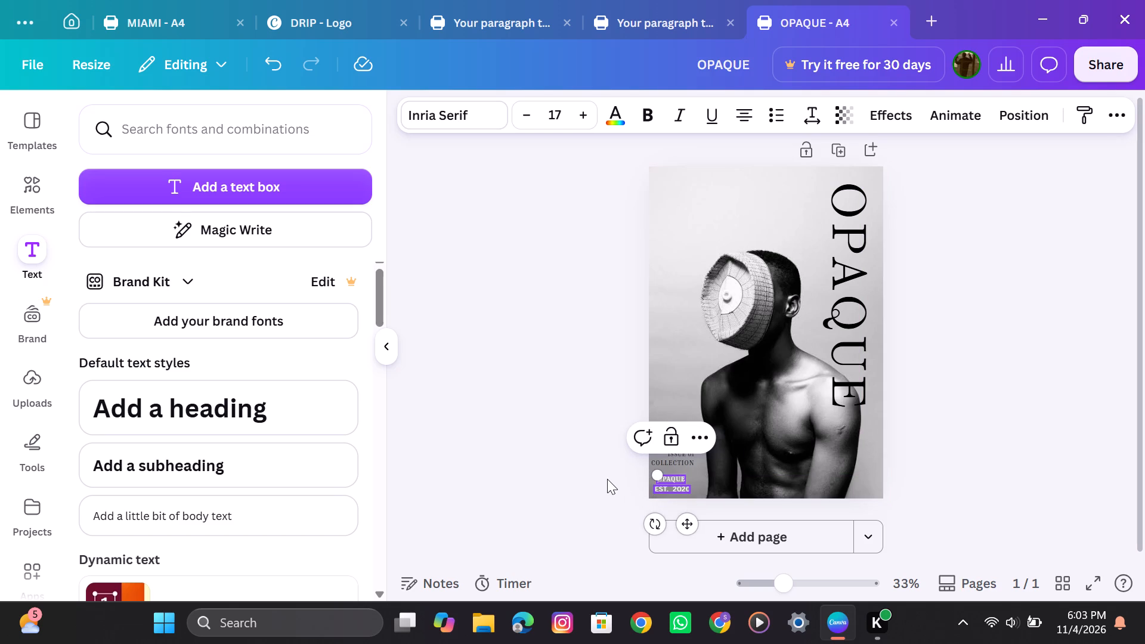
left_click(606, 478)
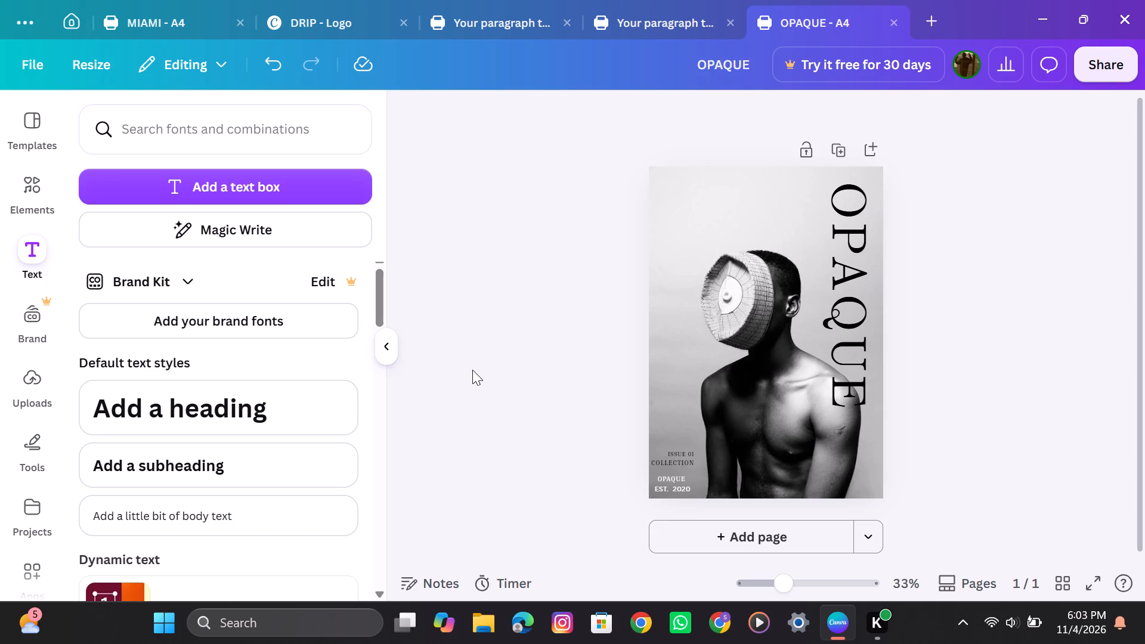
Create a new blank design using the Logo format, separate from the OPAQUE poster.
left_click(932, 36)
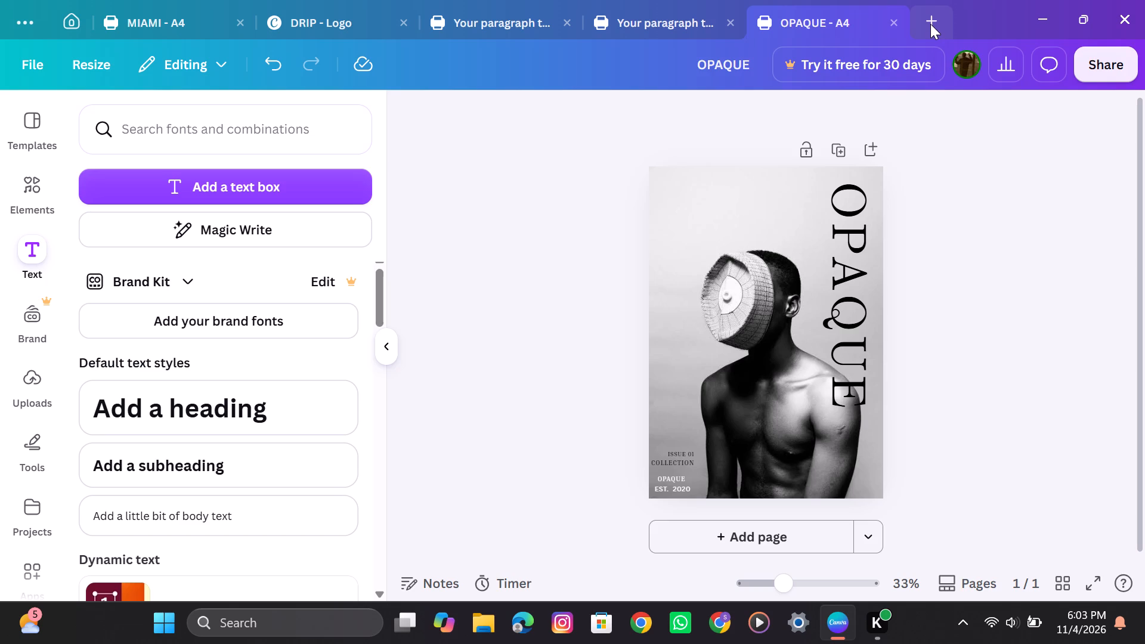
left_click(930, 24)
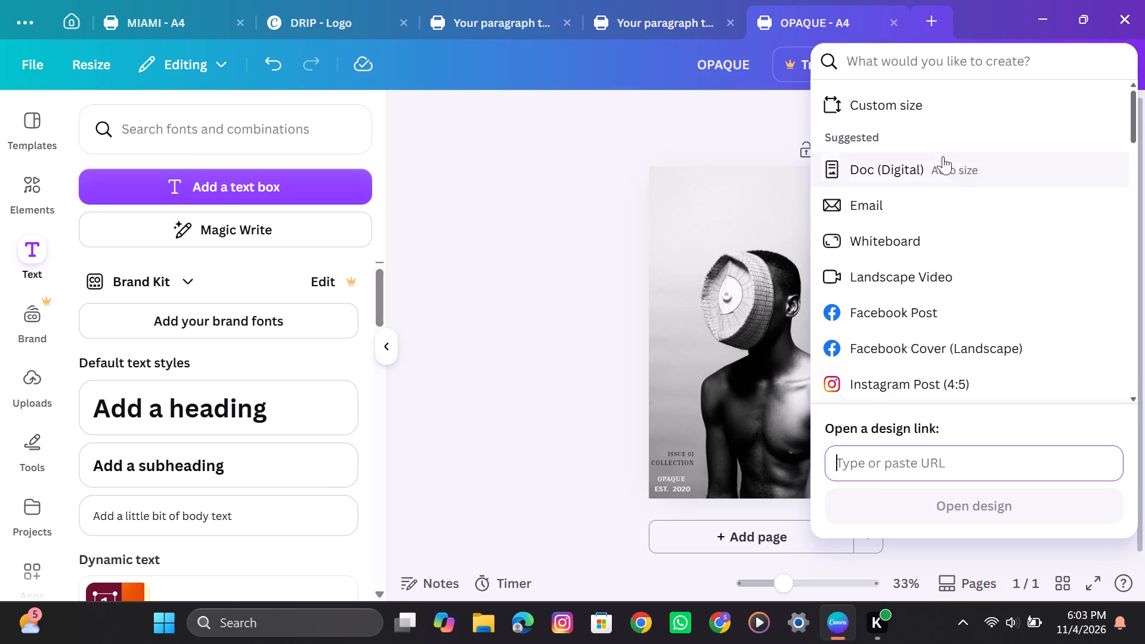
scroll(961, 221, "down", 1)
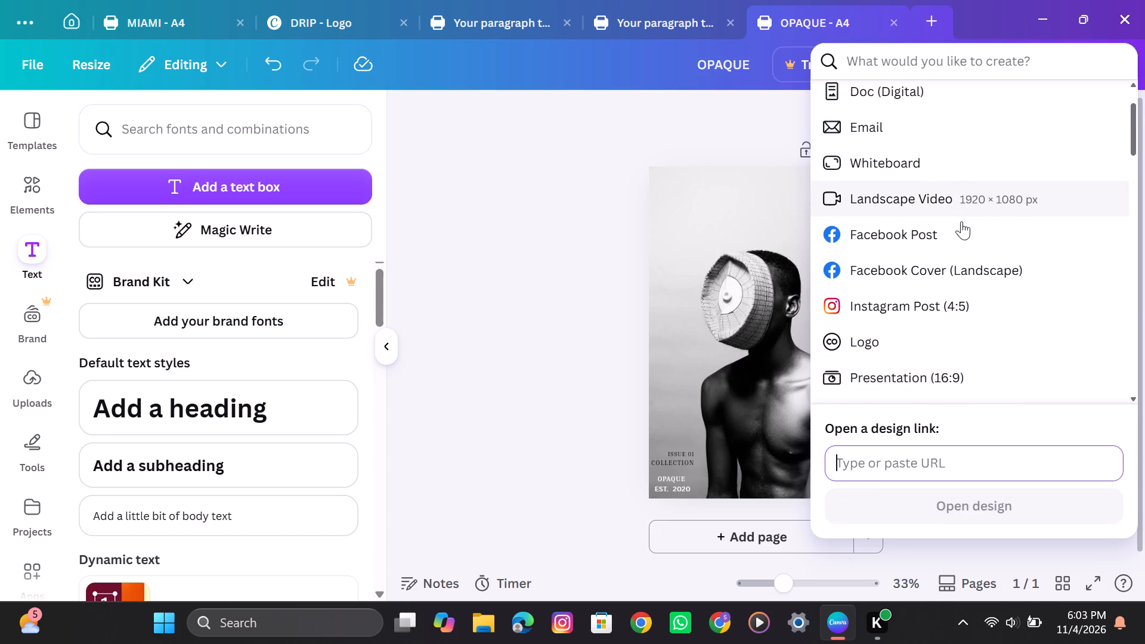
scroll(961, 221, "down", 3)
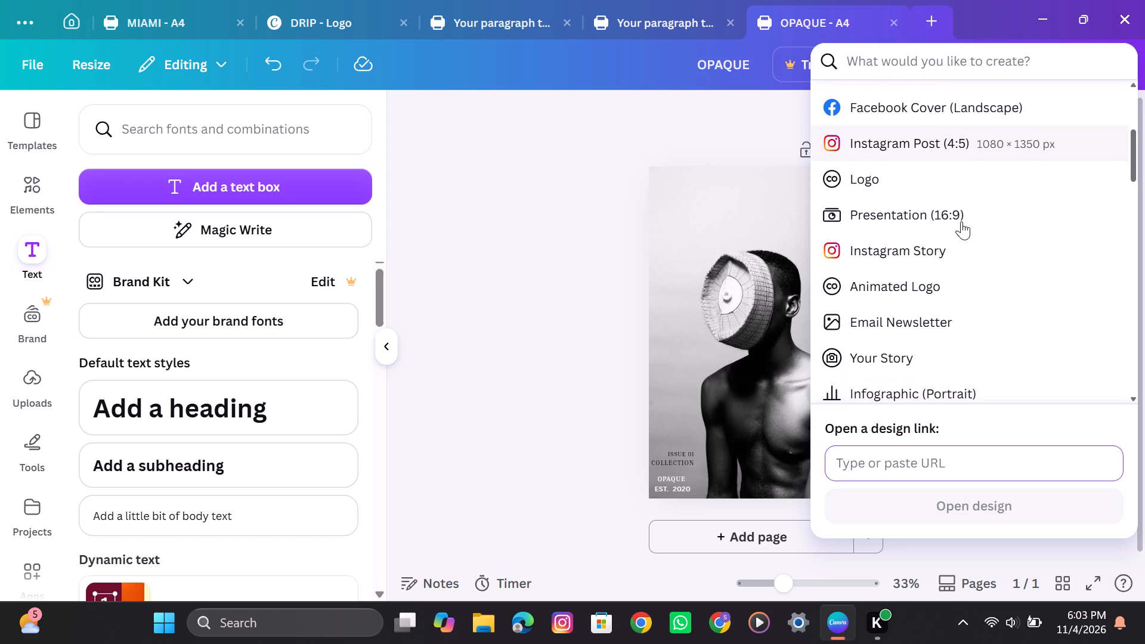
scroll(961, 221, "down", 2)
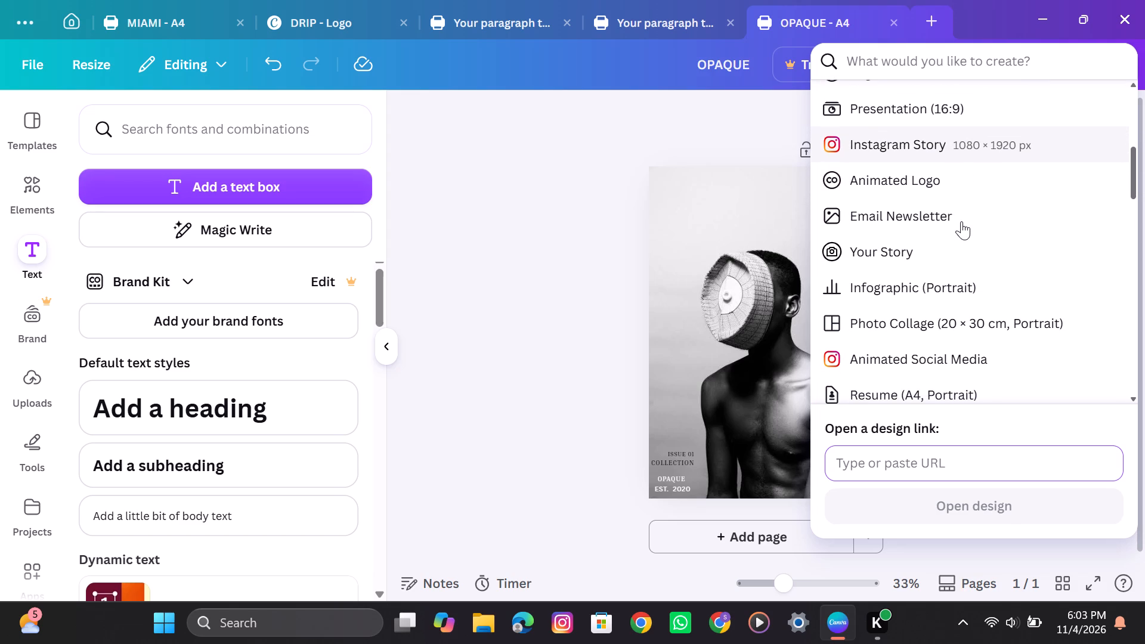
scroll(961, 221, "down", 2)
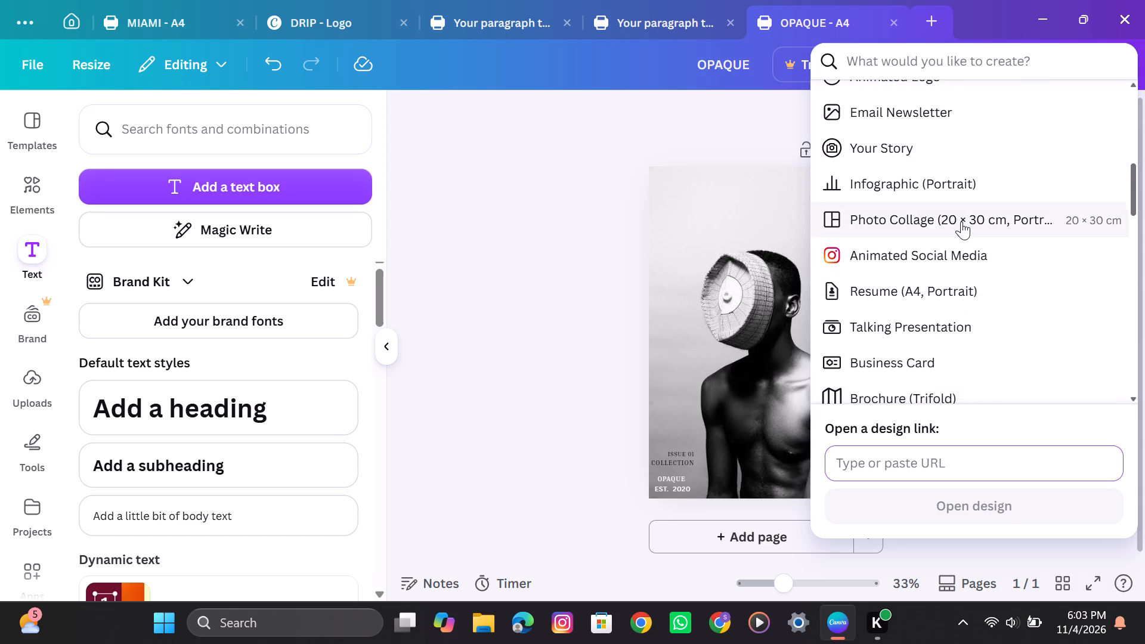
scroll(961, 221, "down", 2)
scroll(961, 221, "up", 1)
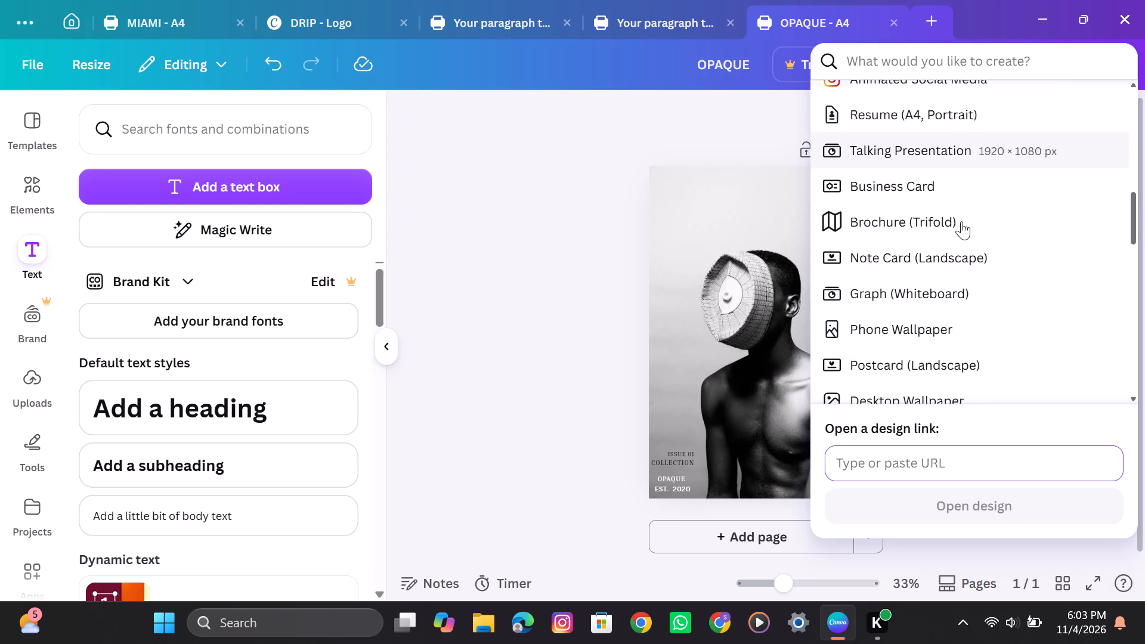
scroll(961, 221, "up", 2)
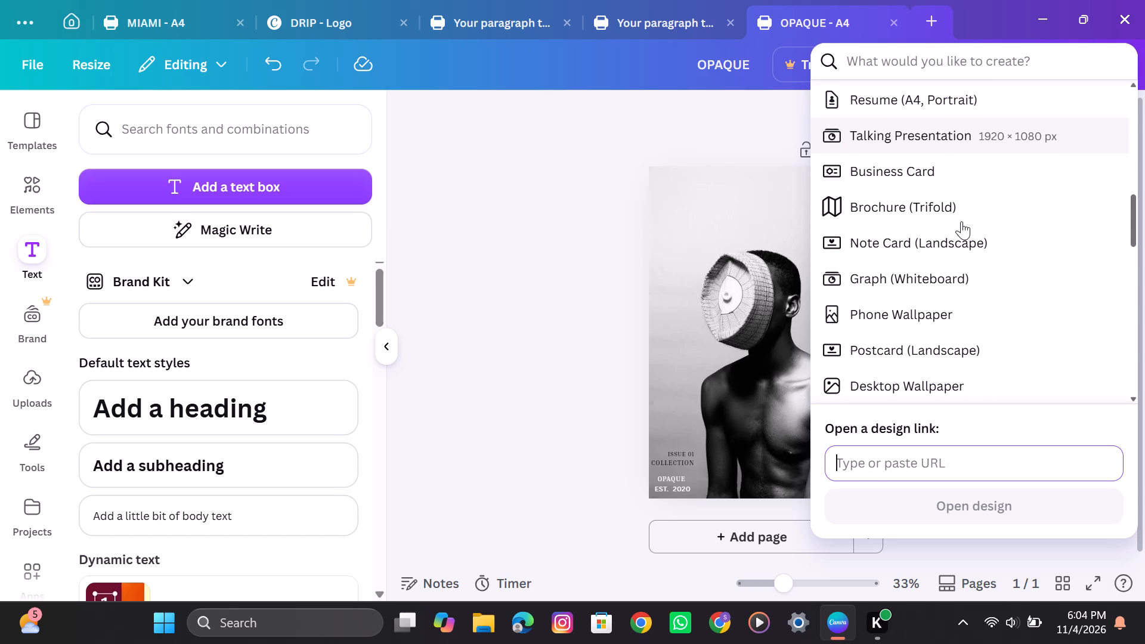
scroll(961, 221, "up", 3)
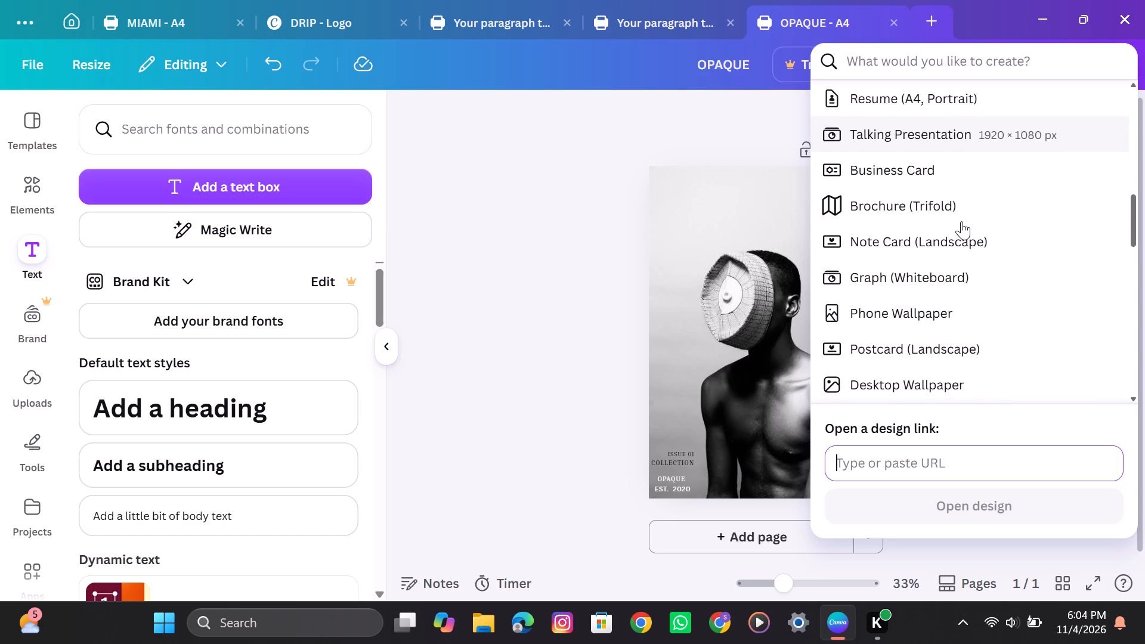
scroll(961, 221, "up", 3)
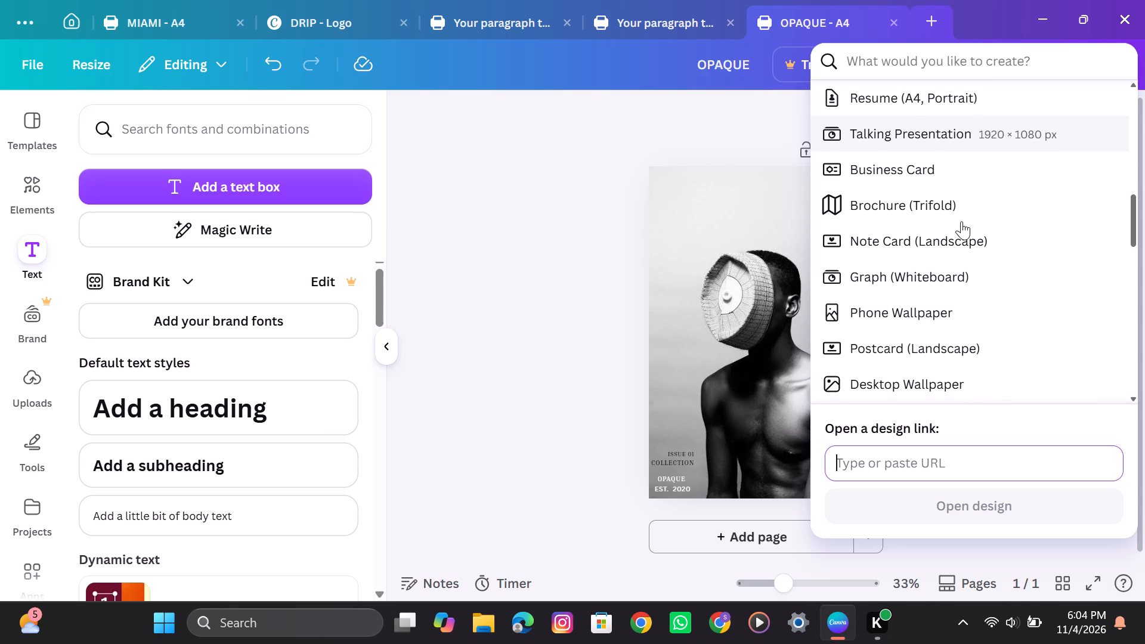
scroll(961, 221, "up", 7)
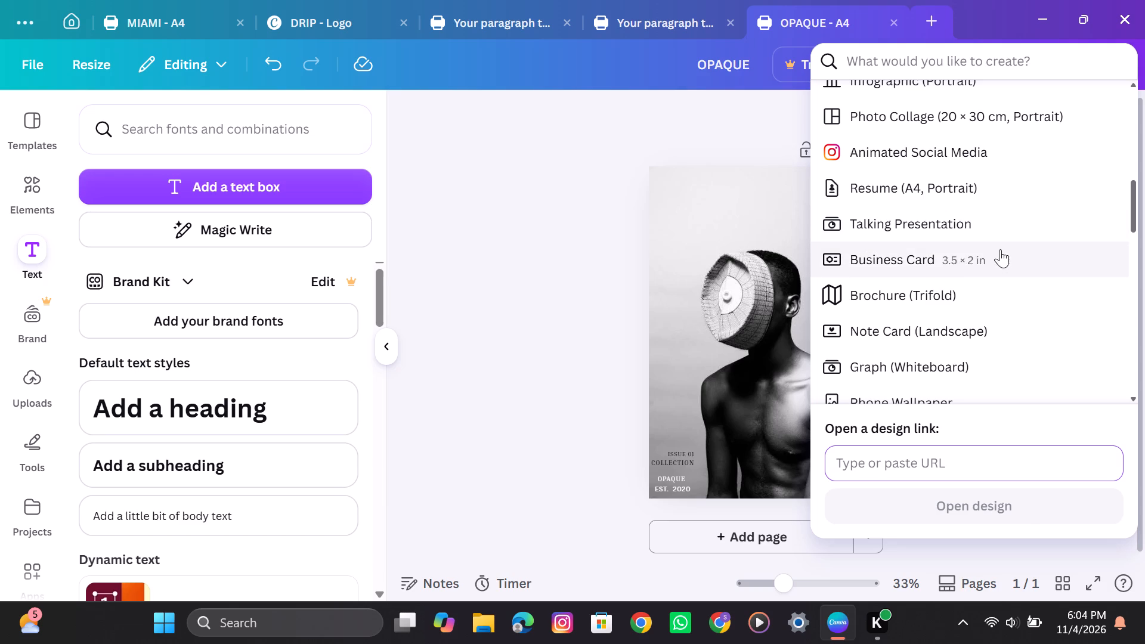
scroll(1007, 290, "up", 1)
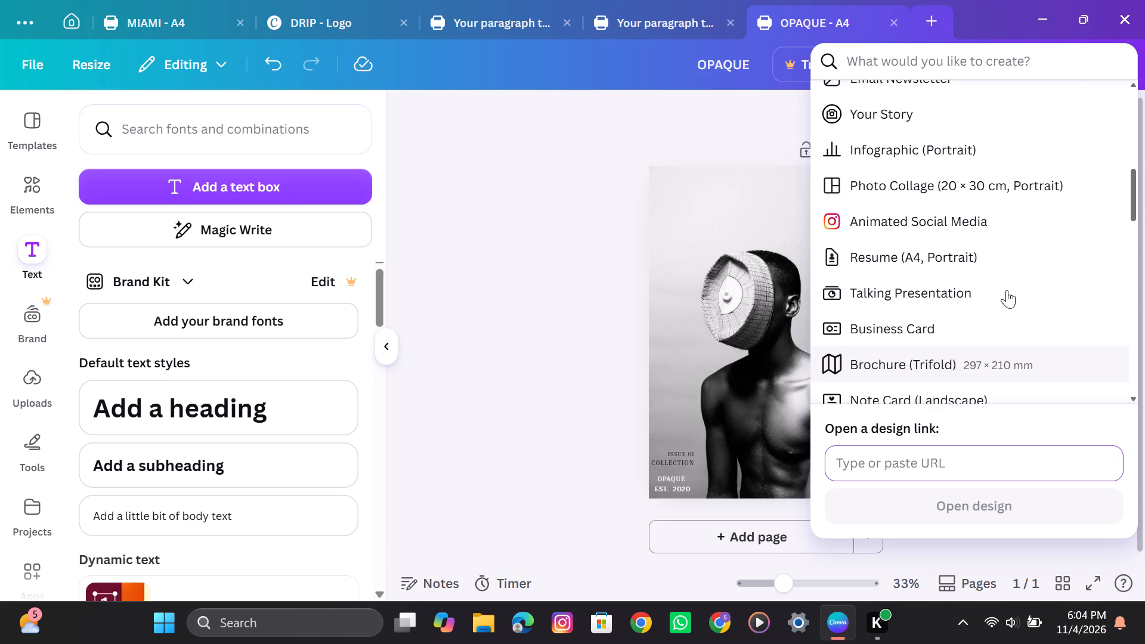
scroll(1007, 290, "up", 2)
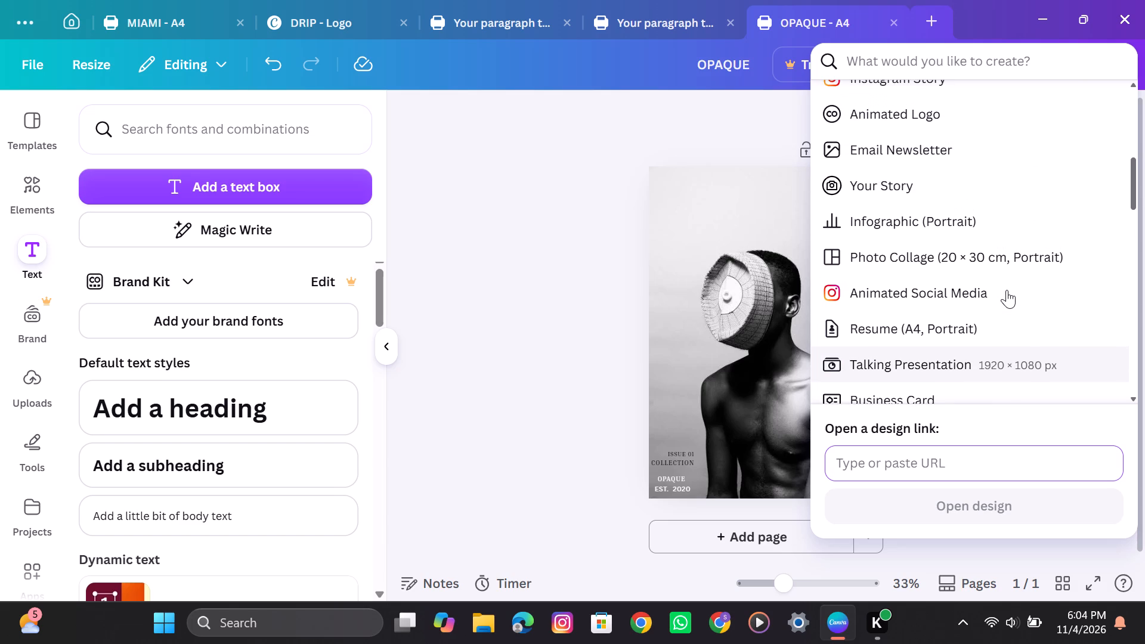
scroll(1007, 290, "up", 2)
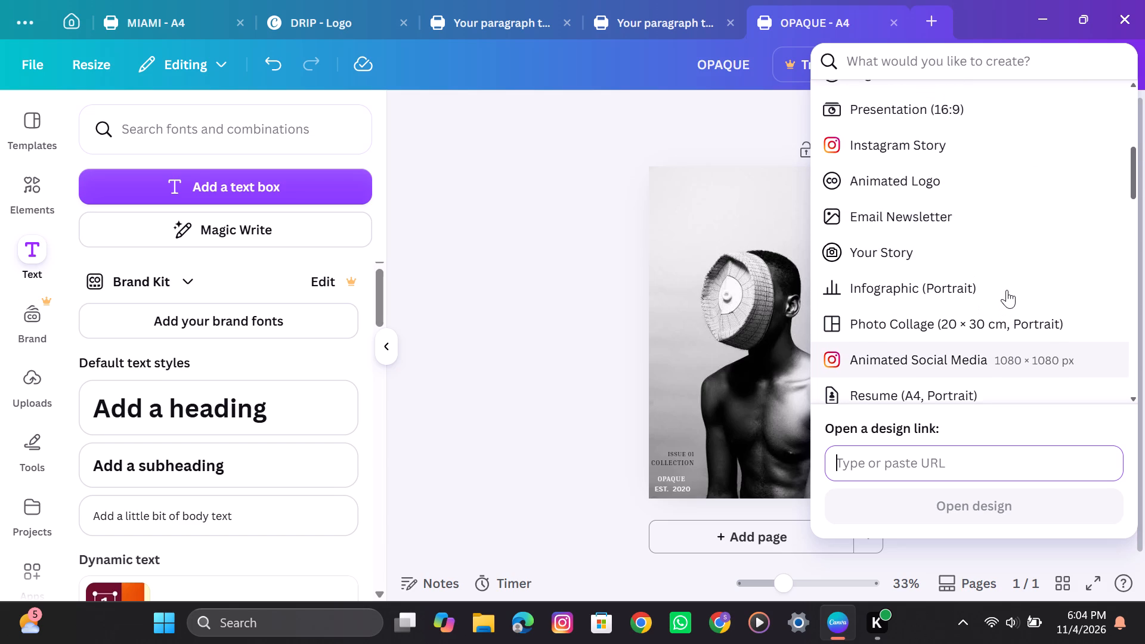
scroll(1007, 290, "up", 2)
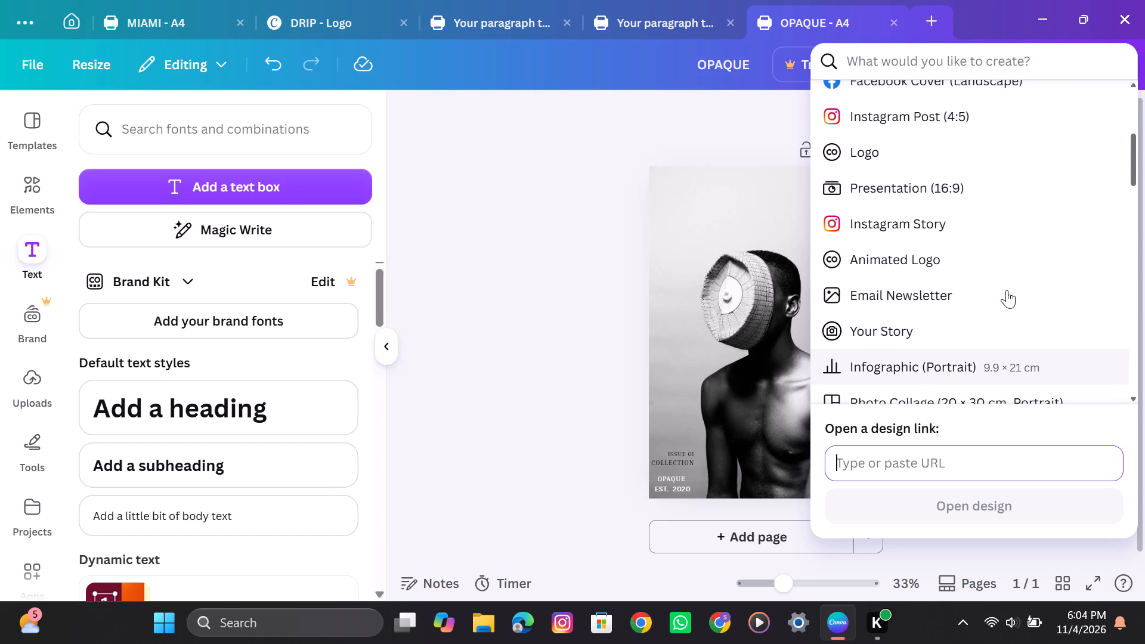
scroll(1007, 290, "up", 3)
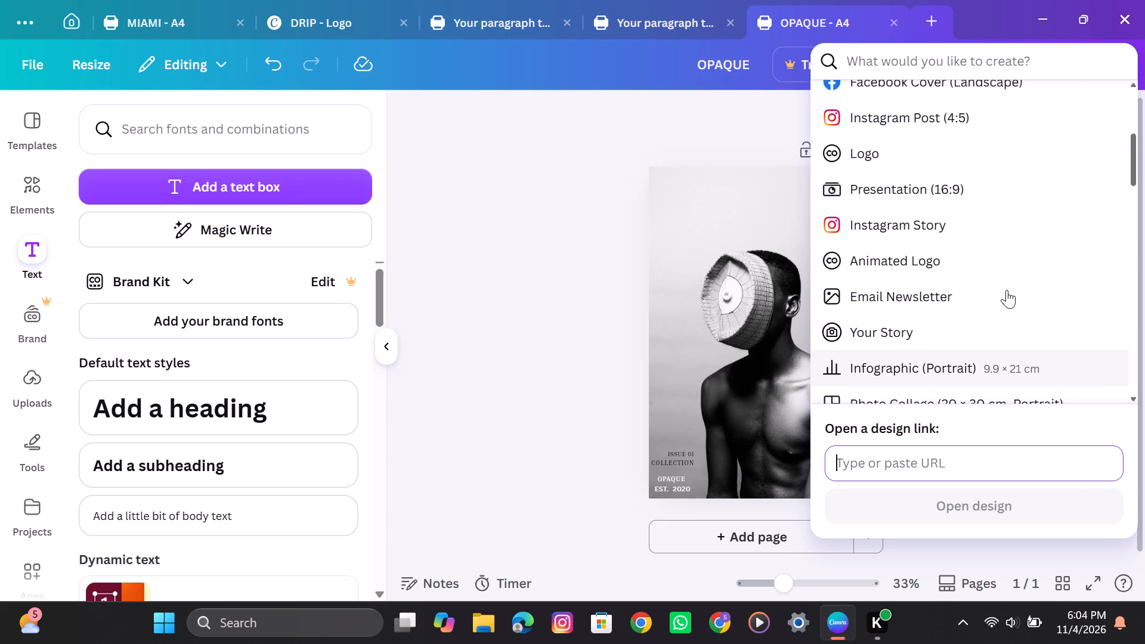
scroll(1007, 290, "up", 6)
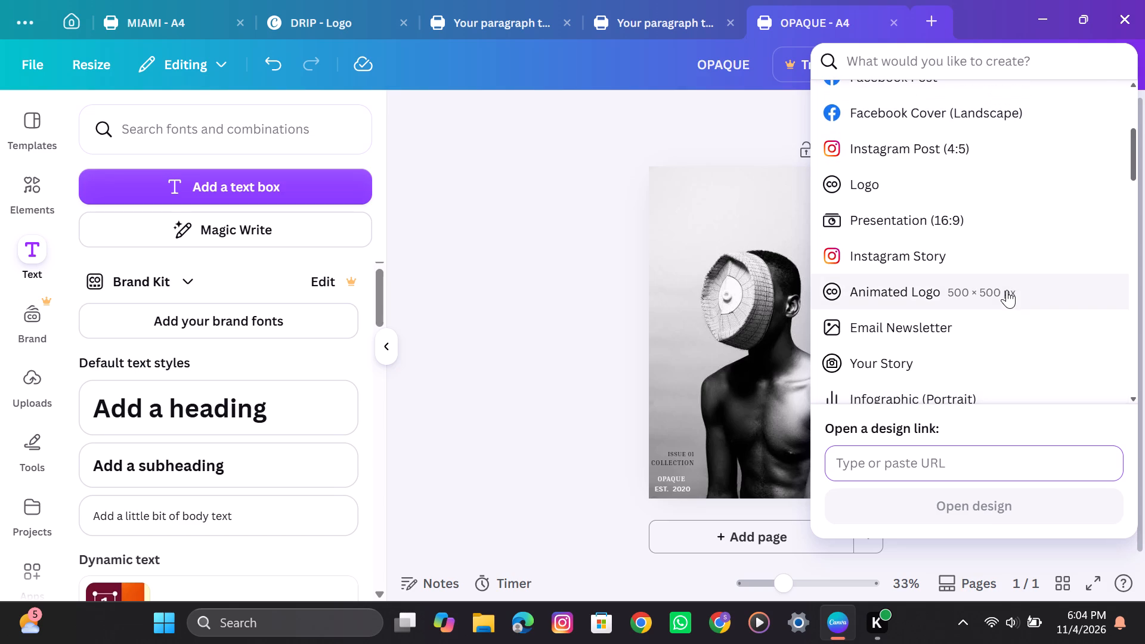
left_click(853, 192)
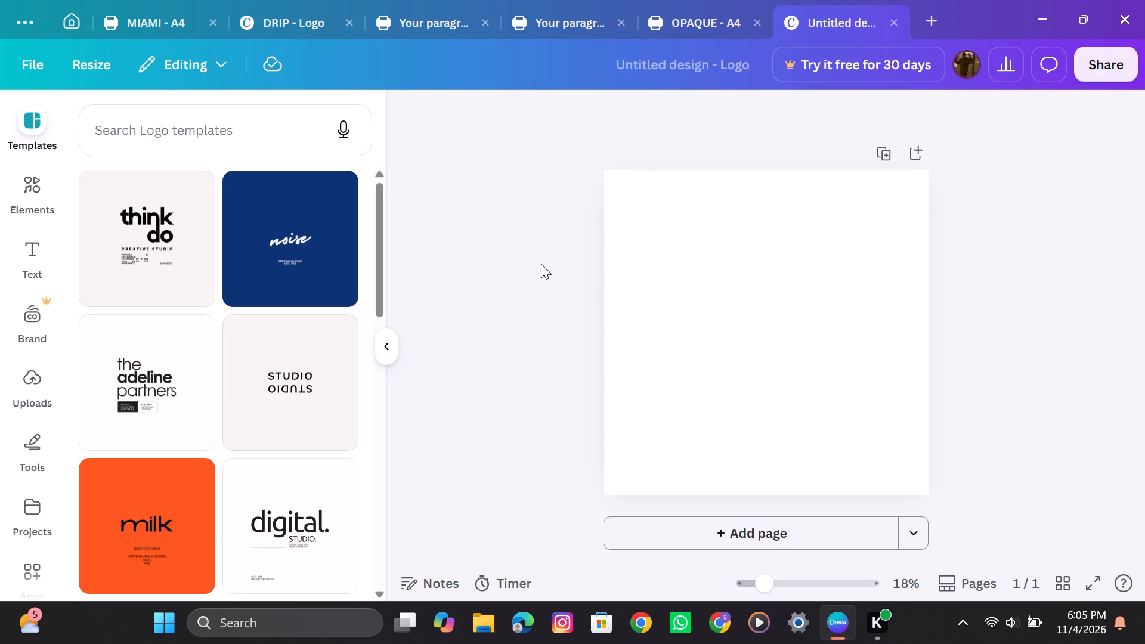
Browse the element categories for the blank logo design.
left_click(643, 321)
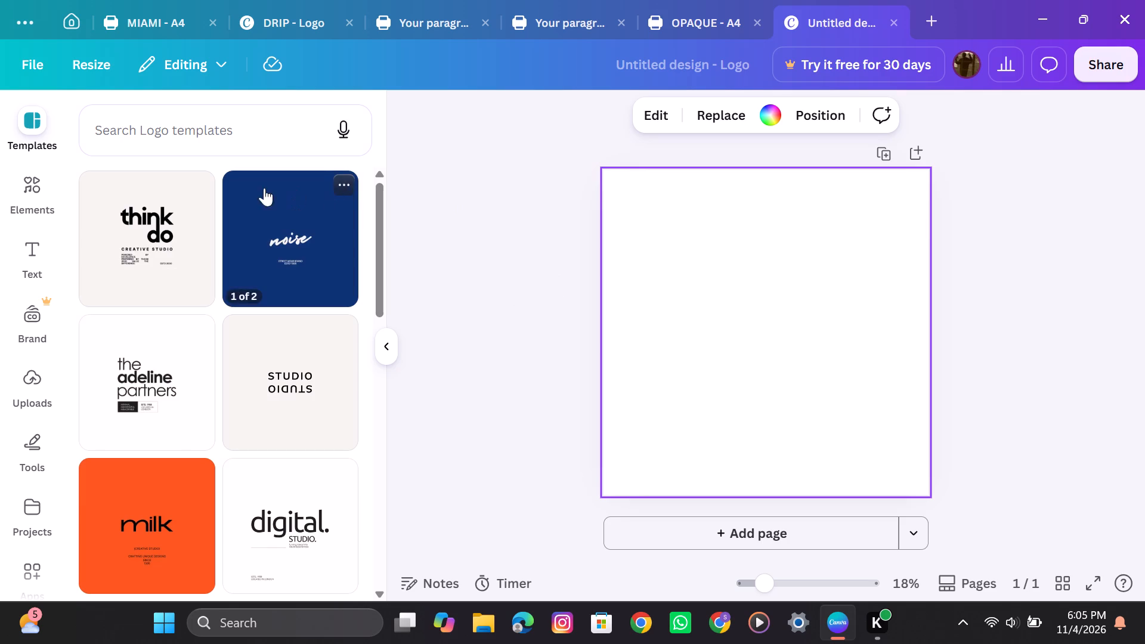
left_click(41, 192)
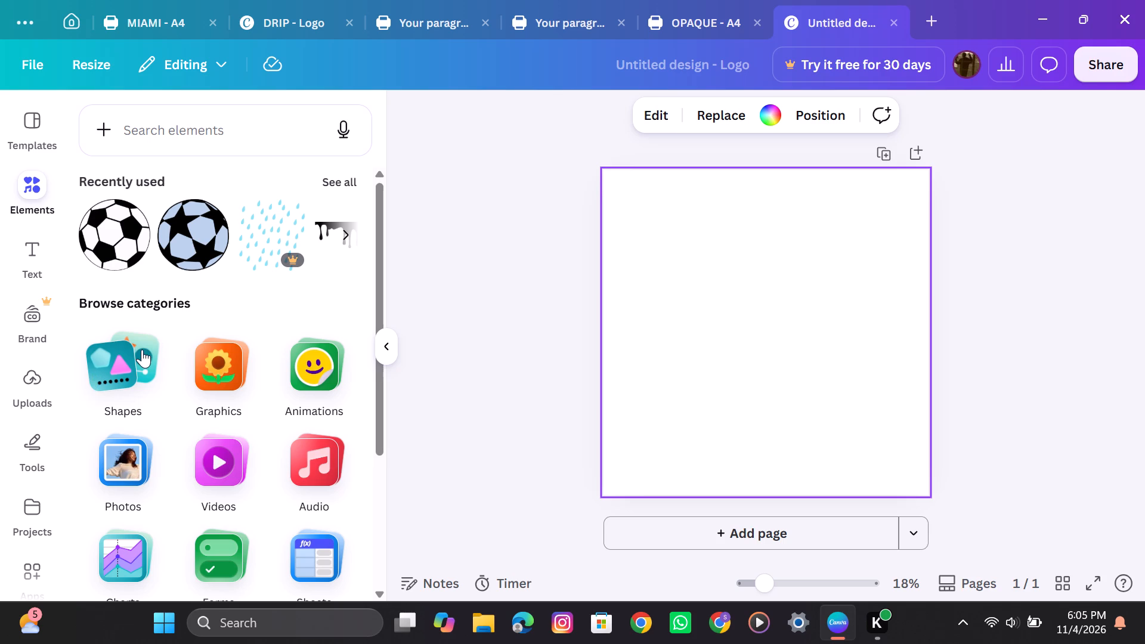
scroll(142, 349, "down", 1)
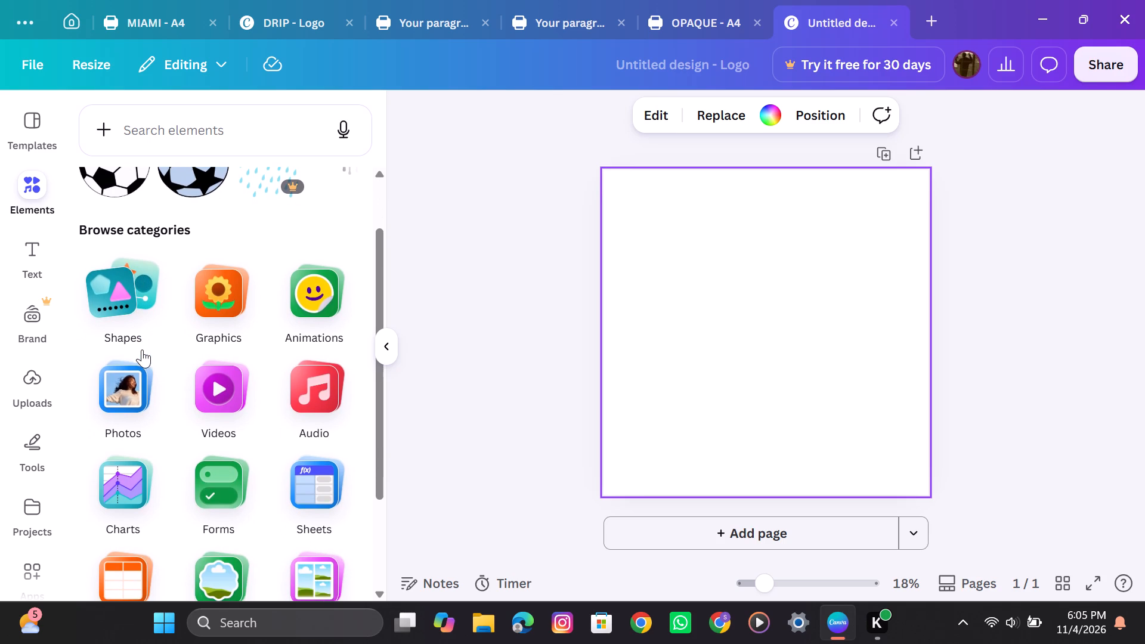
scroll(142, 349, "down", 2)
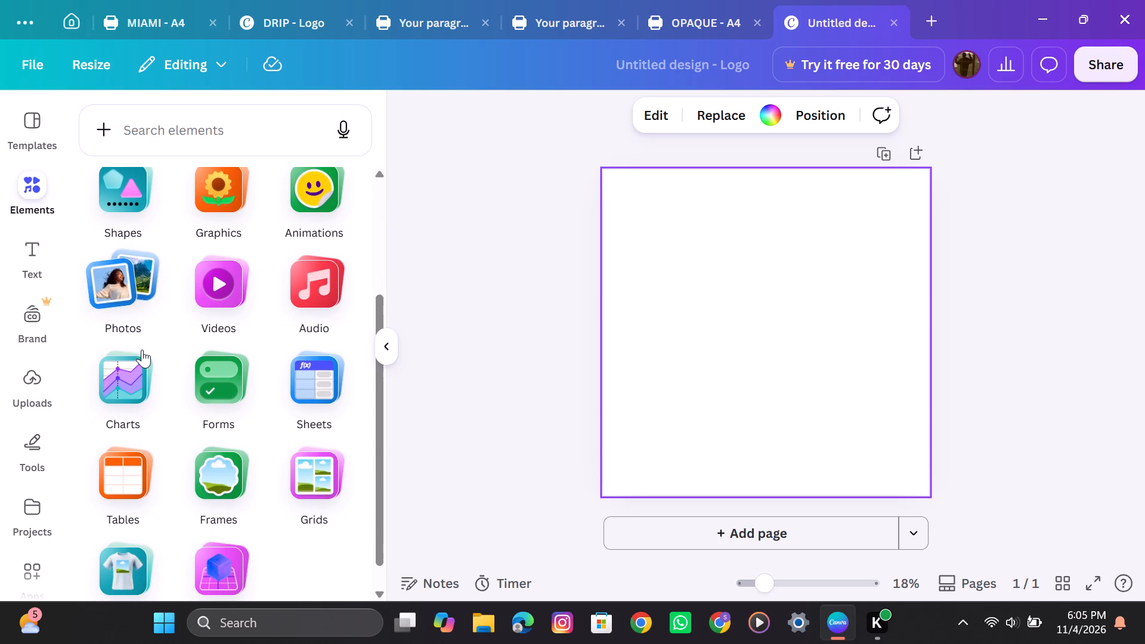
scroll(142, 349, "down", 1)
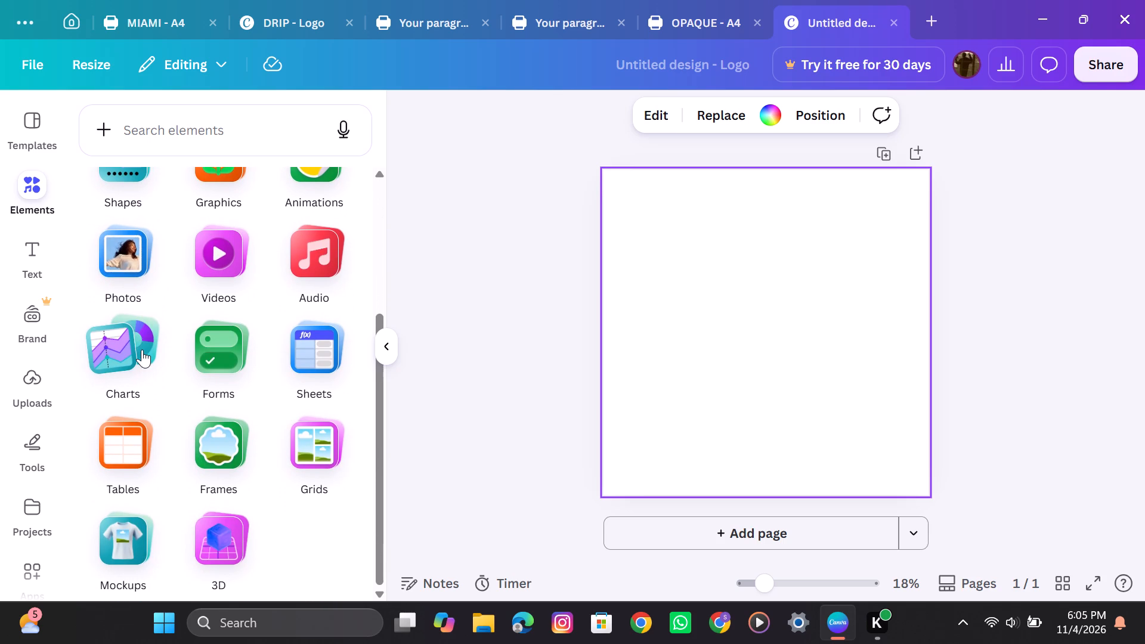